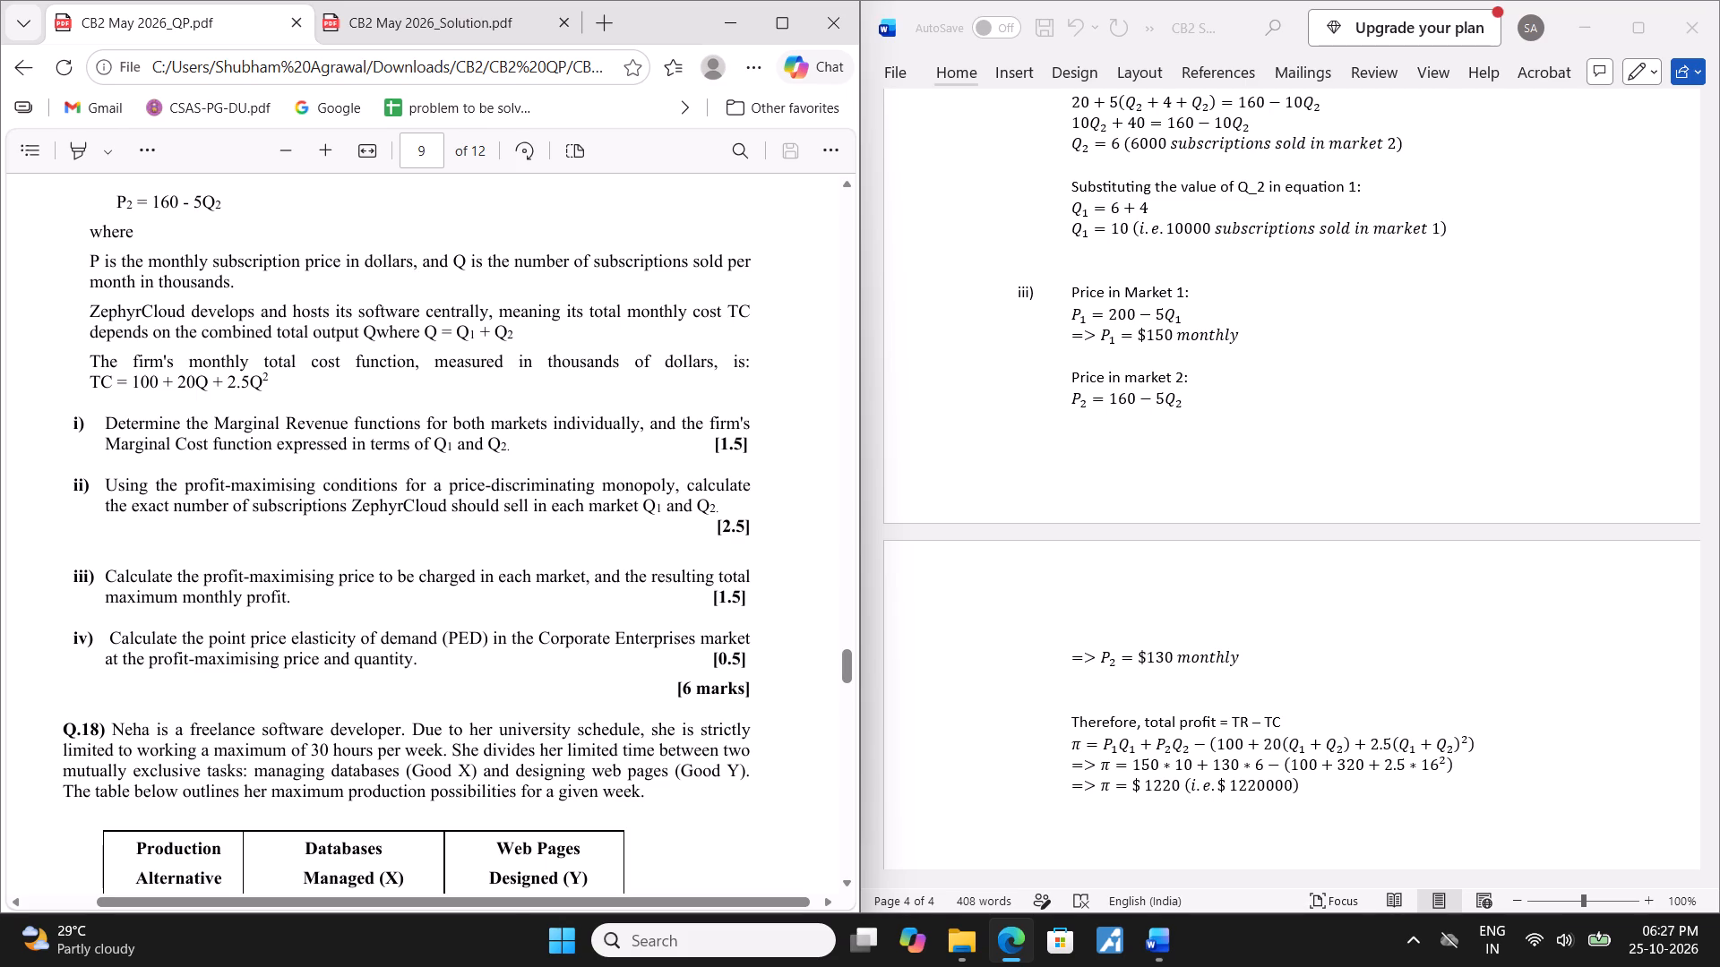
Below the total profit calculation, add part iv) to the Q.17 answer, starting with "Price elasticity of demand(PED)".
left_click(1064, 814)
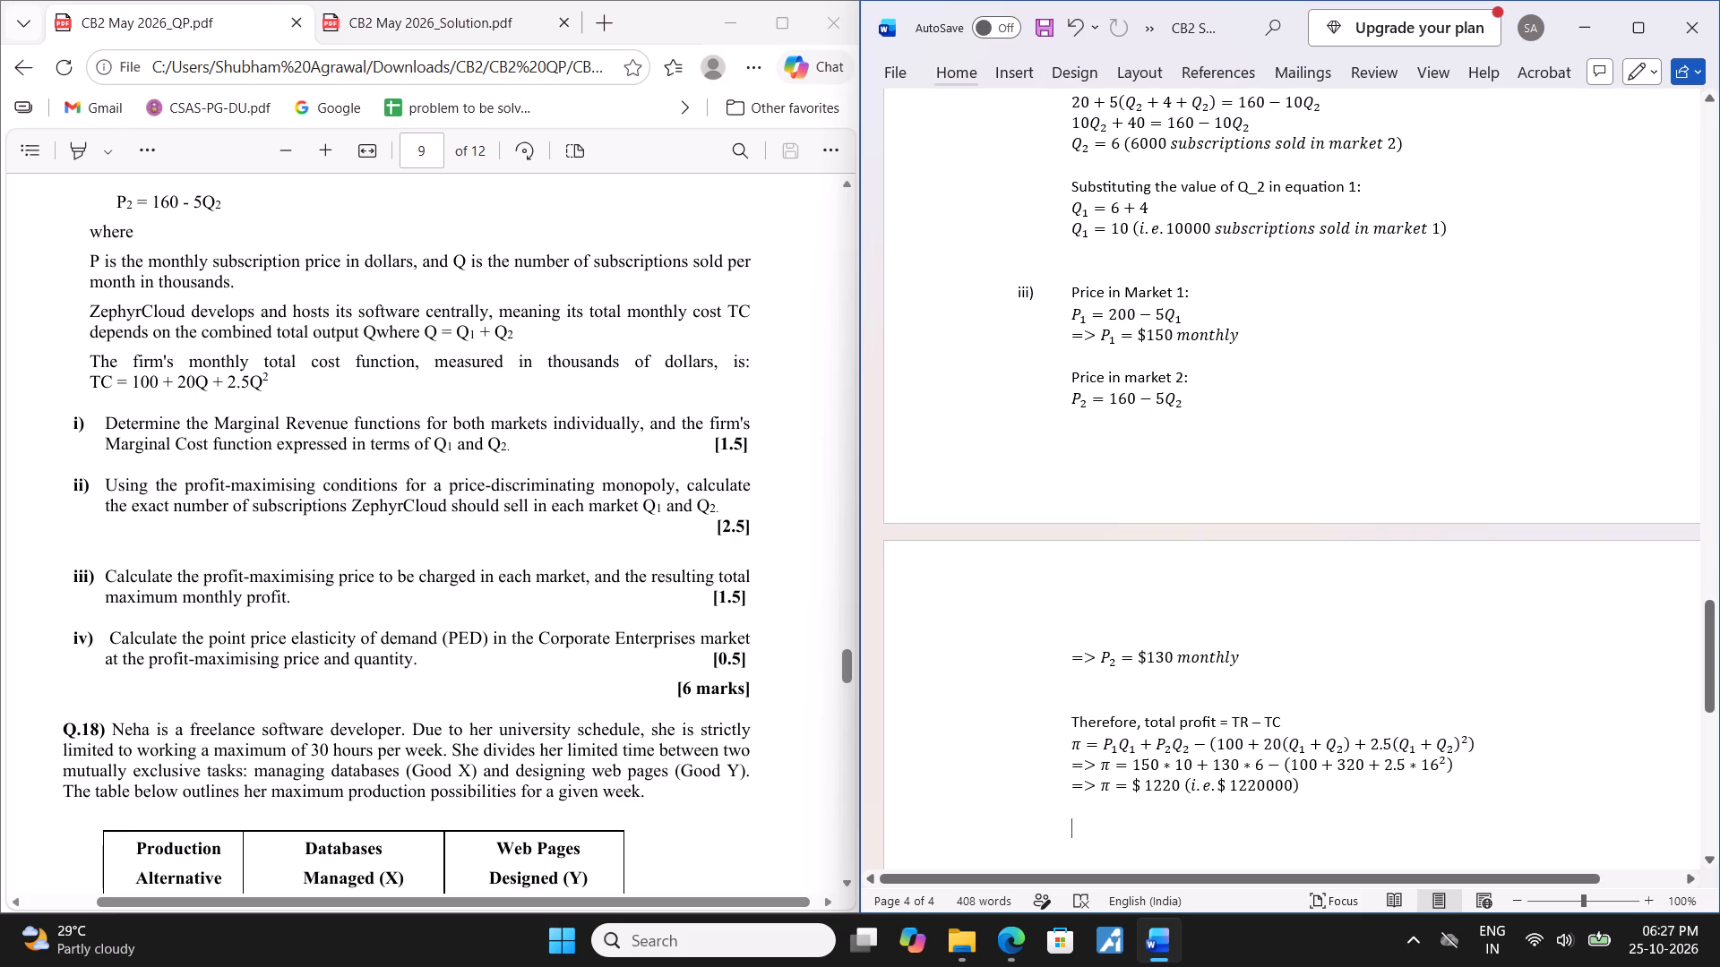
key("Return")
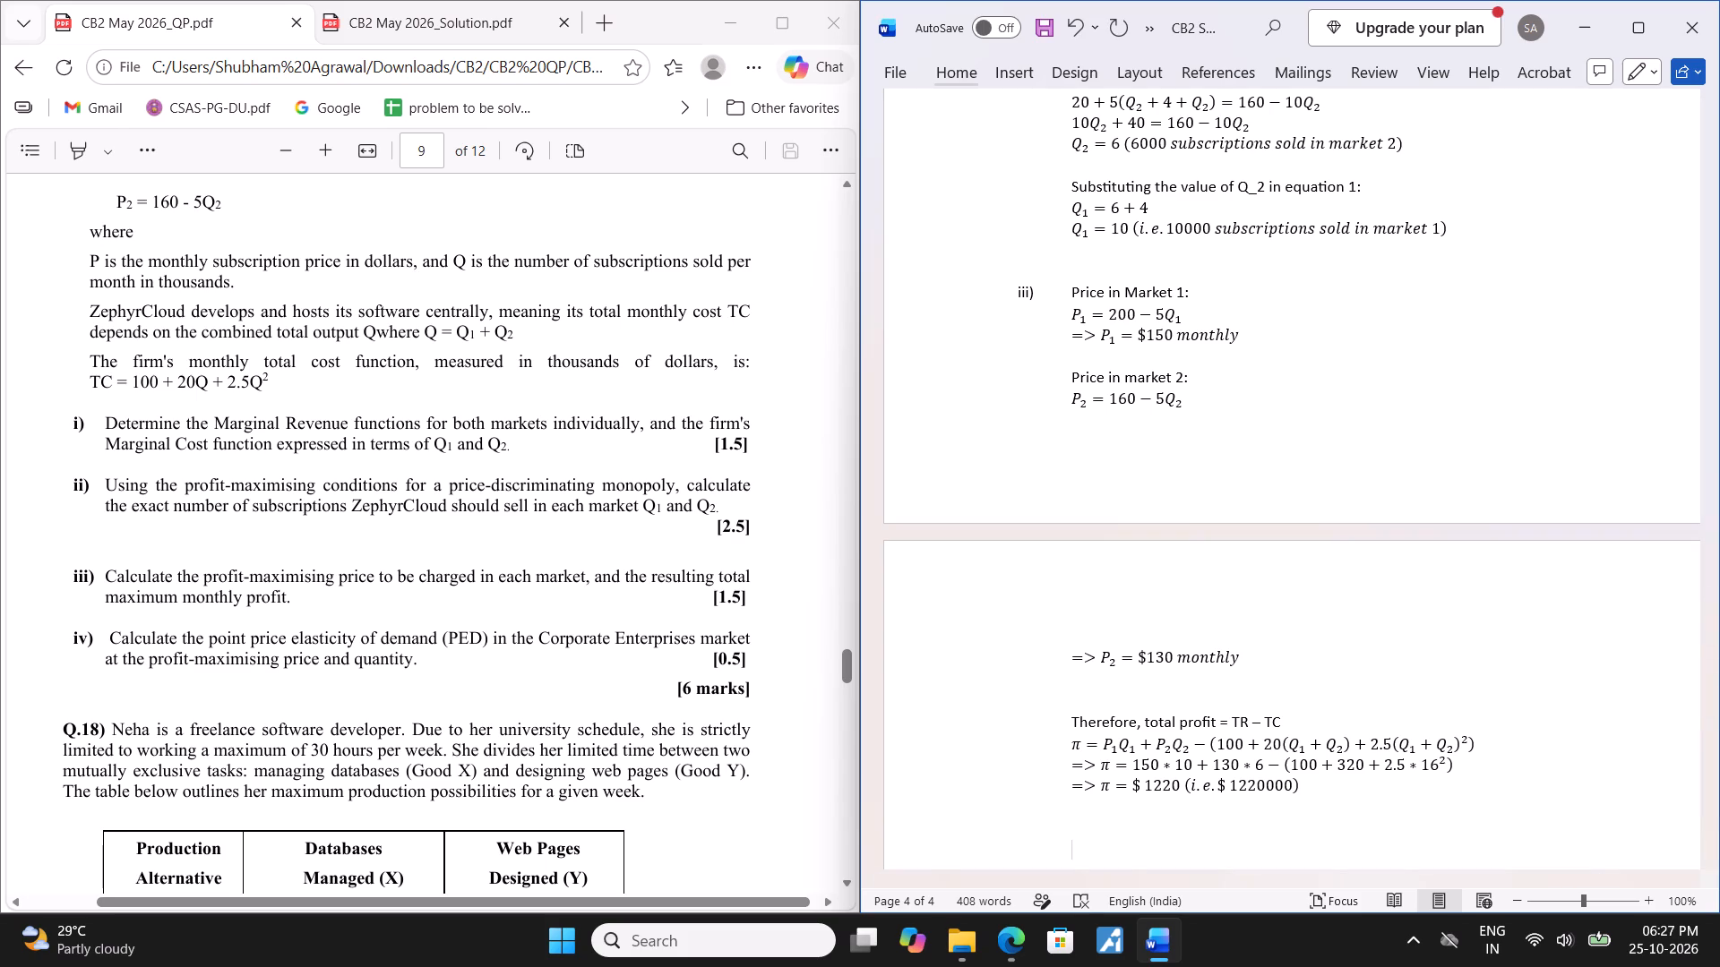
scroll(295, 544, "up", 4)
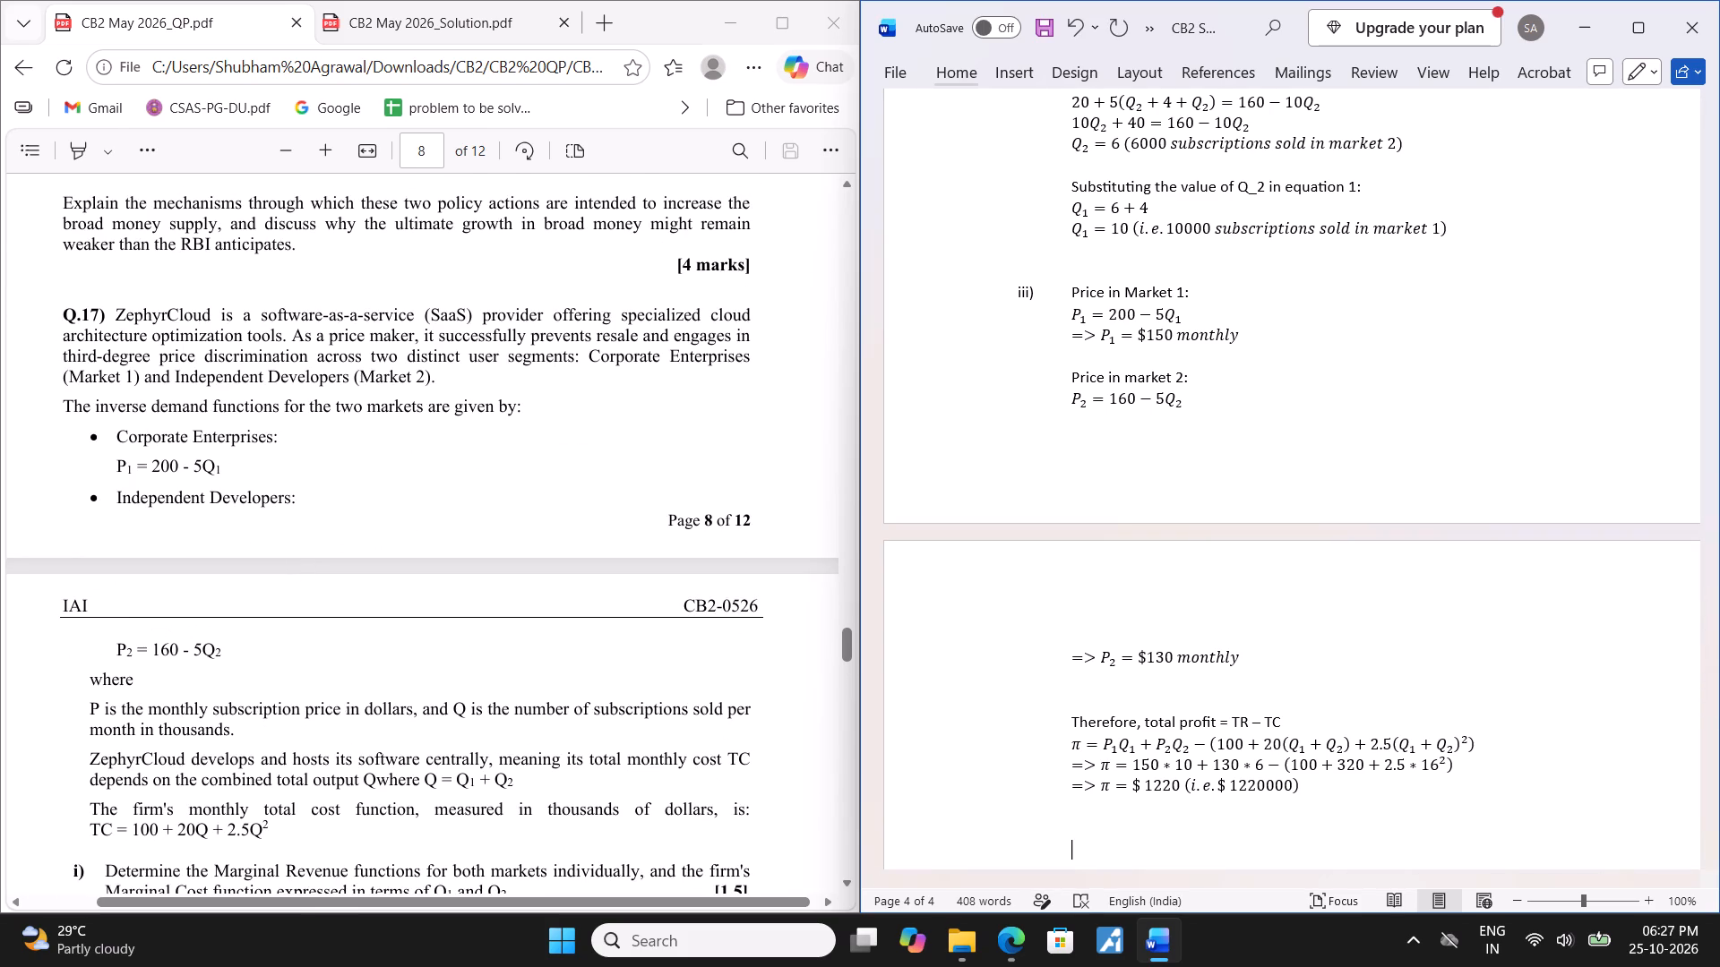
scroll(442, 774, "down", 2)
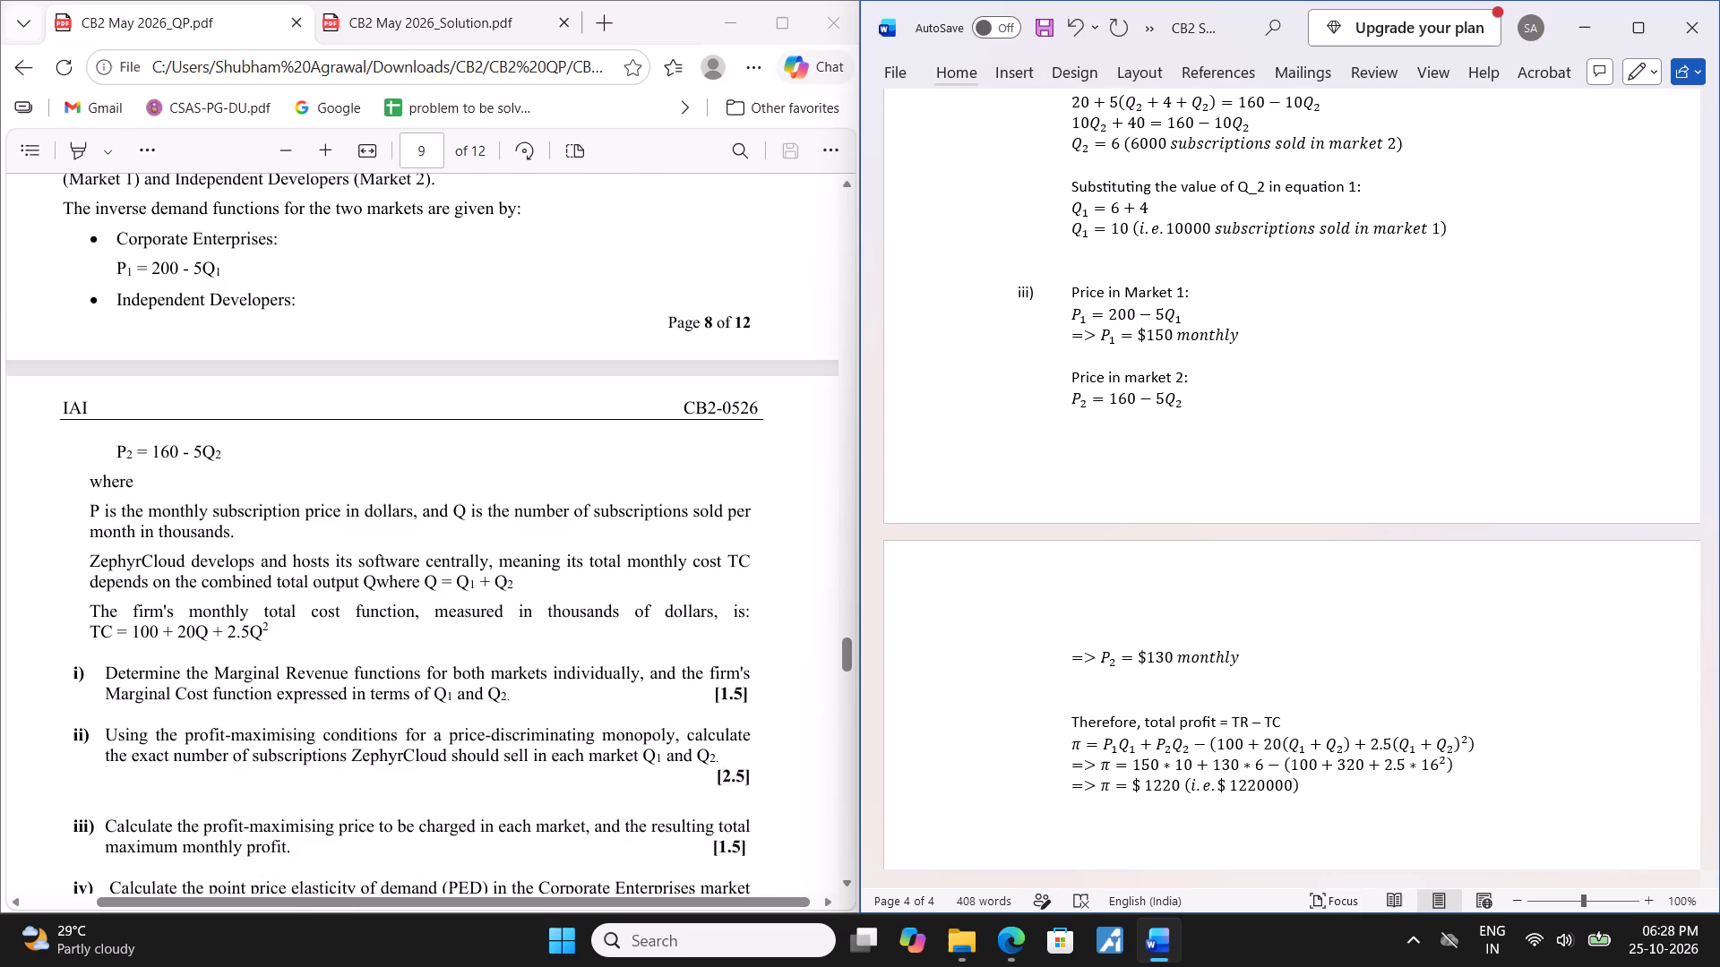
scroll(441, 777, "down", 3)
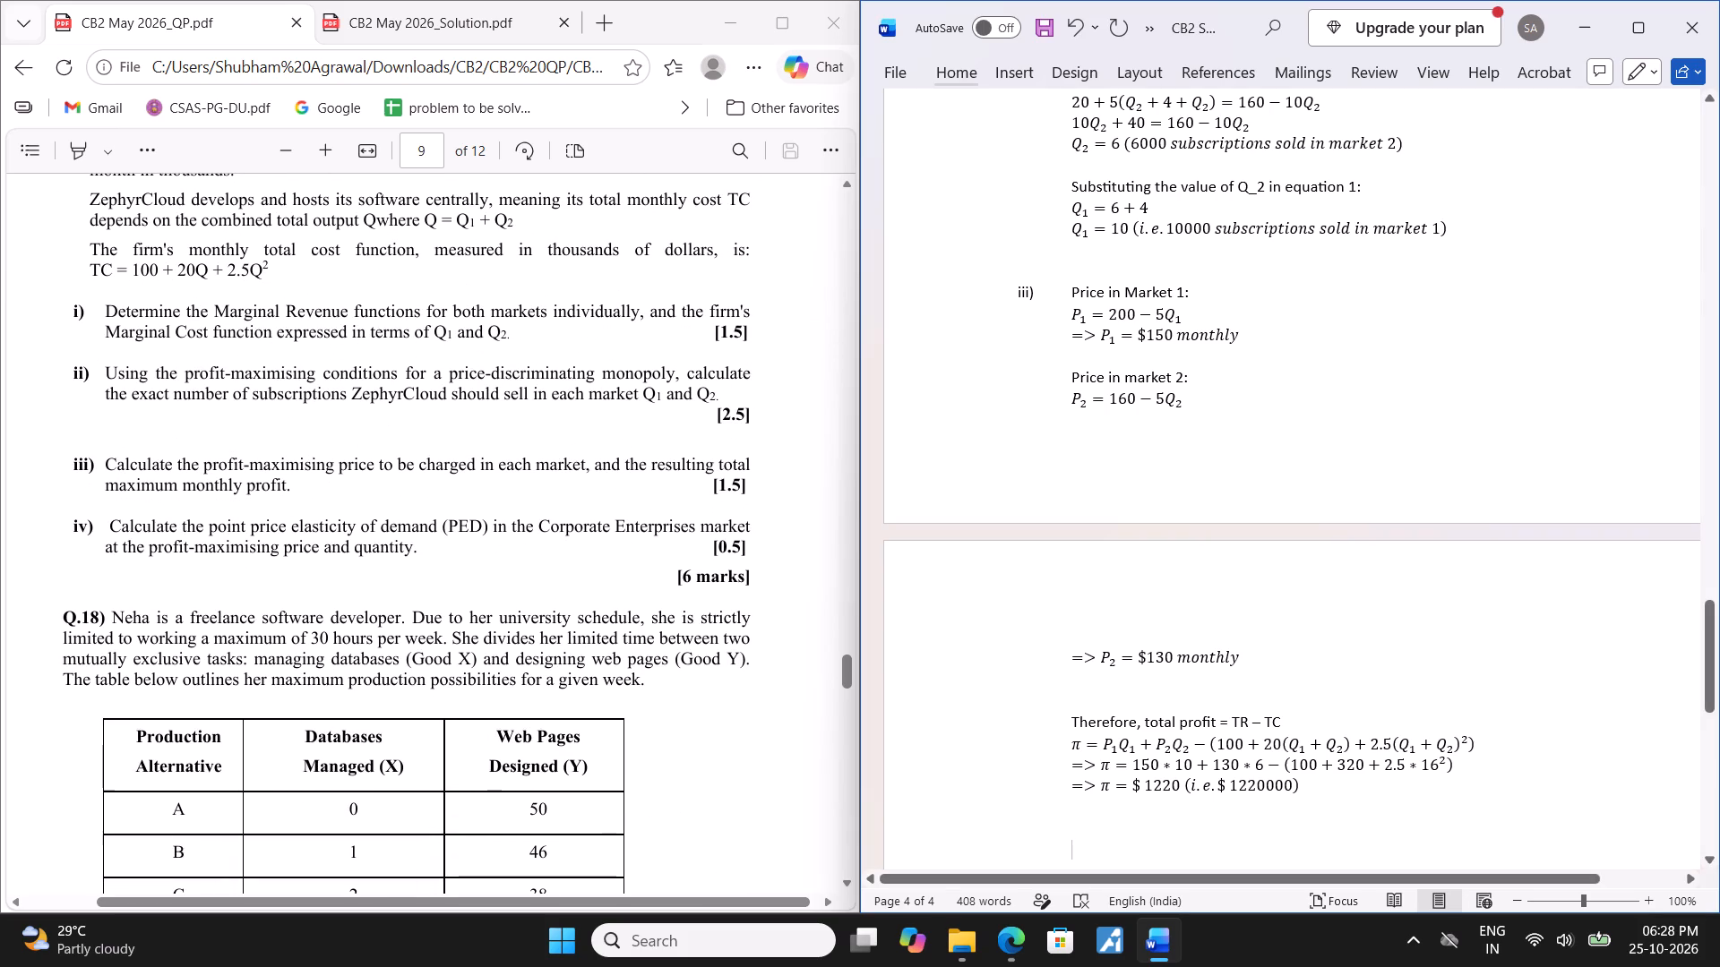
type("iv)")
key("space")
type("Price")
key("space")
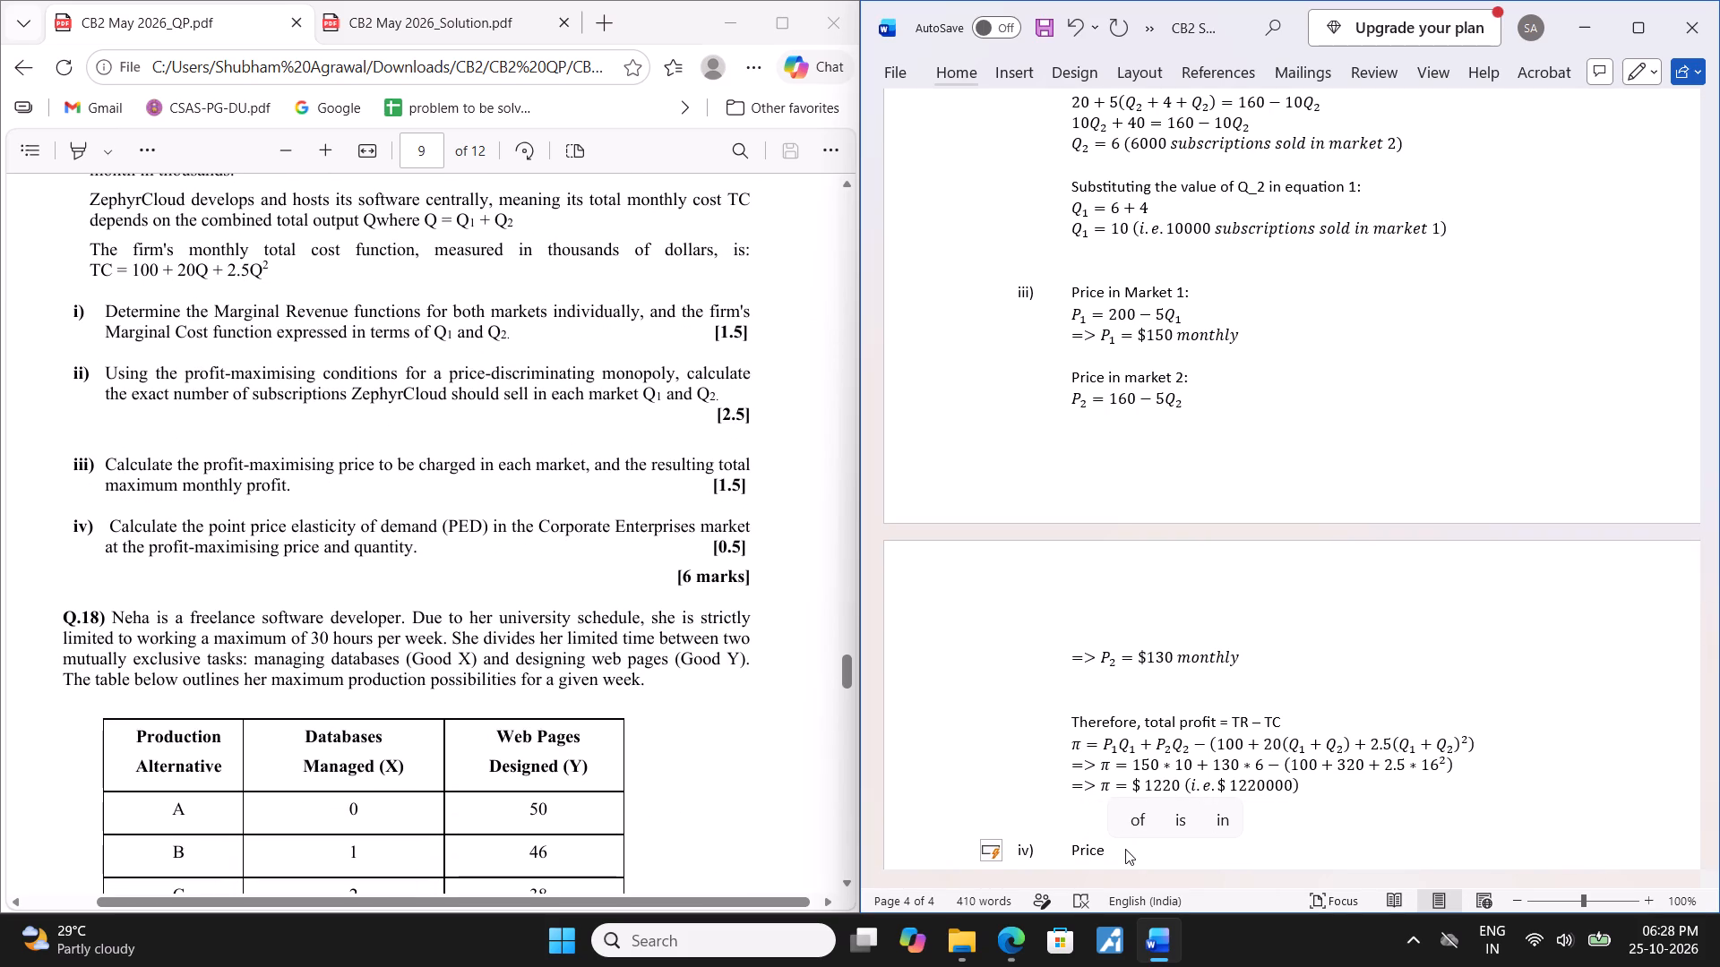
type("elasta")
type("city")
key("space")
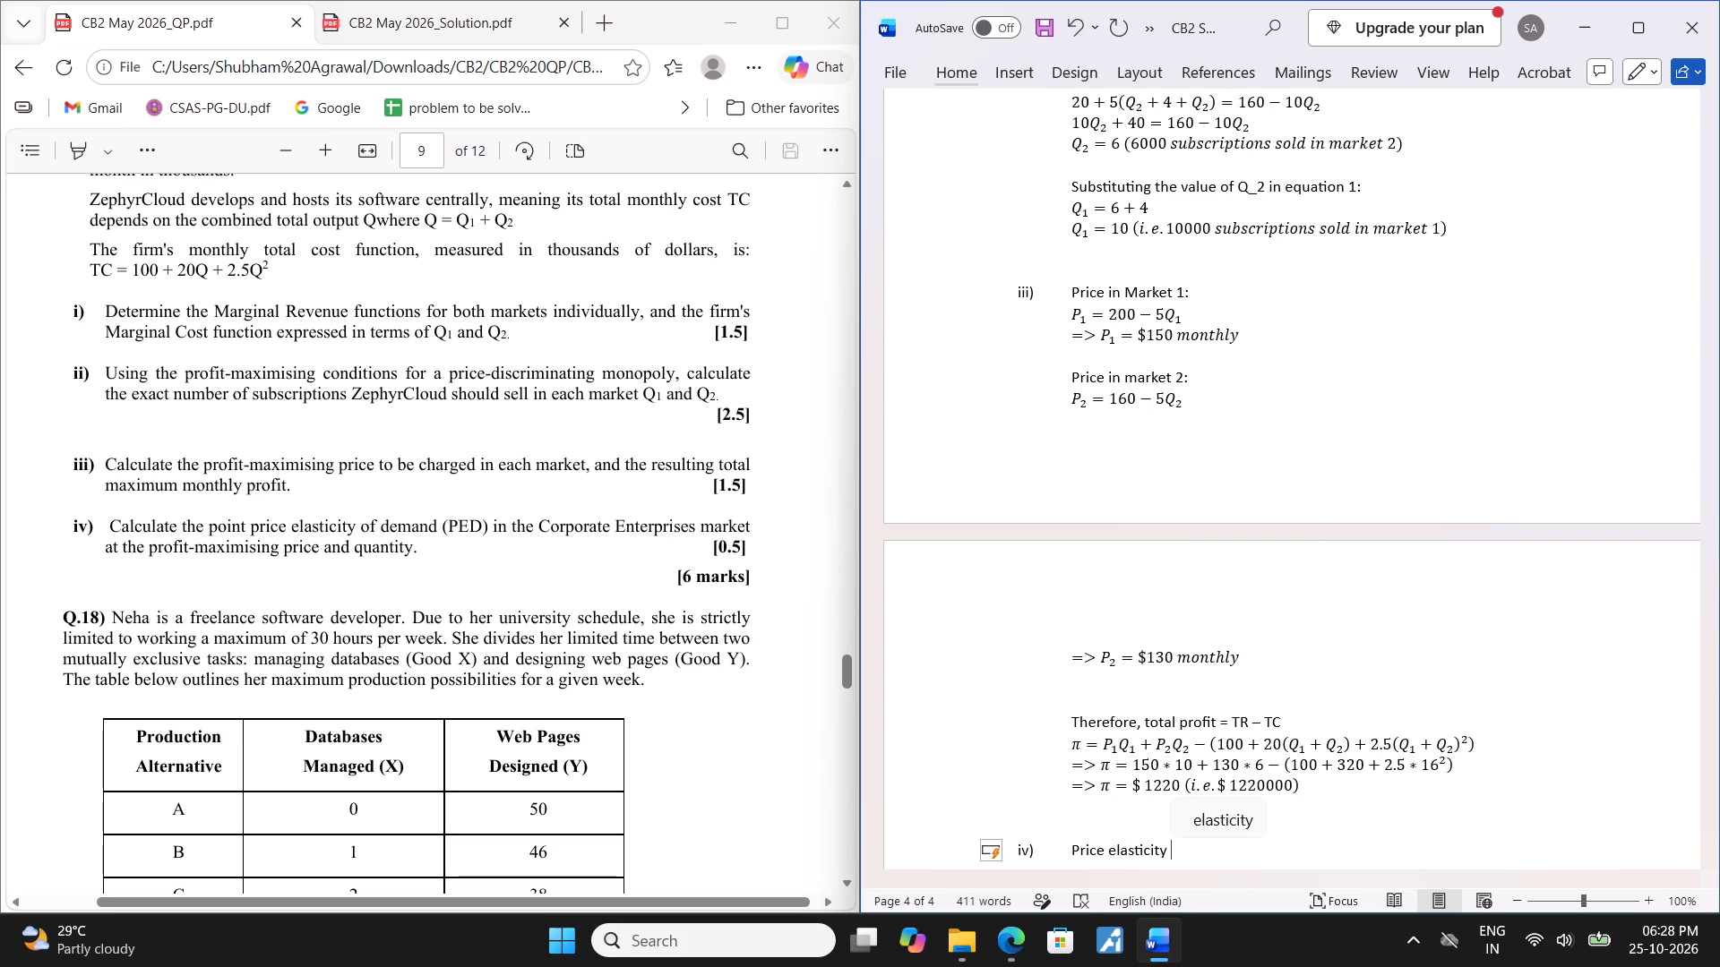
type("of")
key("space")
type("demand(PED")
key("shift+parenright")
Insert a space between "demand" and "(PED)" in the part iv) line.
key("Left")
key("Left")
key("Left")
key("Left")
key("Left")
key("space")
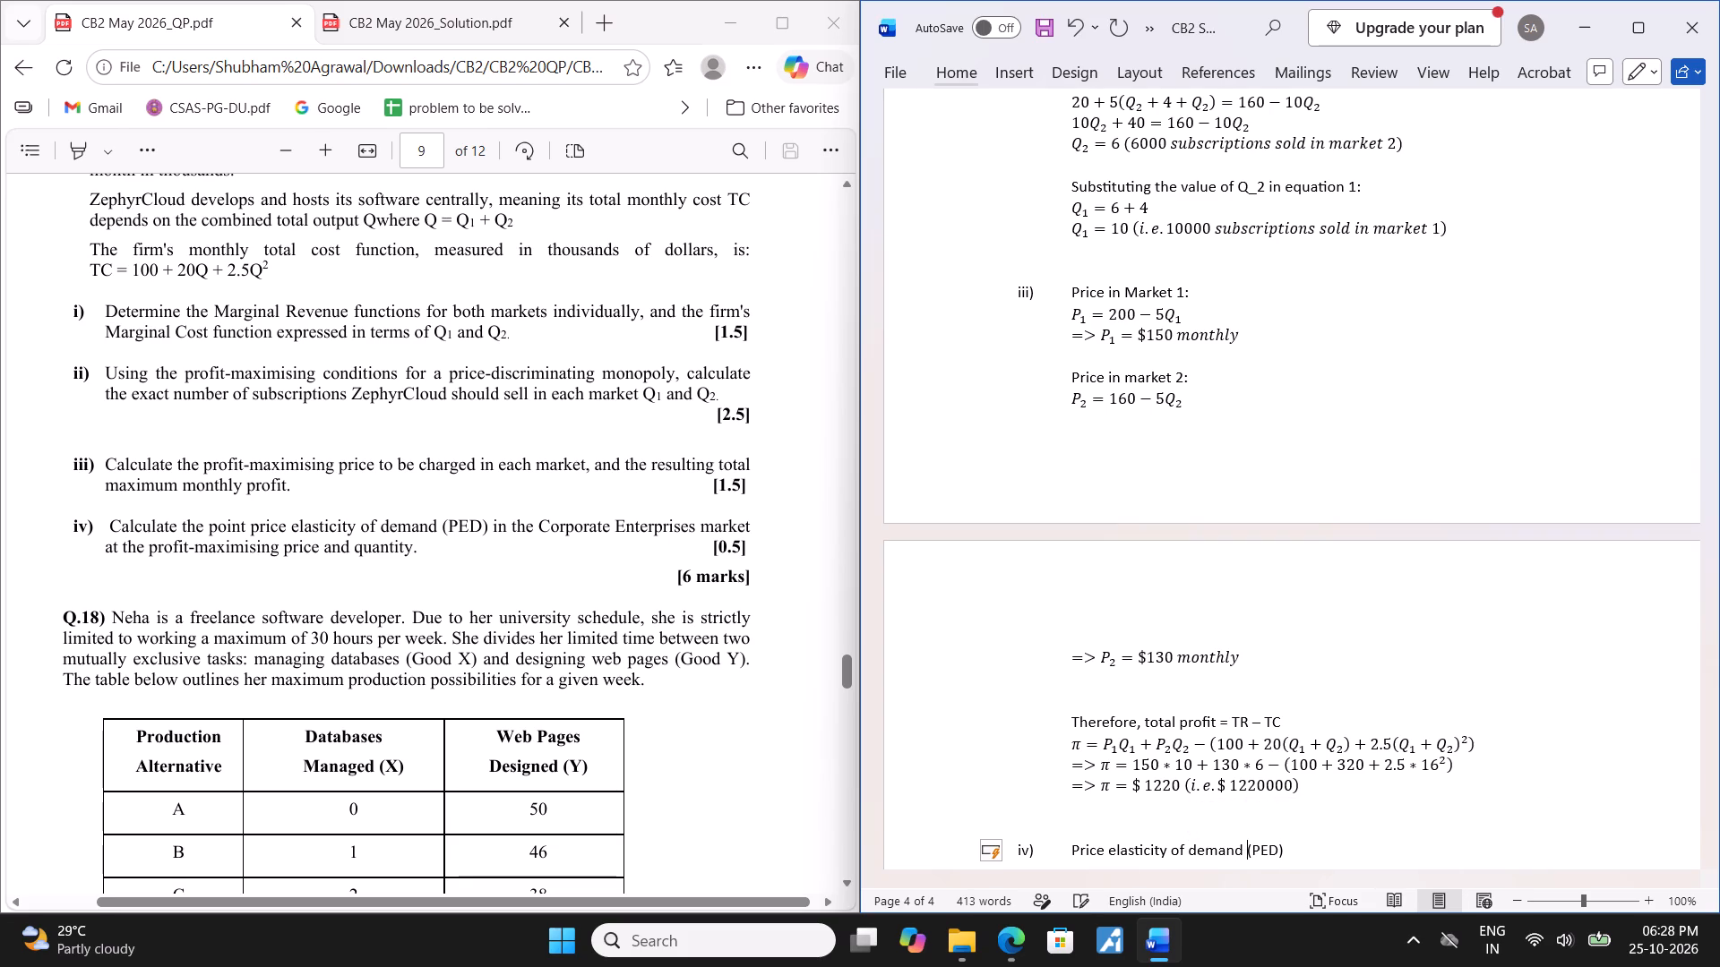
Continue the part iv) line after "(PED)" with "in corporate enterprise market".
key("Right")
key("Right")
key("Right")
key("Right")
key("Right")
key("space")
type("in")
key("space")
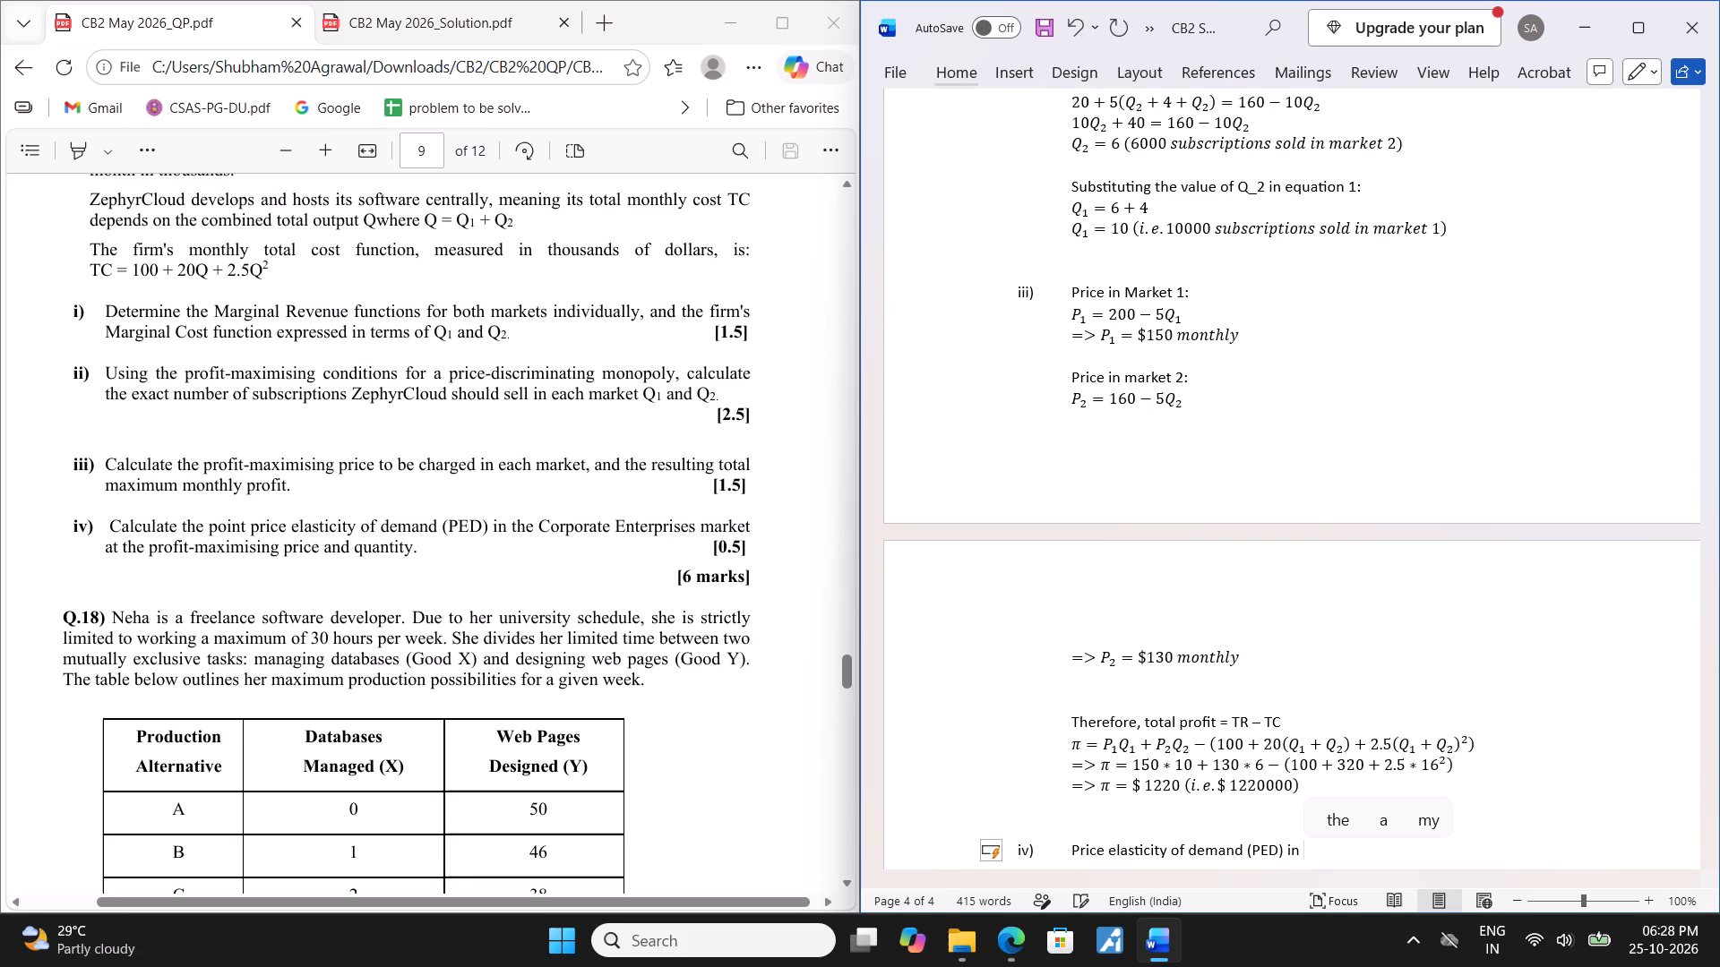
type("co")
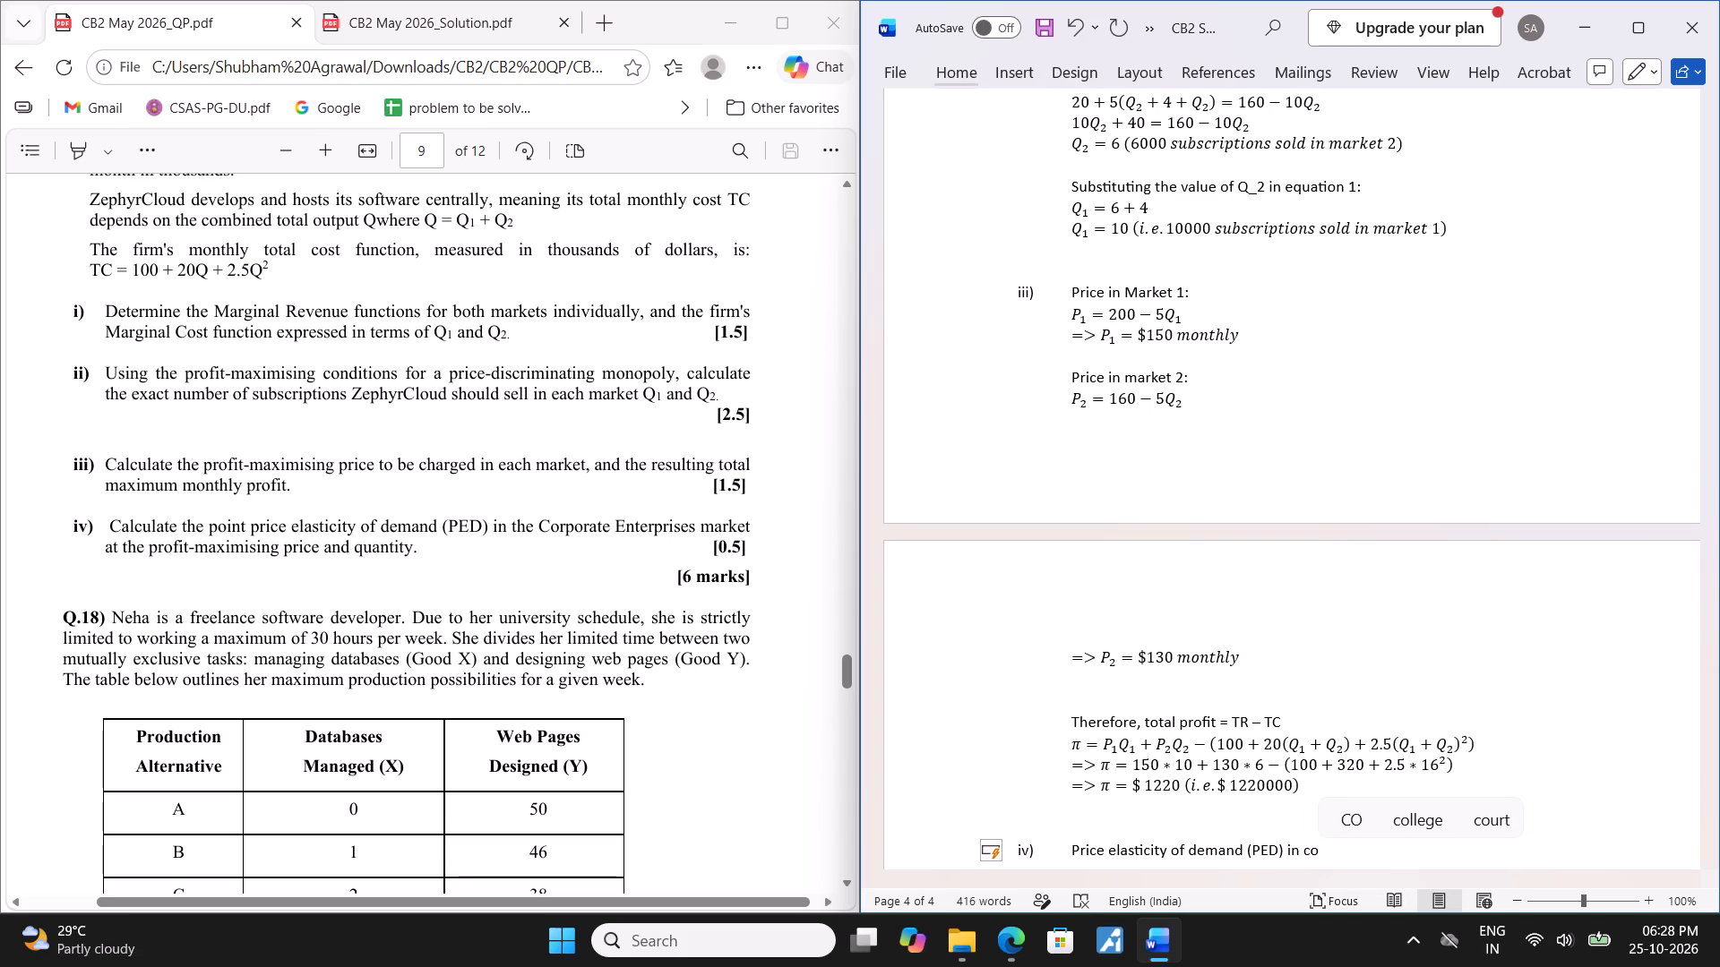
type("rporate")
key("space")
type("enterprise")
key("space")
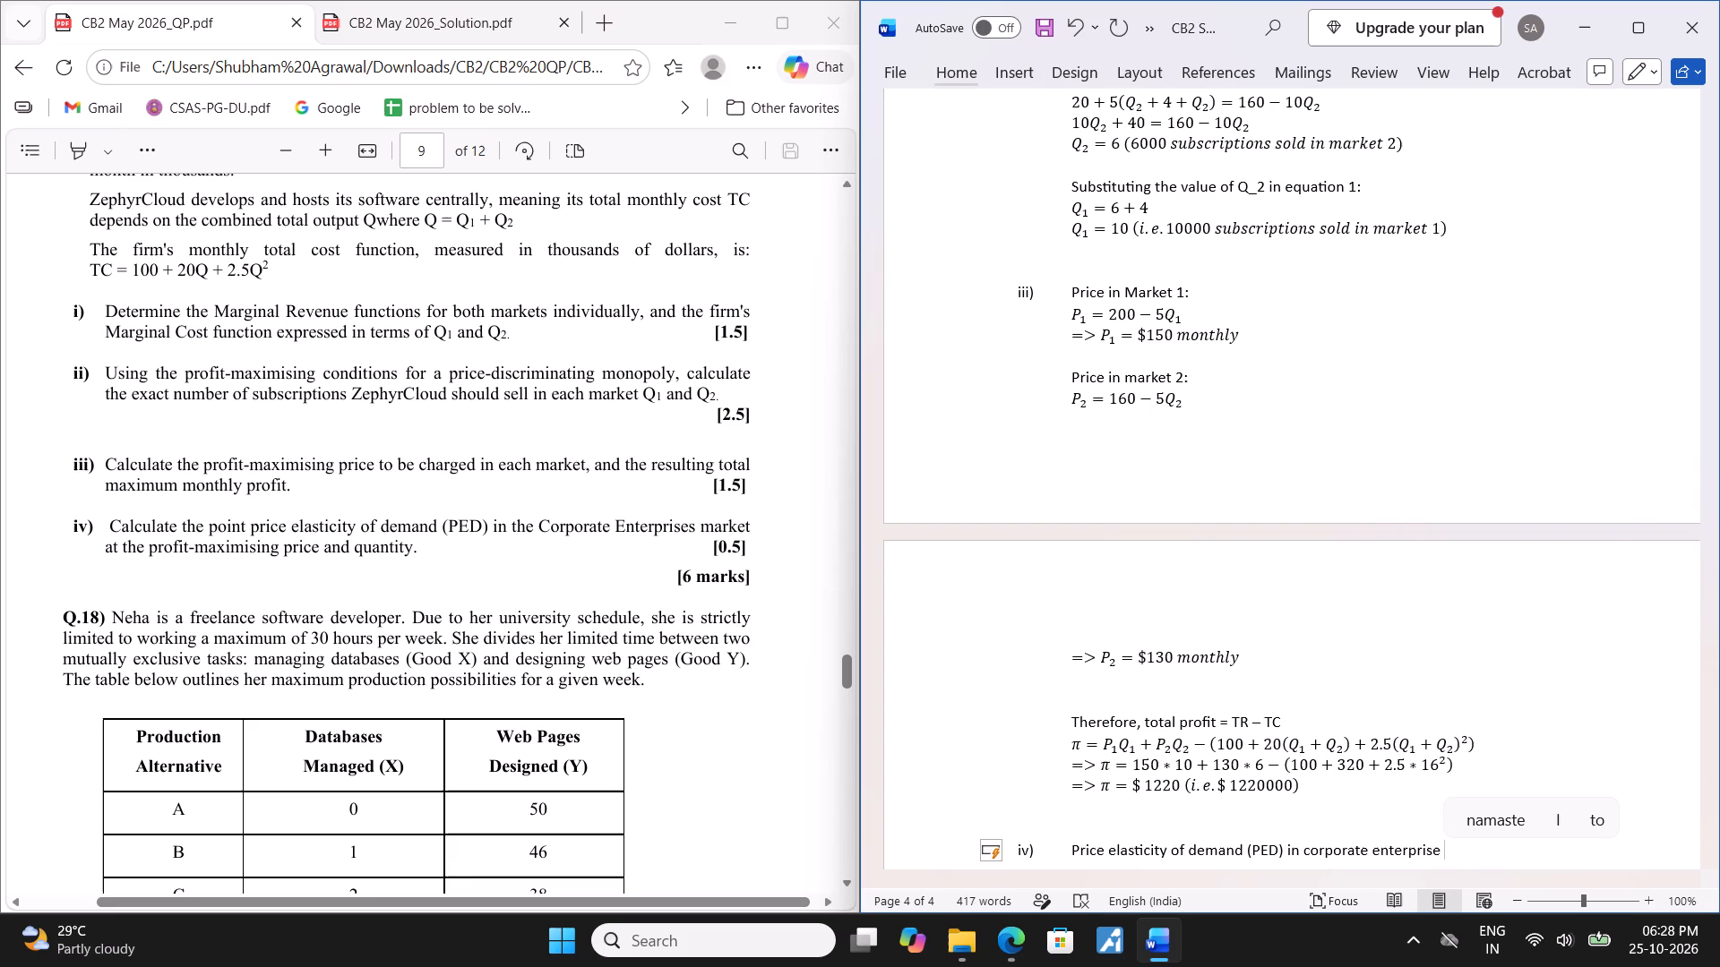
type("mae")
key("BackSpace")
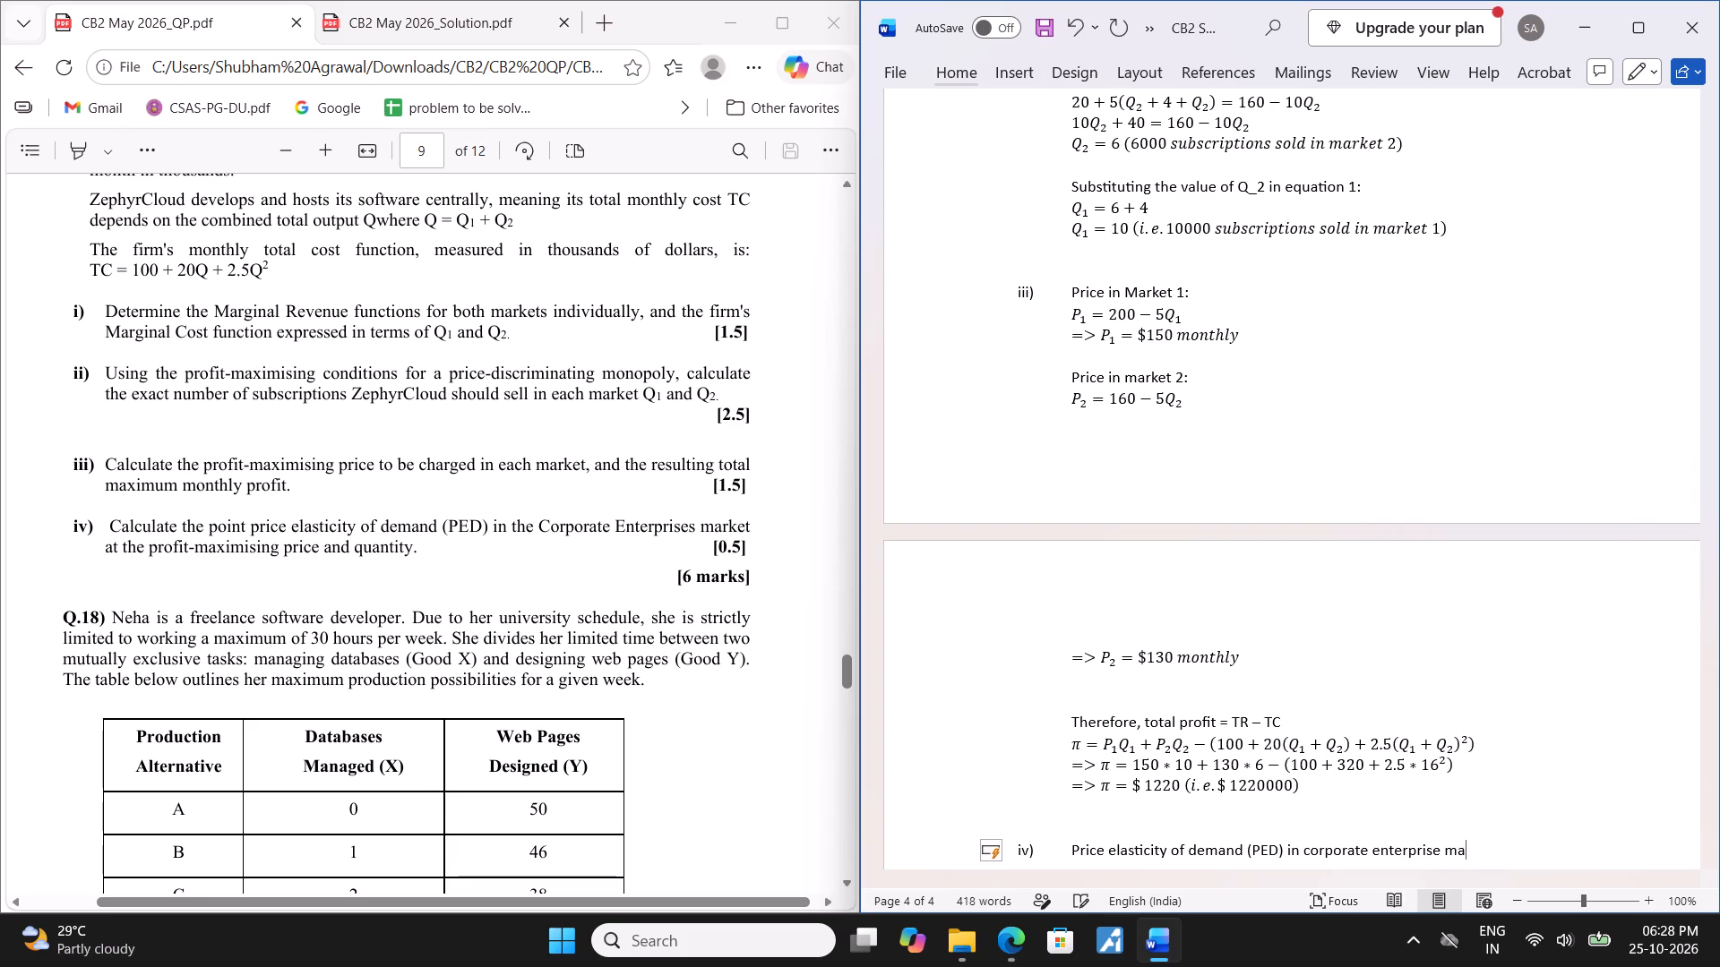
key("r")
type("ket")
key("space")
key("BackSpace")
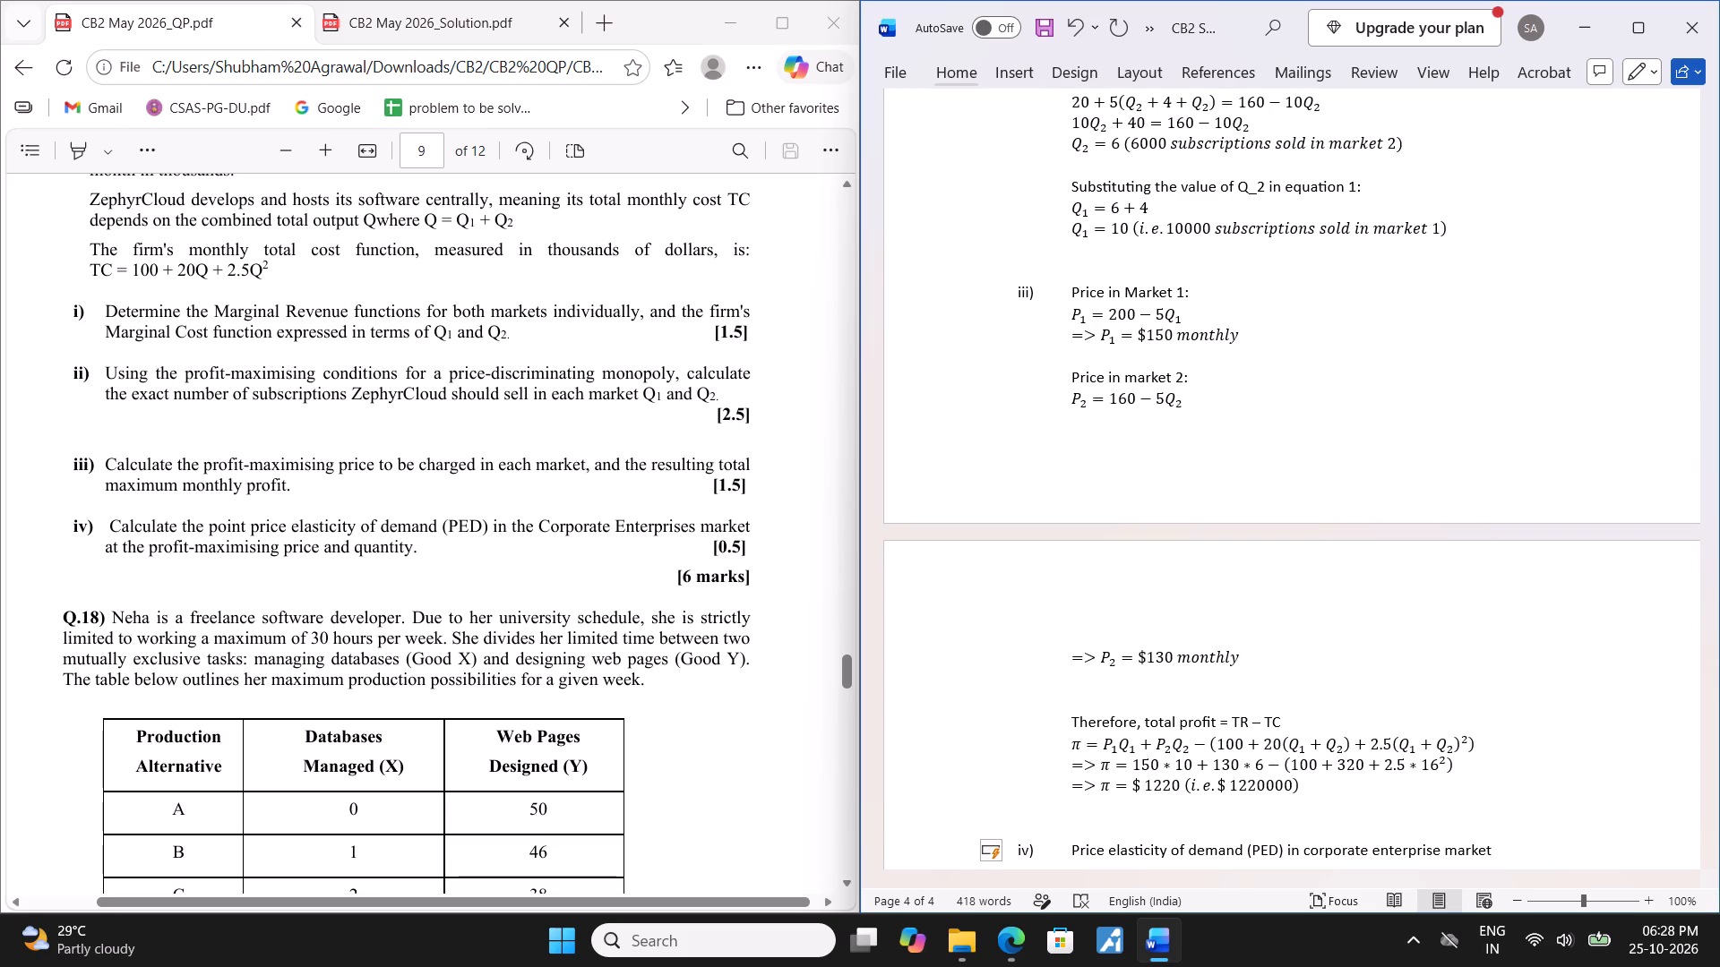
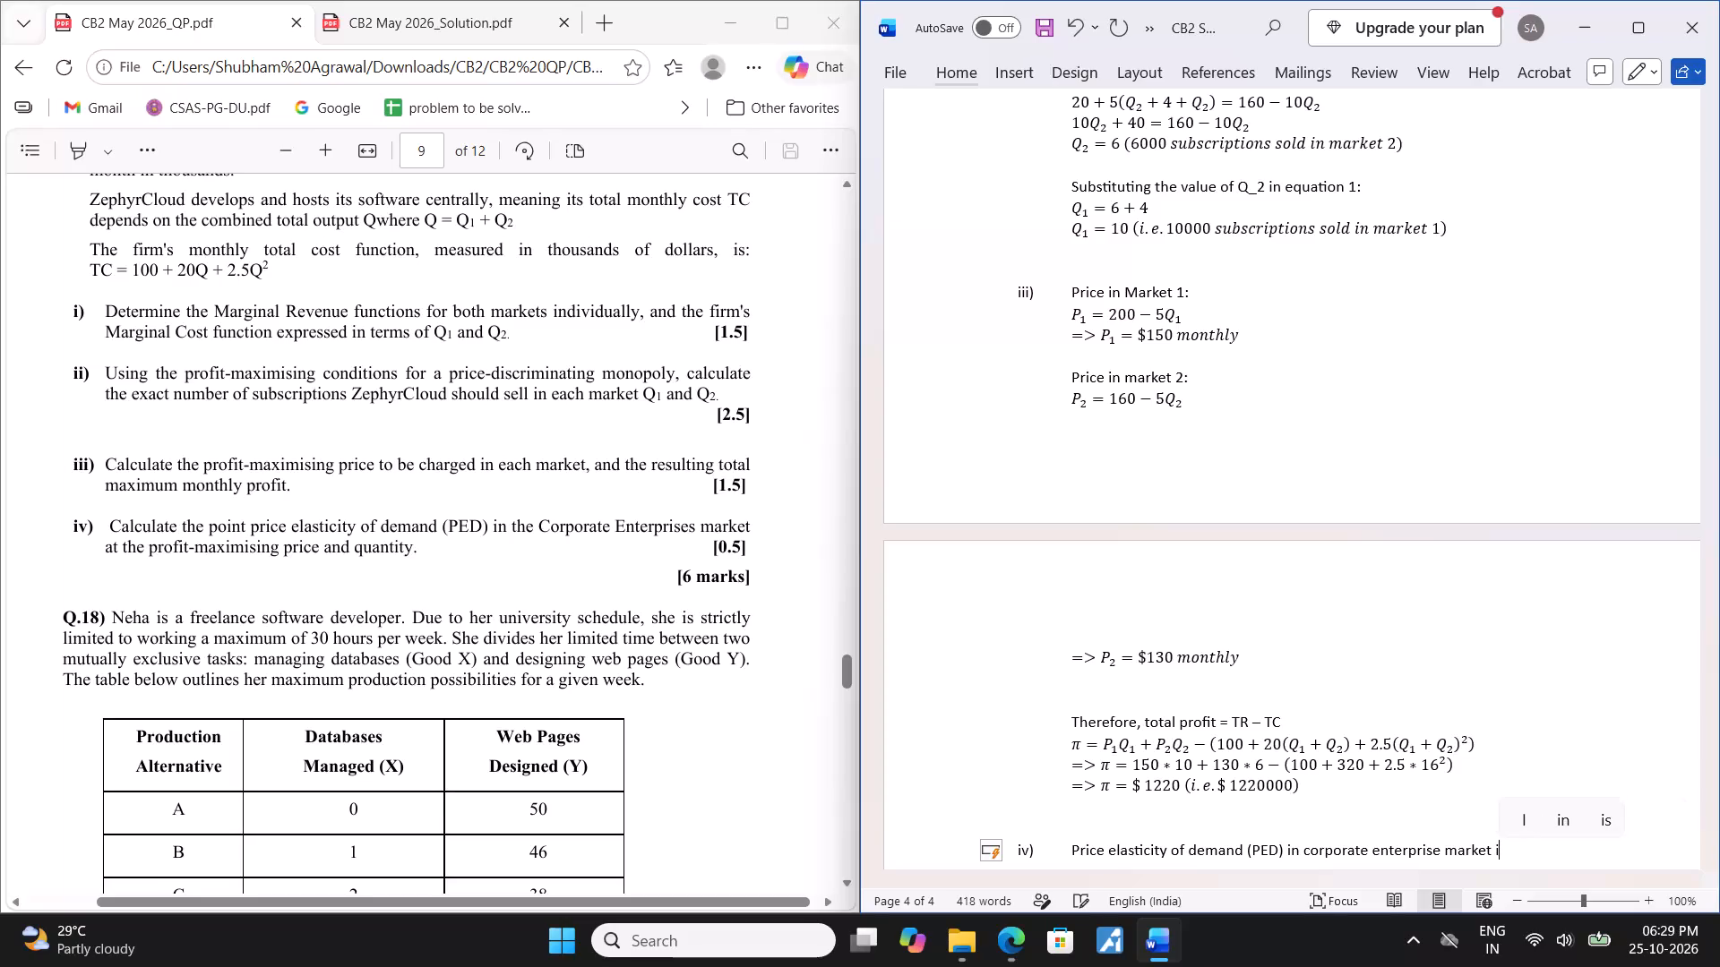
Finish the part iv) line with "i.e. in market 1 is:" and start an unnumbered line below it.
type(".e. in market")
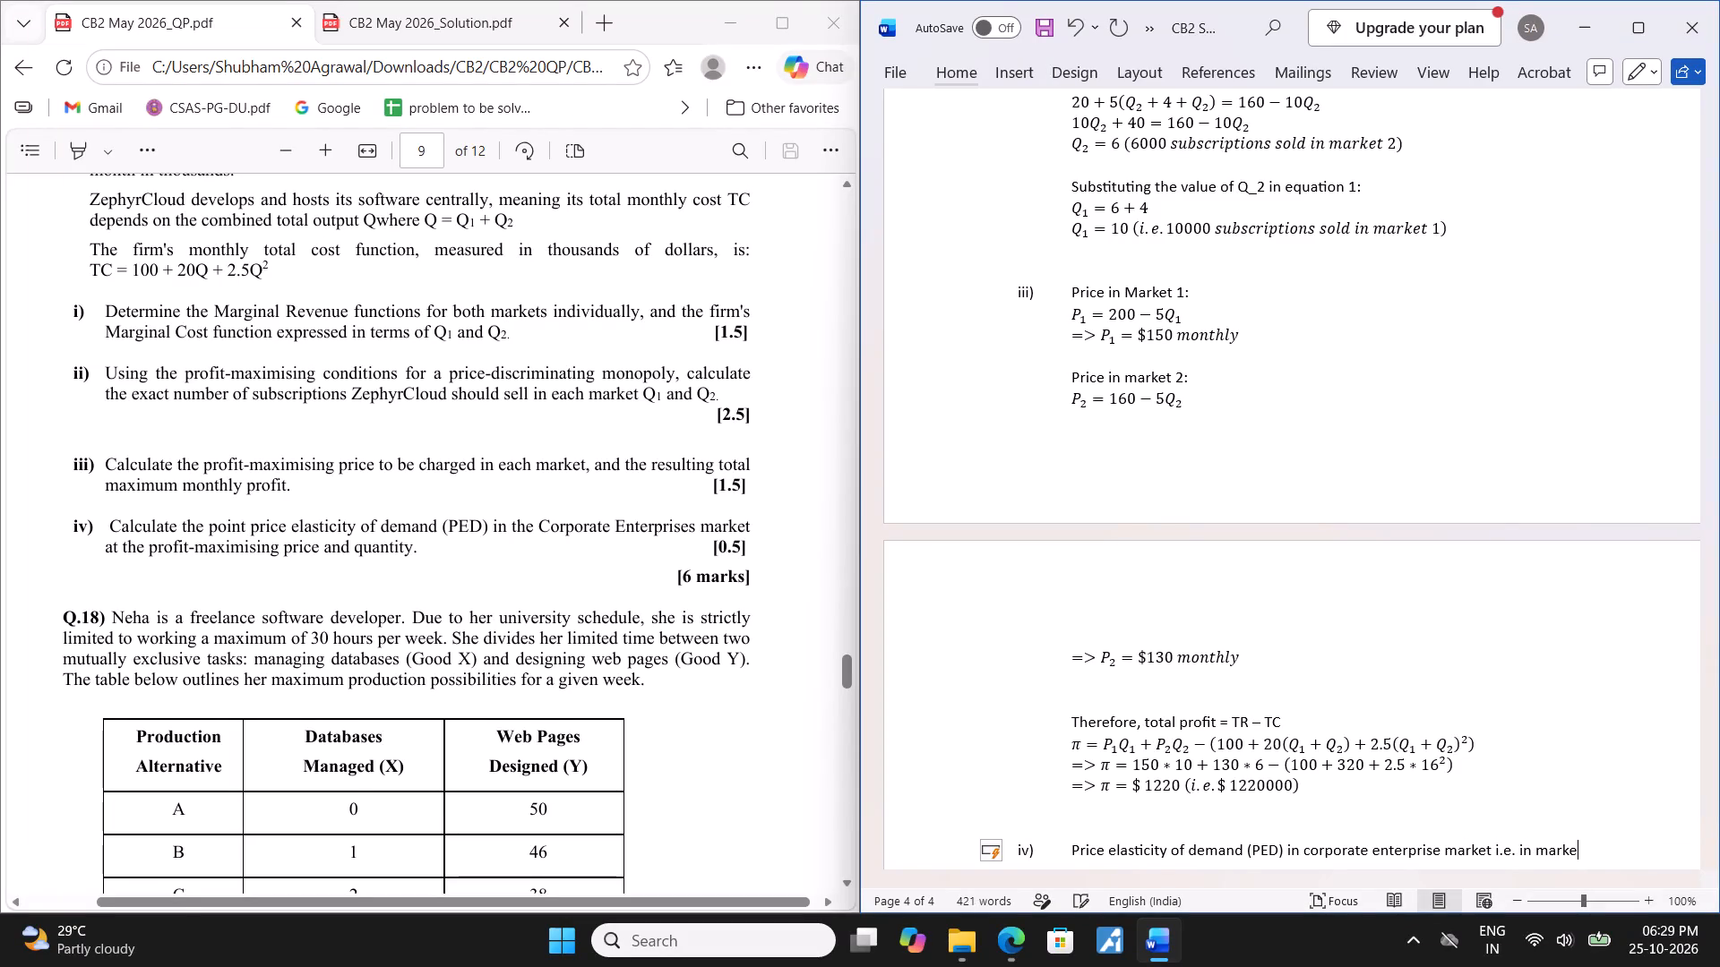
key("space")
type("1 is:")
key("Return")
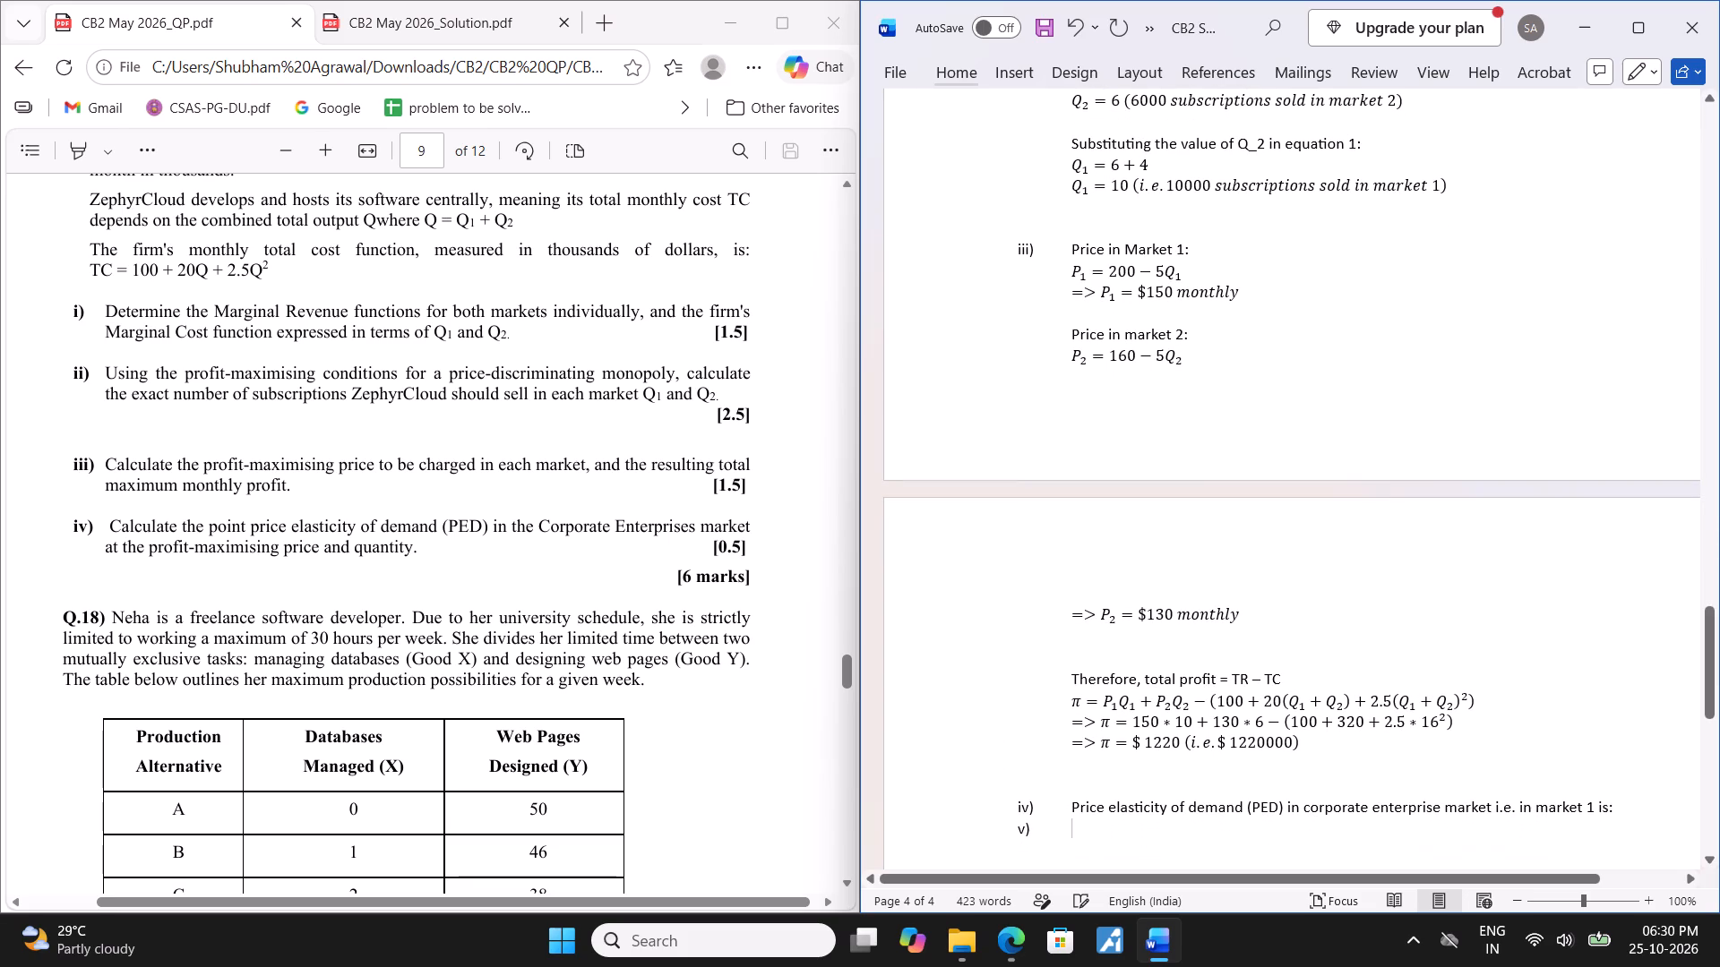
key("BackSpace")
key("Return")
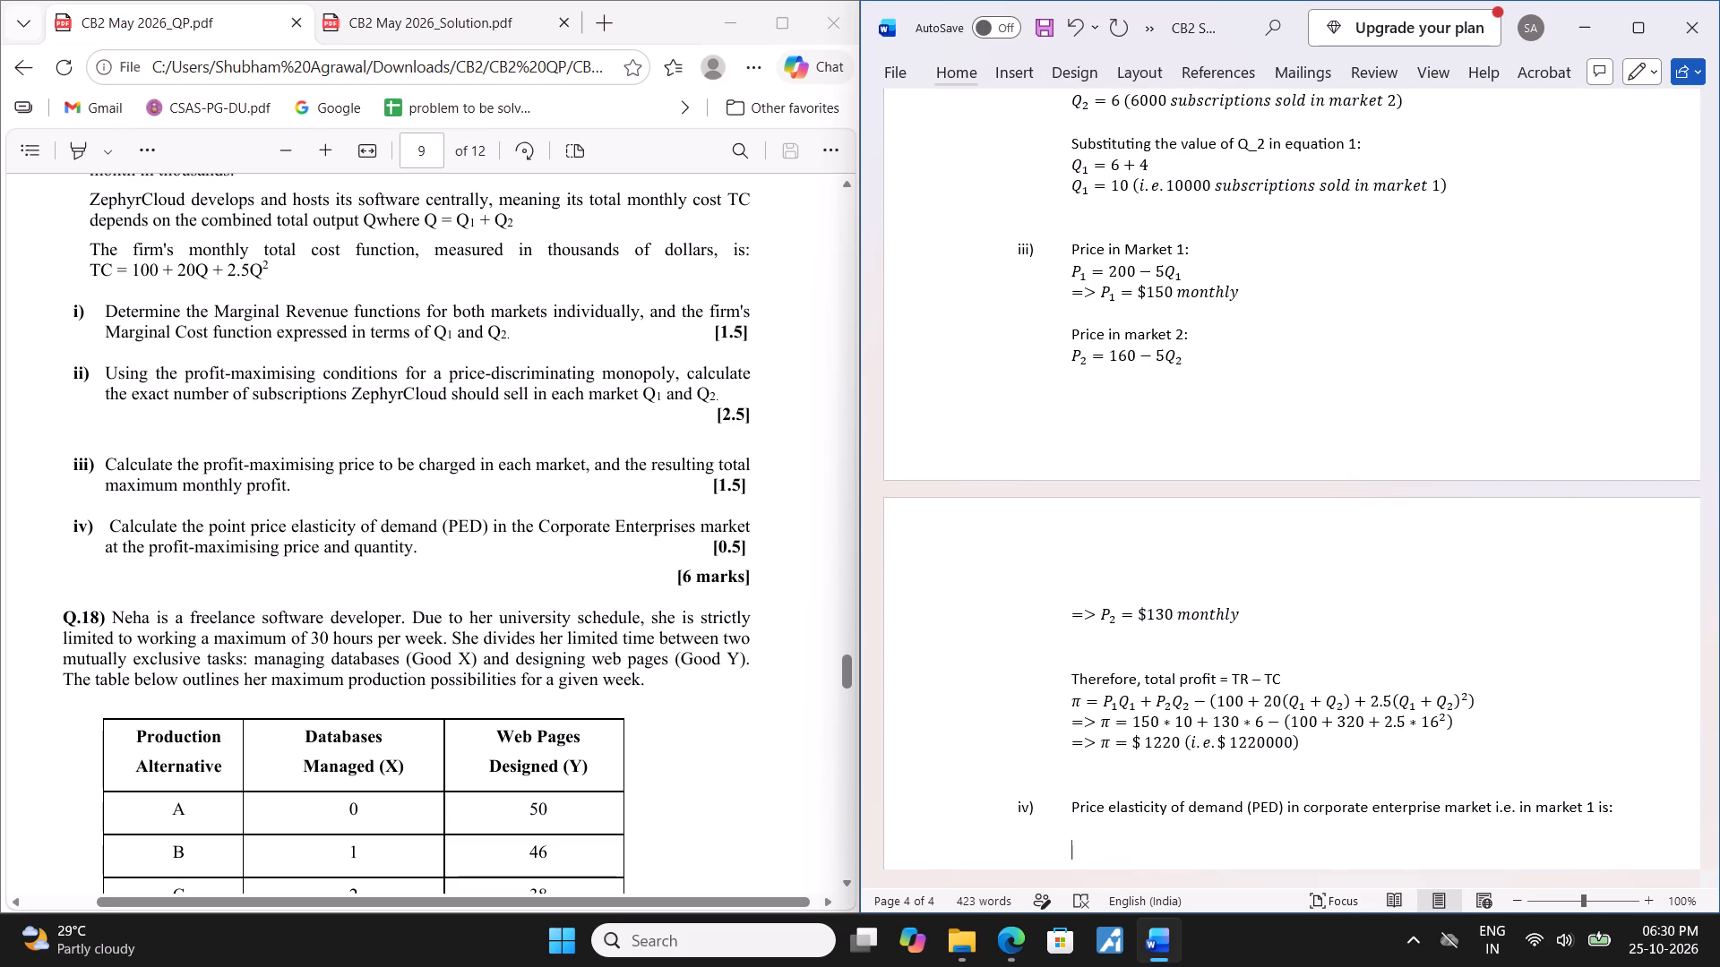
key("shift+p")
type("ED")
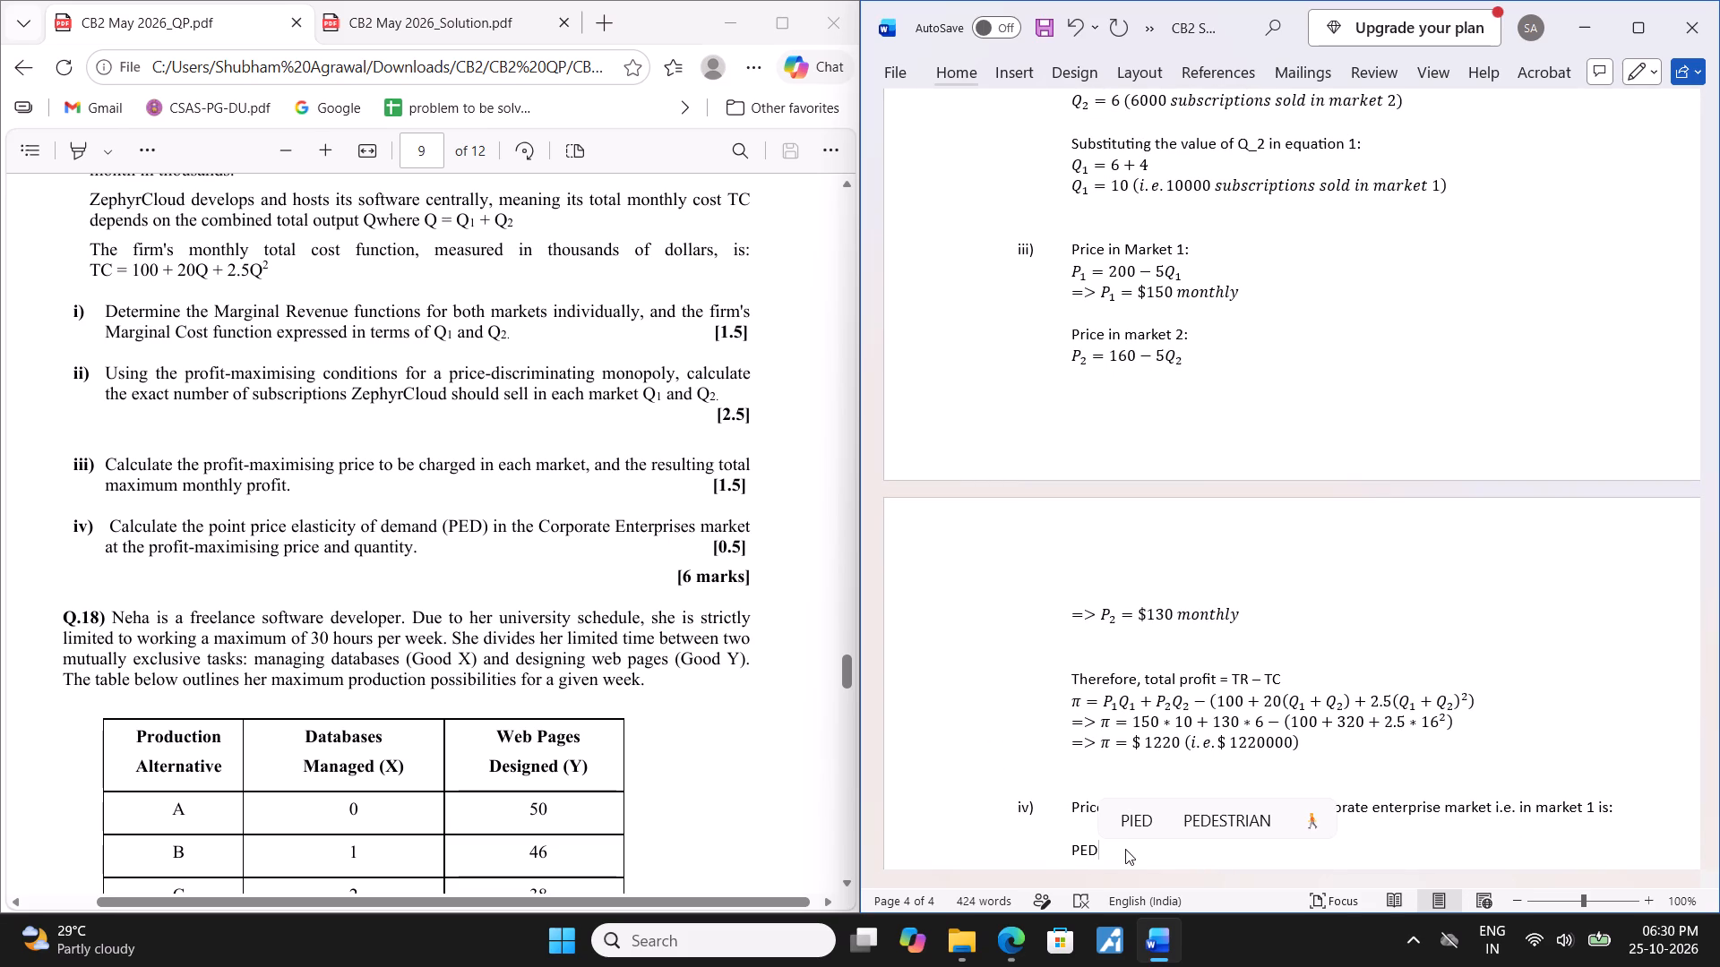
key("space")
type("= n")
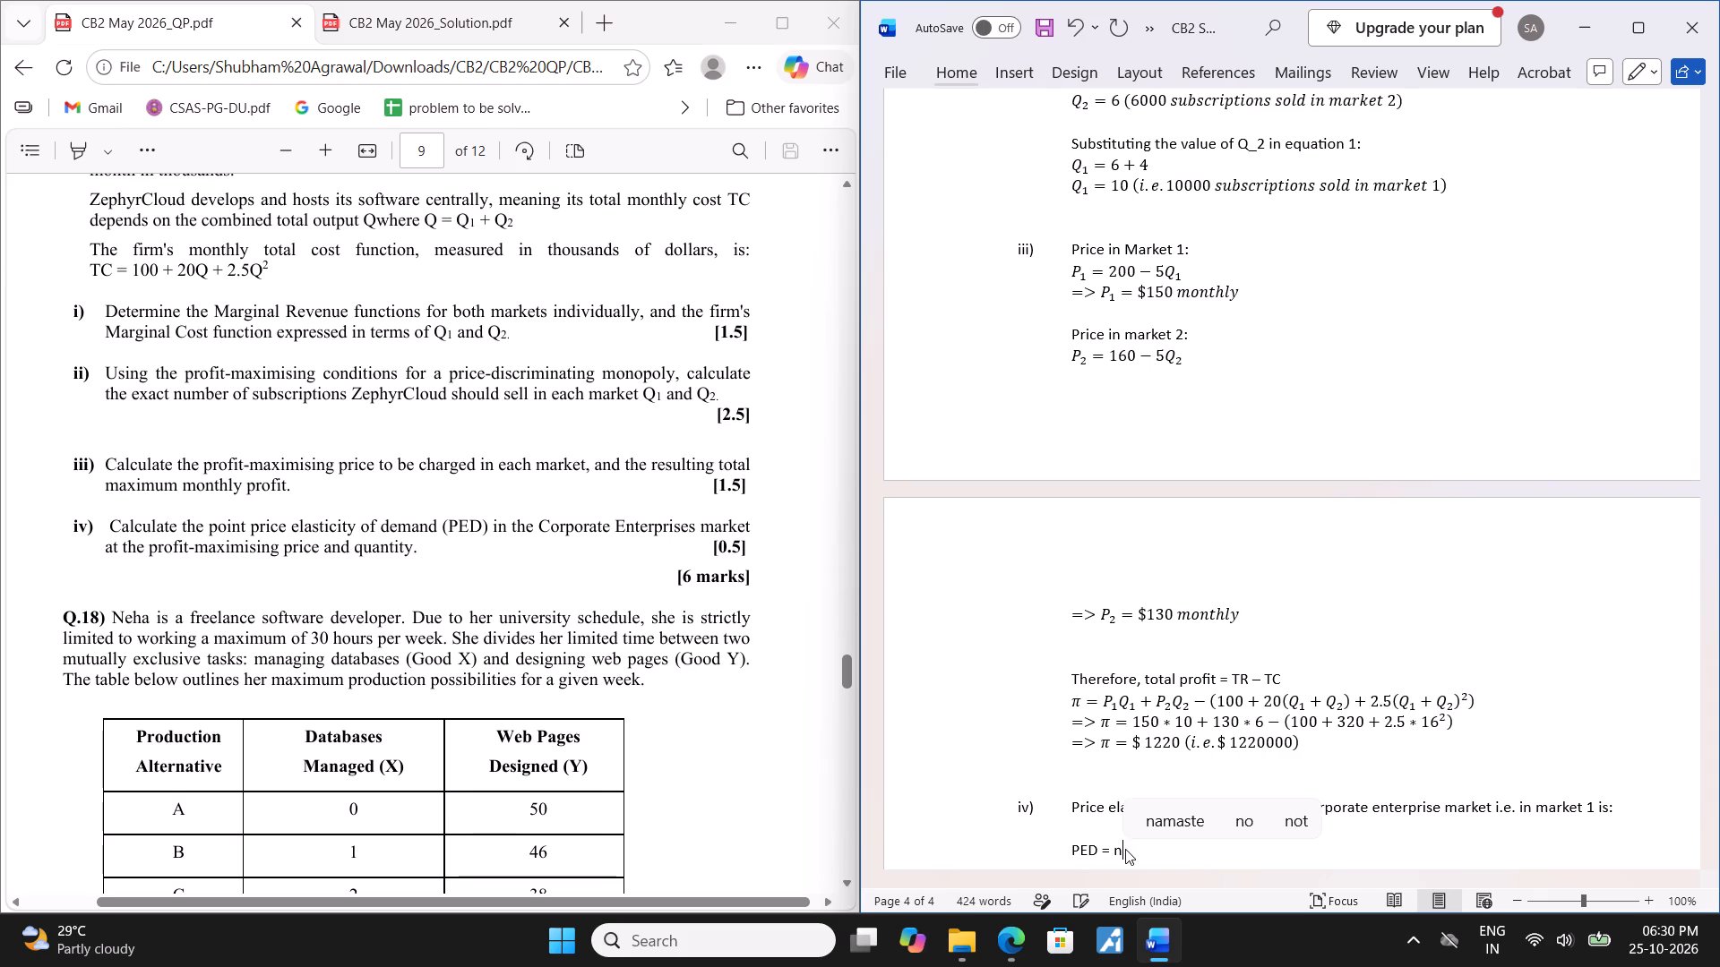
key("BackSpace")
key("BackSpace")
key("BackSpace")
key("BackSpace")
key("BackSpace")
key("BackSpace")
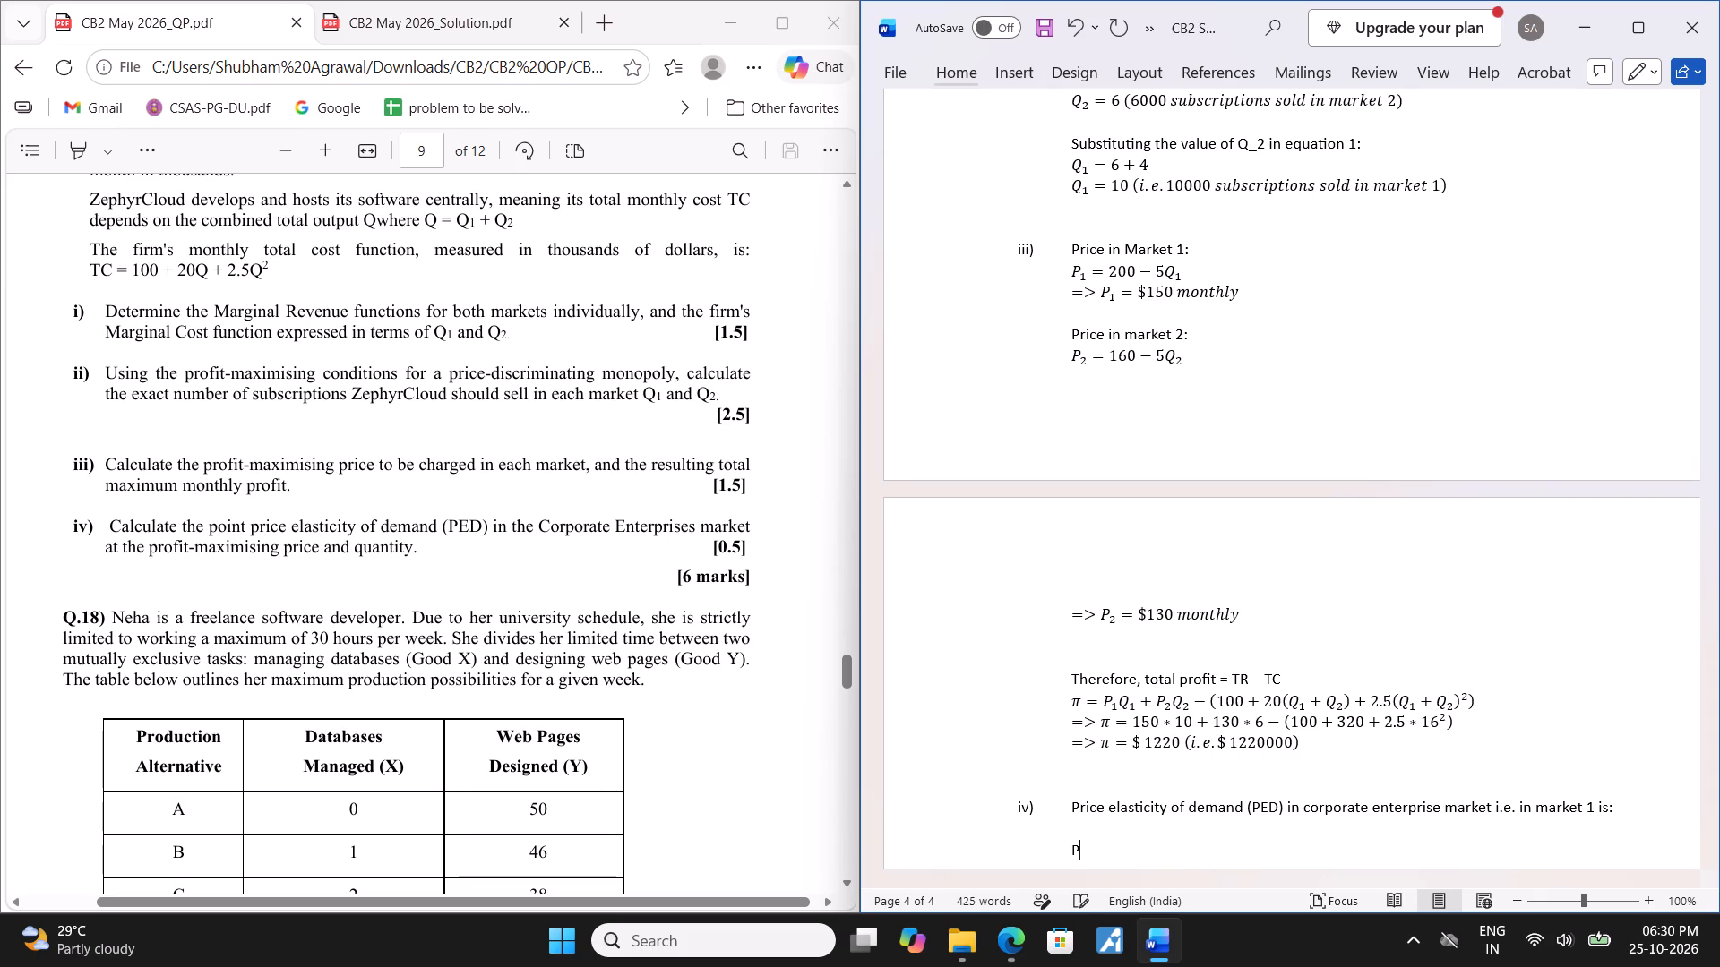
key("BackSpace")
Insert an equation below the part iv) line and begin it with "PED =".
key("alt+equal")
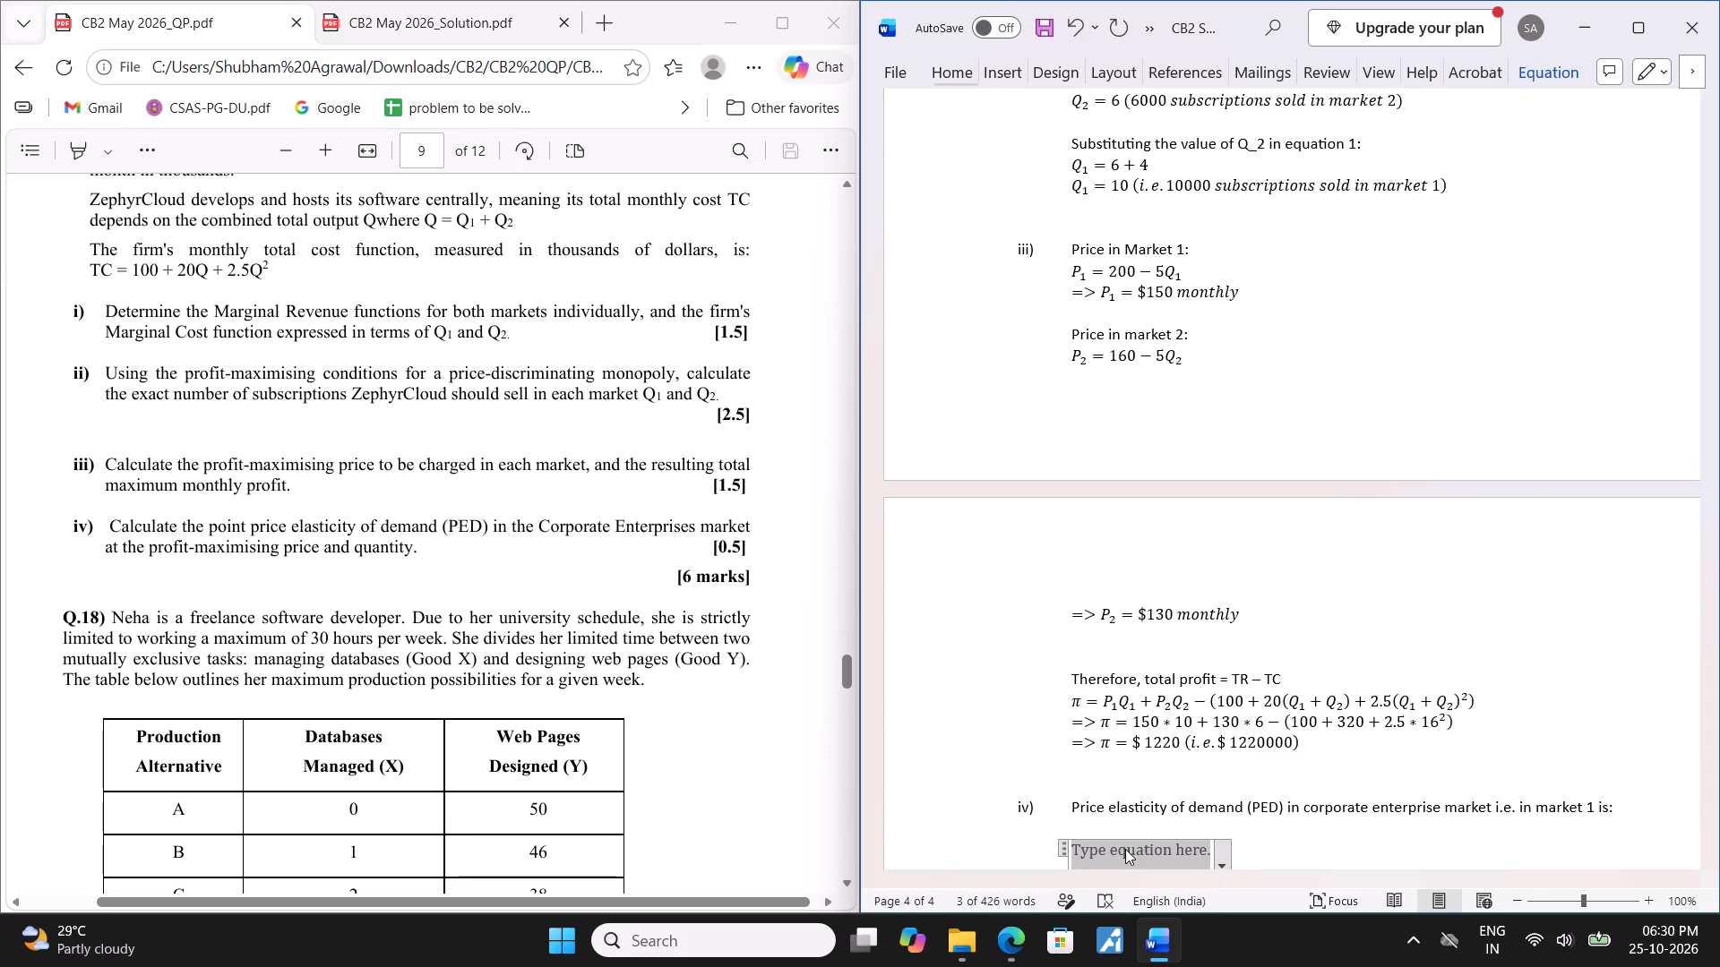
type("PED")
key("space")
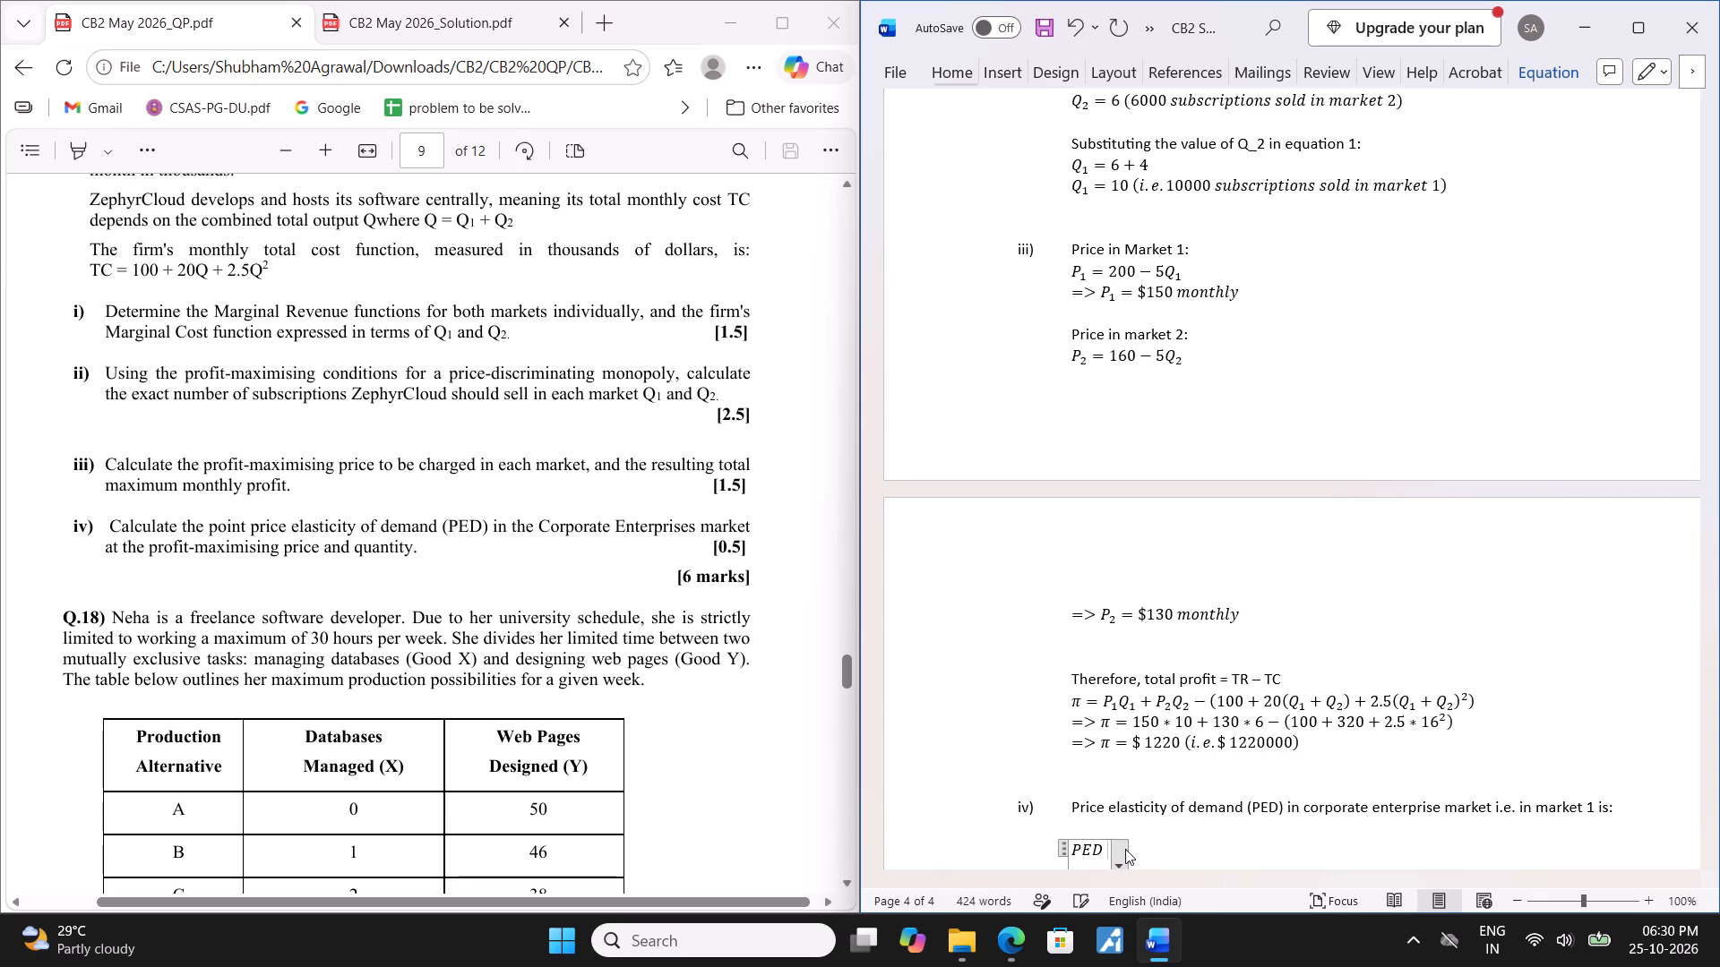
type("=")
key("space")
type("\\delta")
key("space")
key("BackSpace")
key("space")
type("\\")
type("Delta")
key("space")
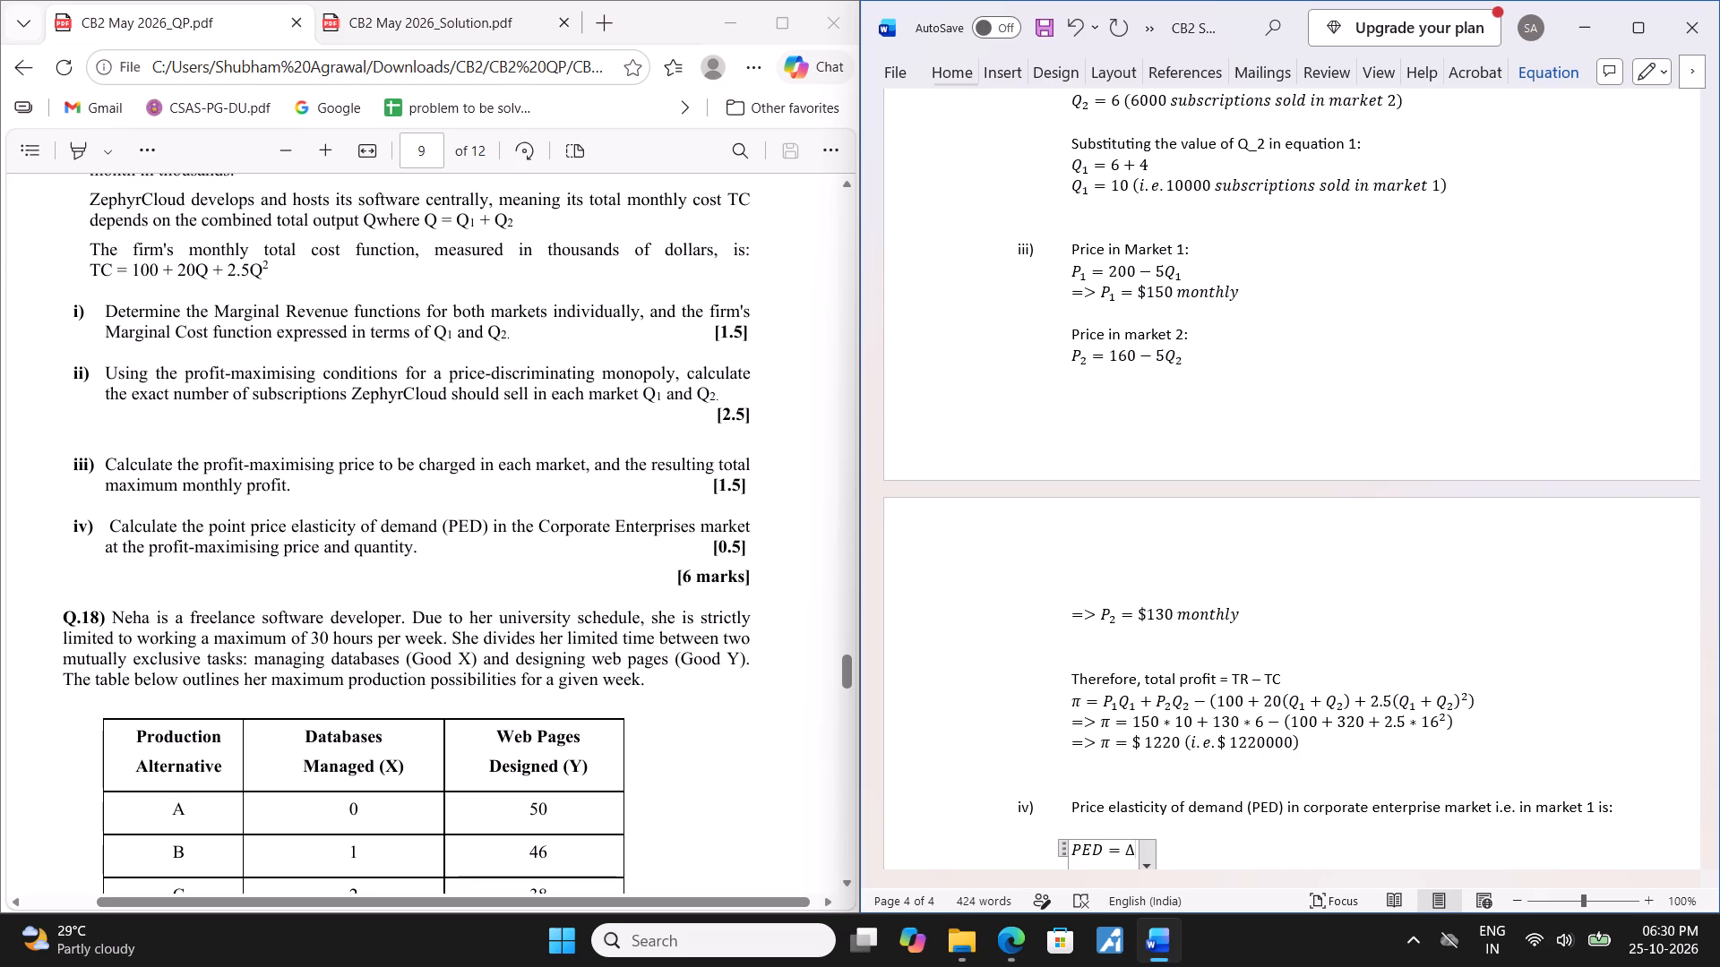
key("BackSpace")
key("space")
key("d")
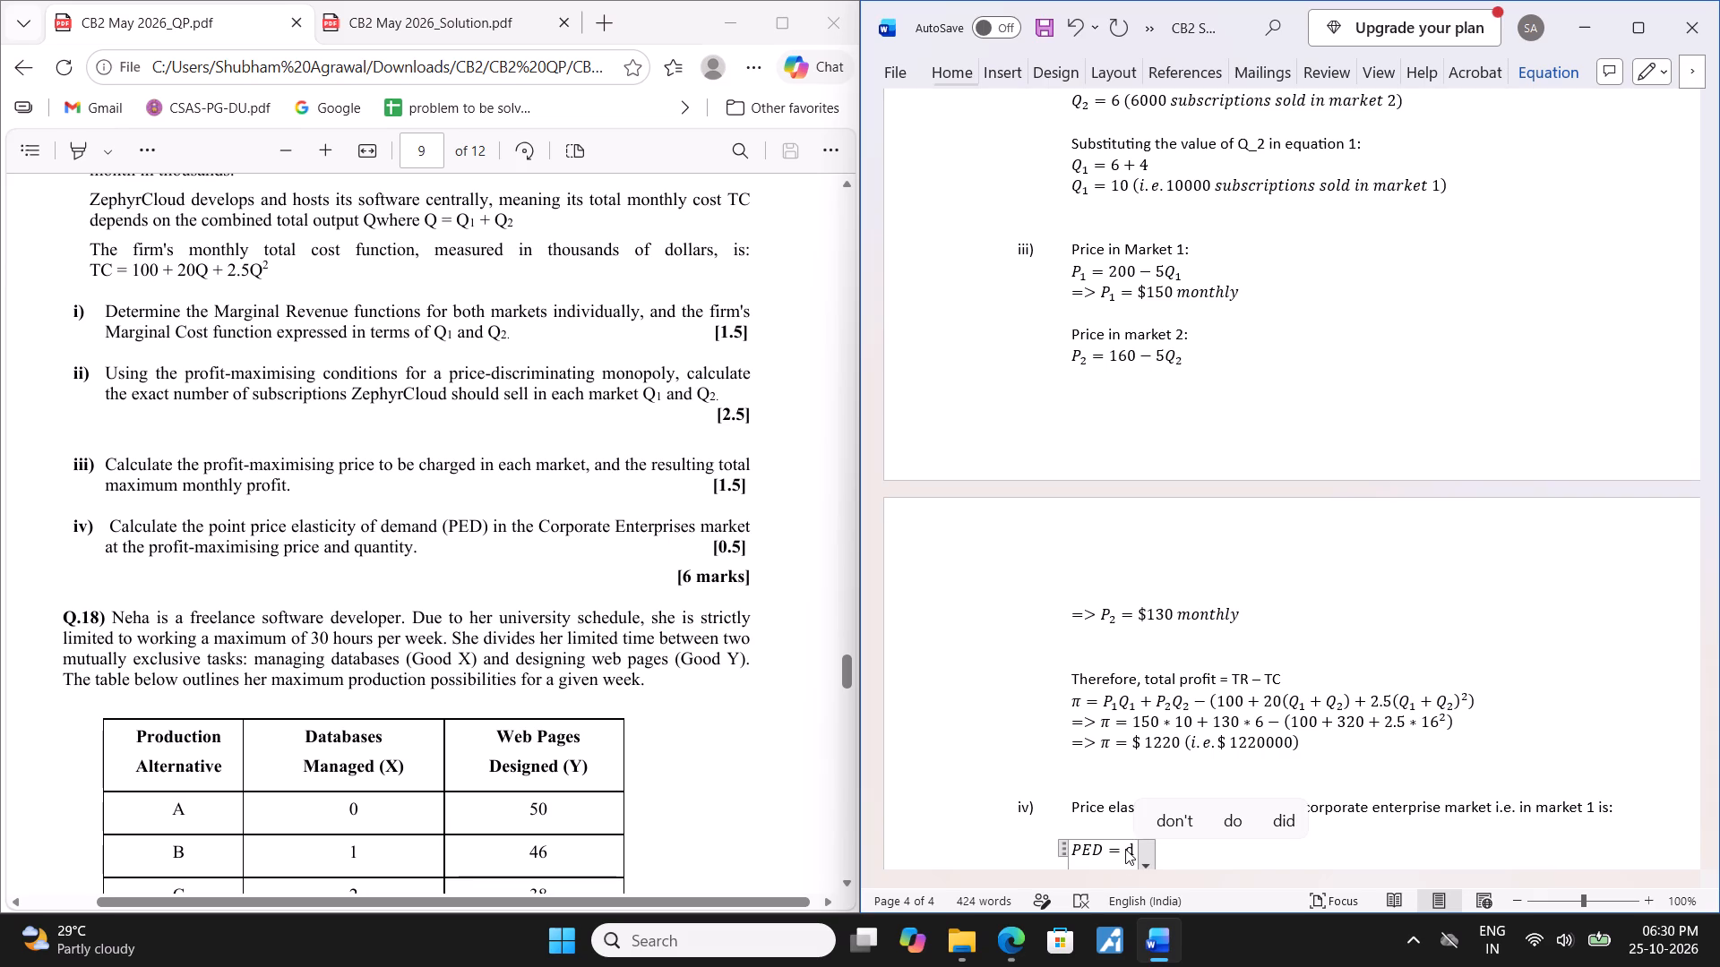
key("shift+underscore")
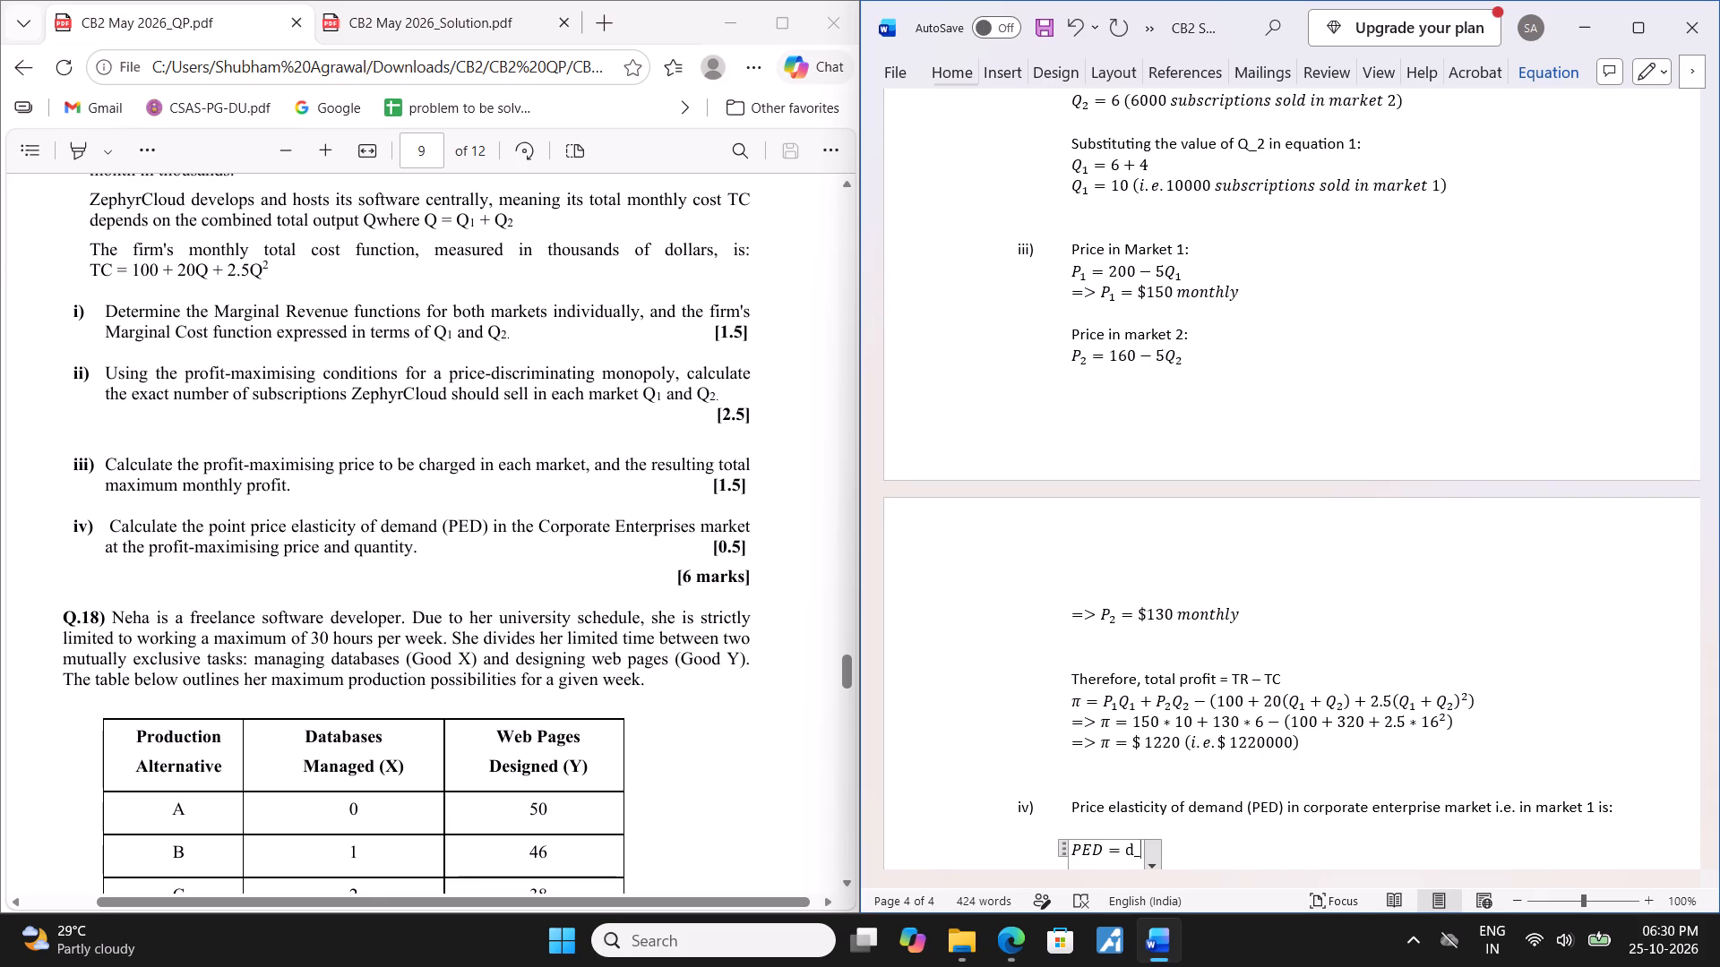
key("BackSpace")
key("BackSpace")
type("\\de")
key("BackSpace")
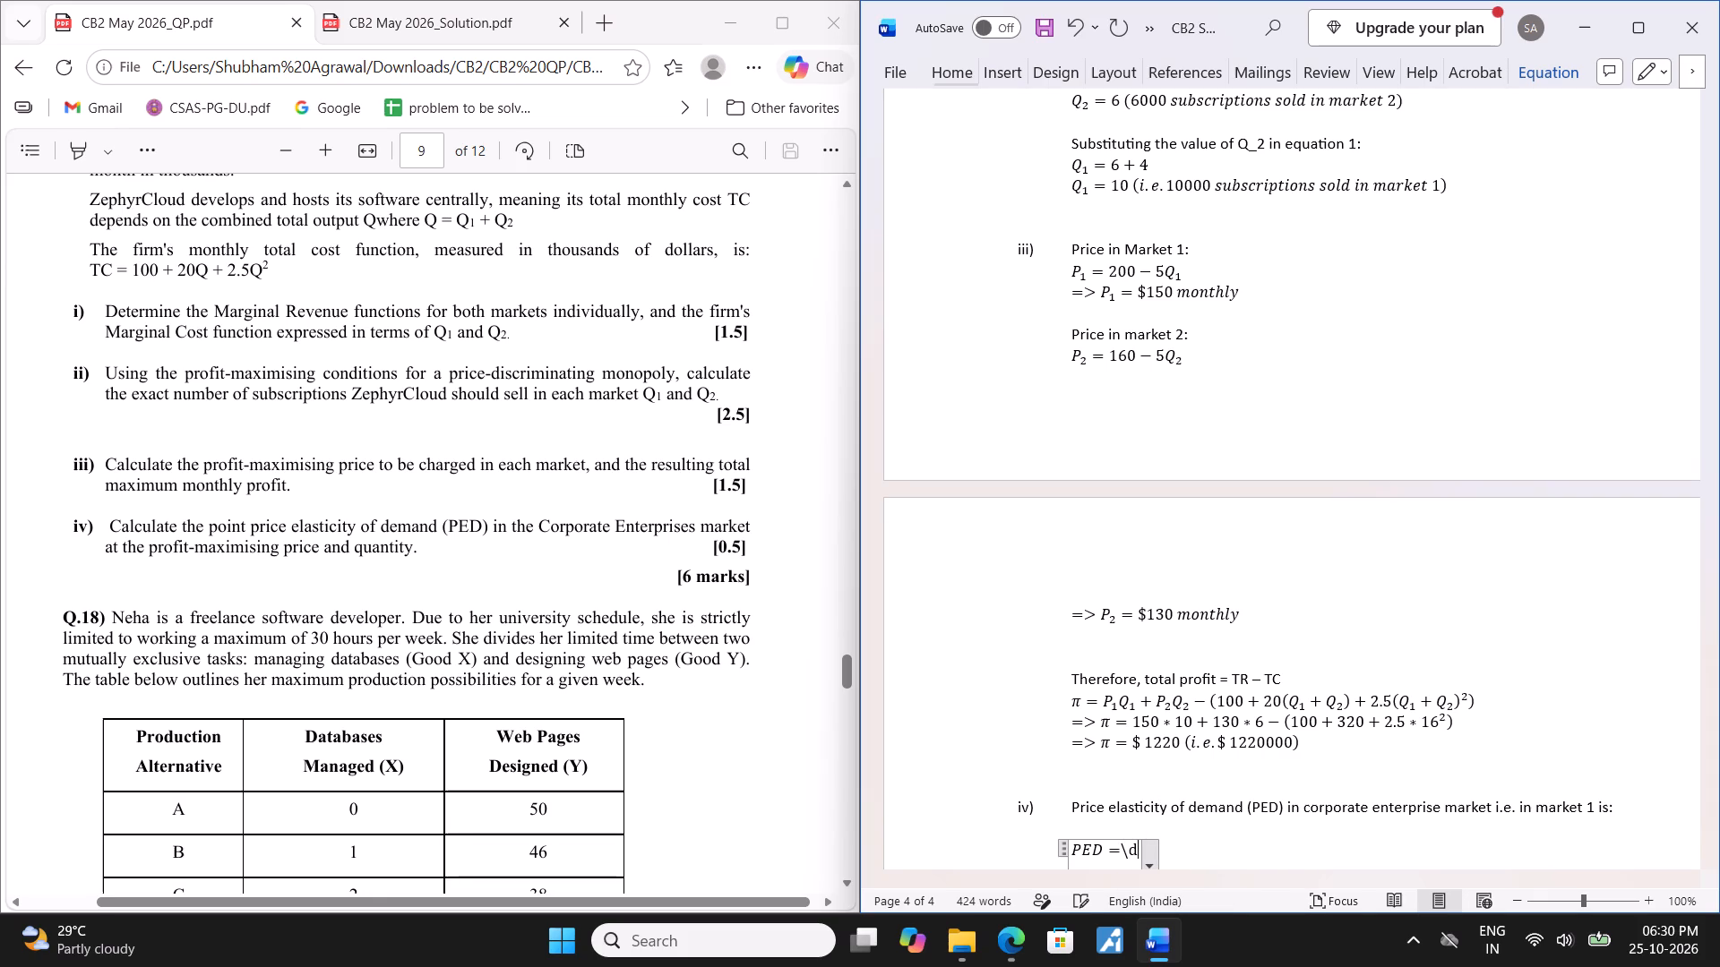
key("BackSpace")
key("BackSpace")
Add the stacked fraction dQ₁/dP₁, with subscript 1 on both variables, after "PED =" in the equation.
key("d")
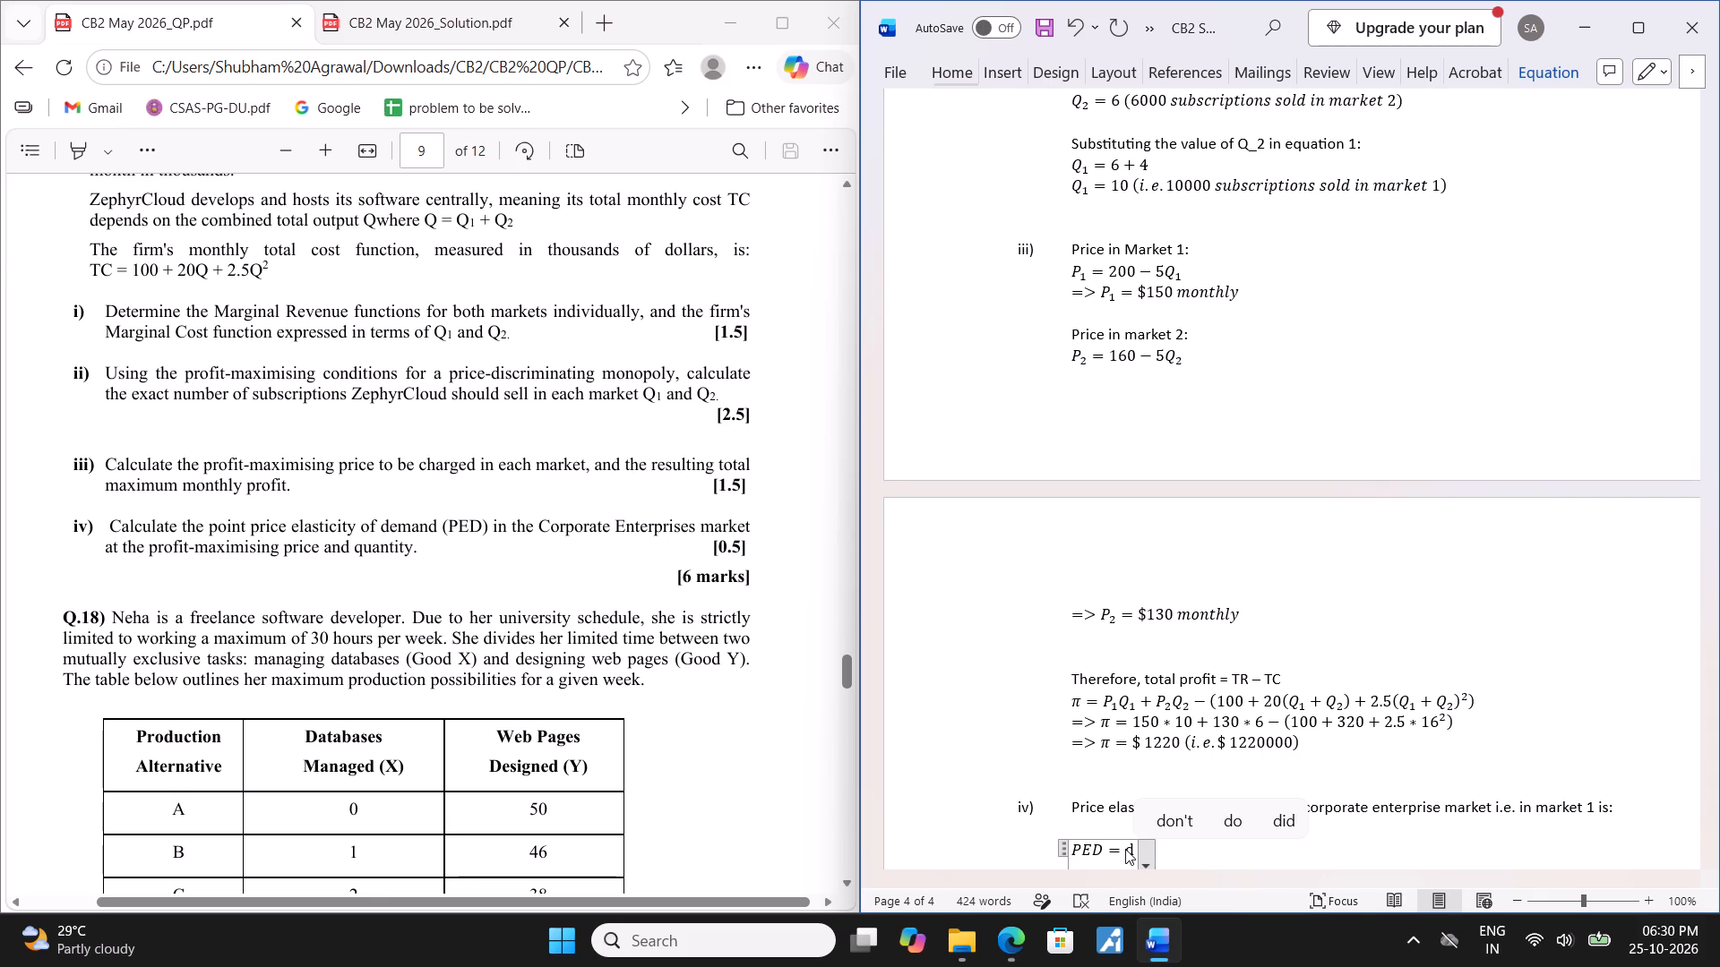
key("shift+q")
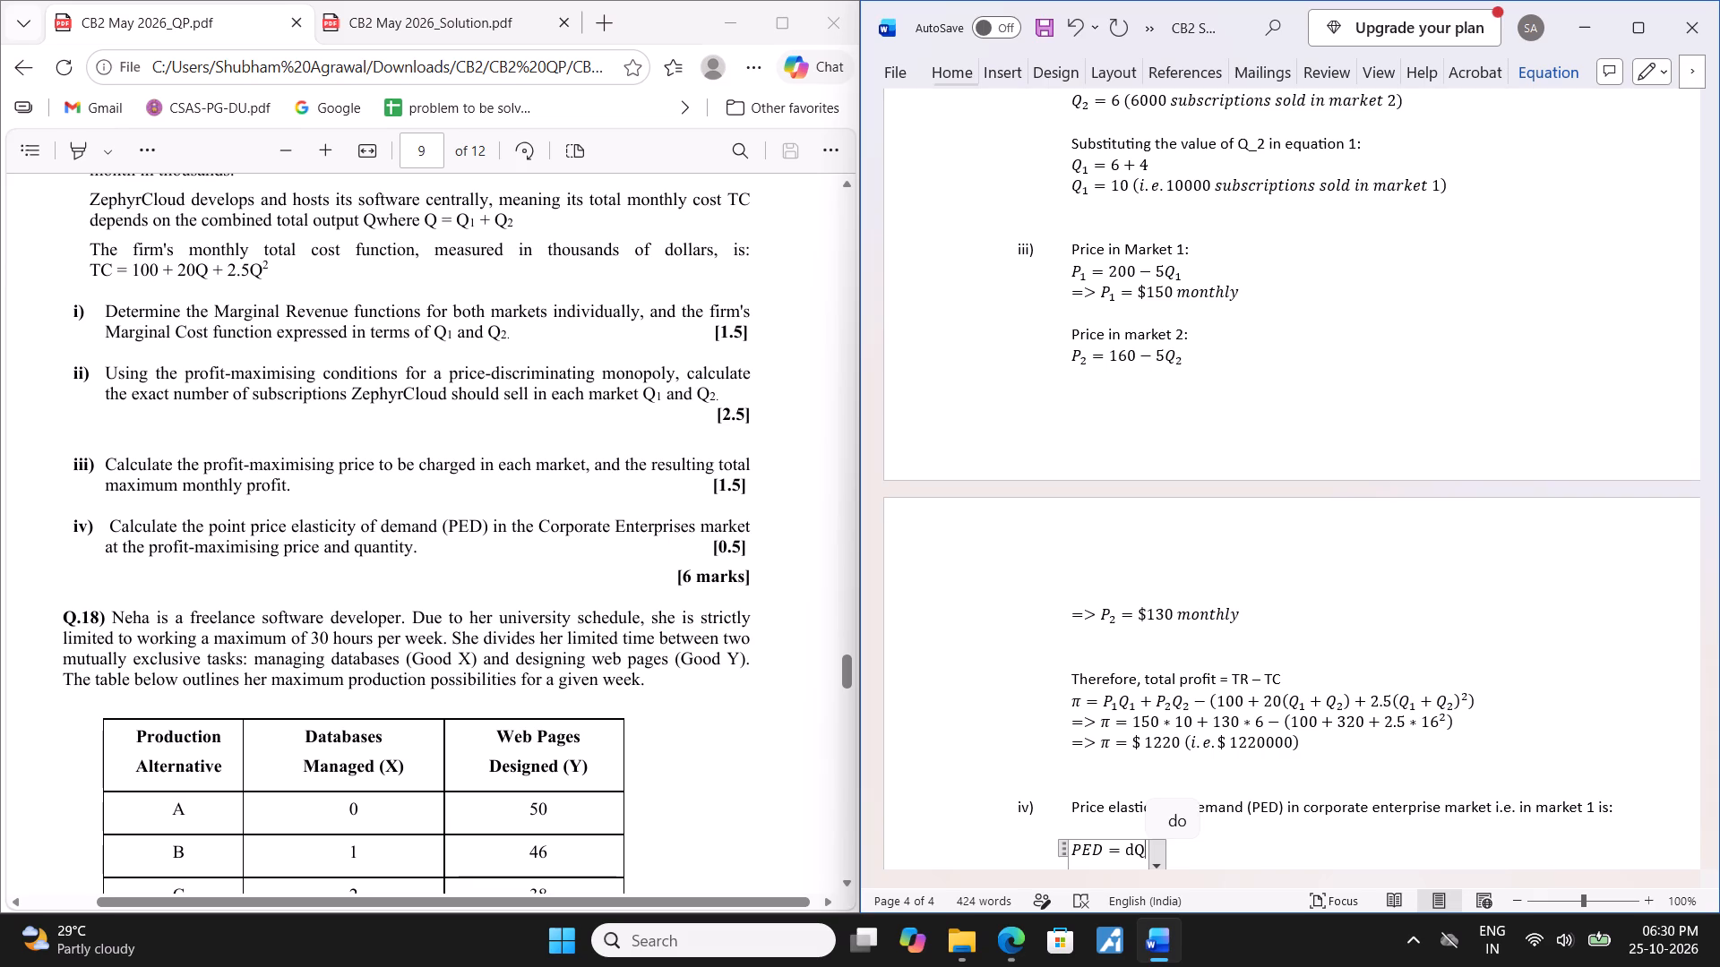
key("shift+underscore")
type("1")
key("space")
key("slash")
type("dQ_")
key("BackSpace")
key("BackSpace")
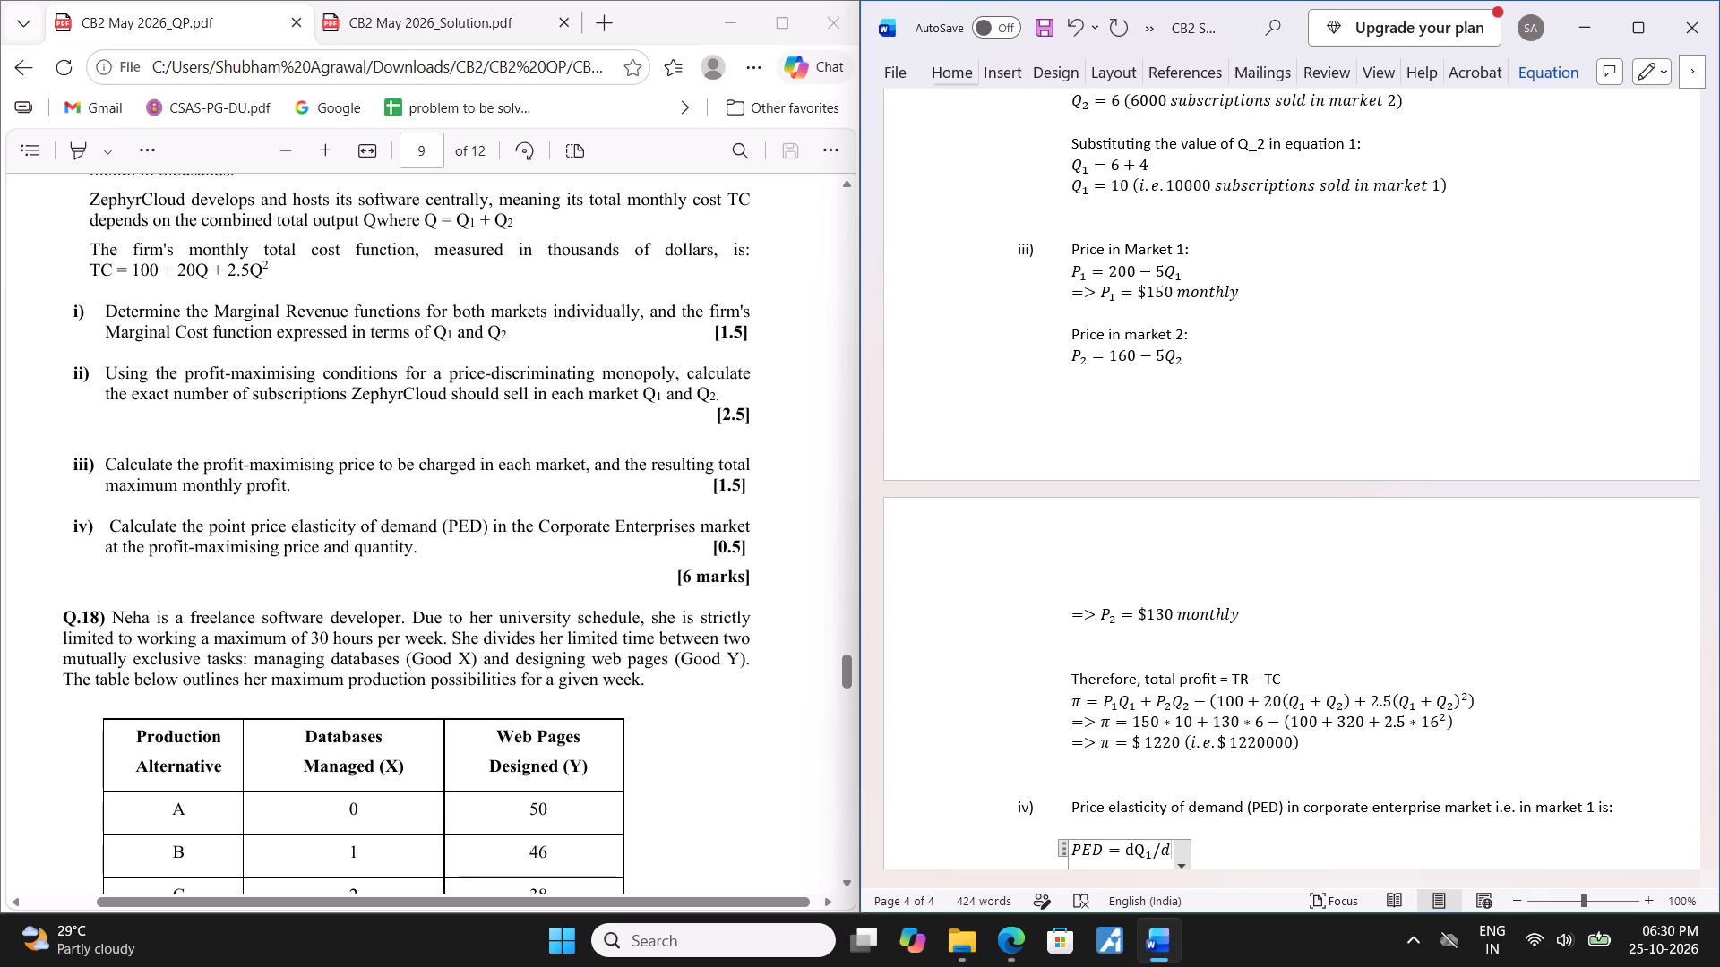
key("shift+p")
type("_1")
key("space")
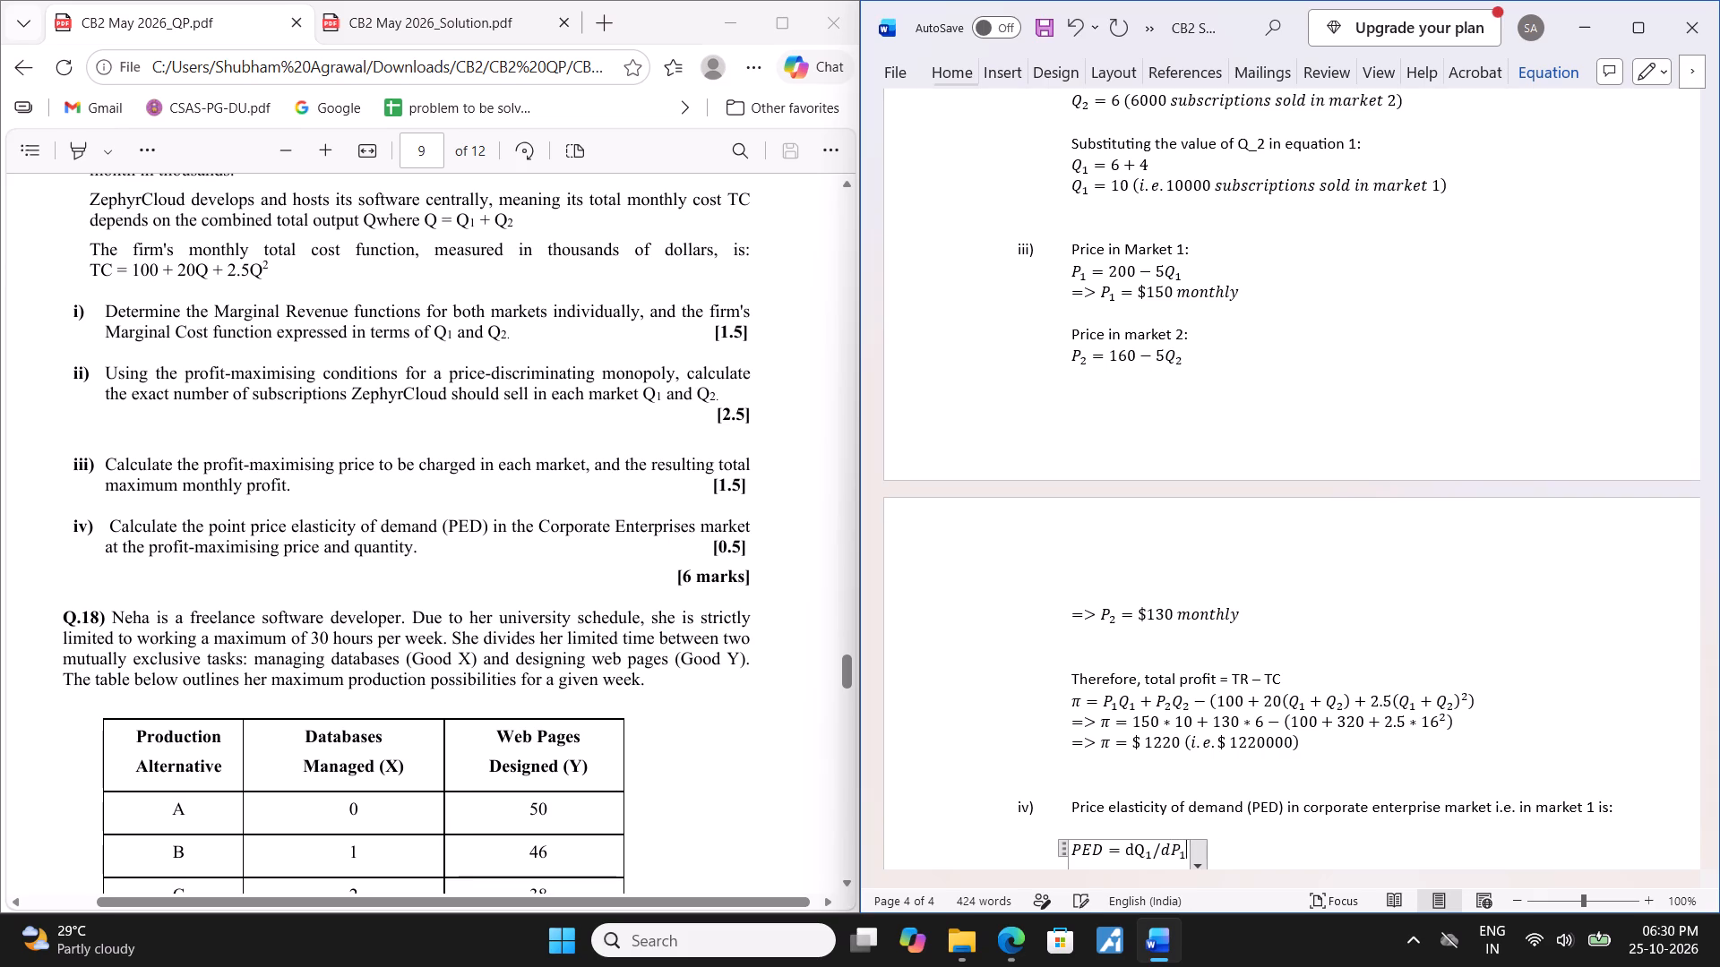
key("space")
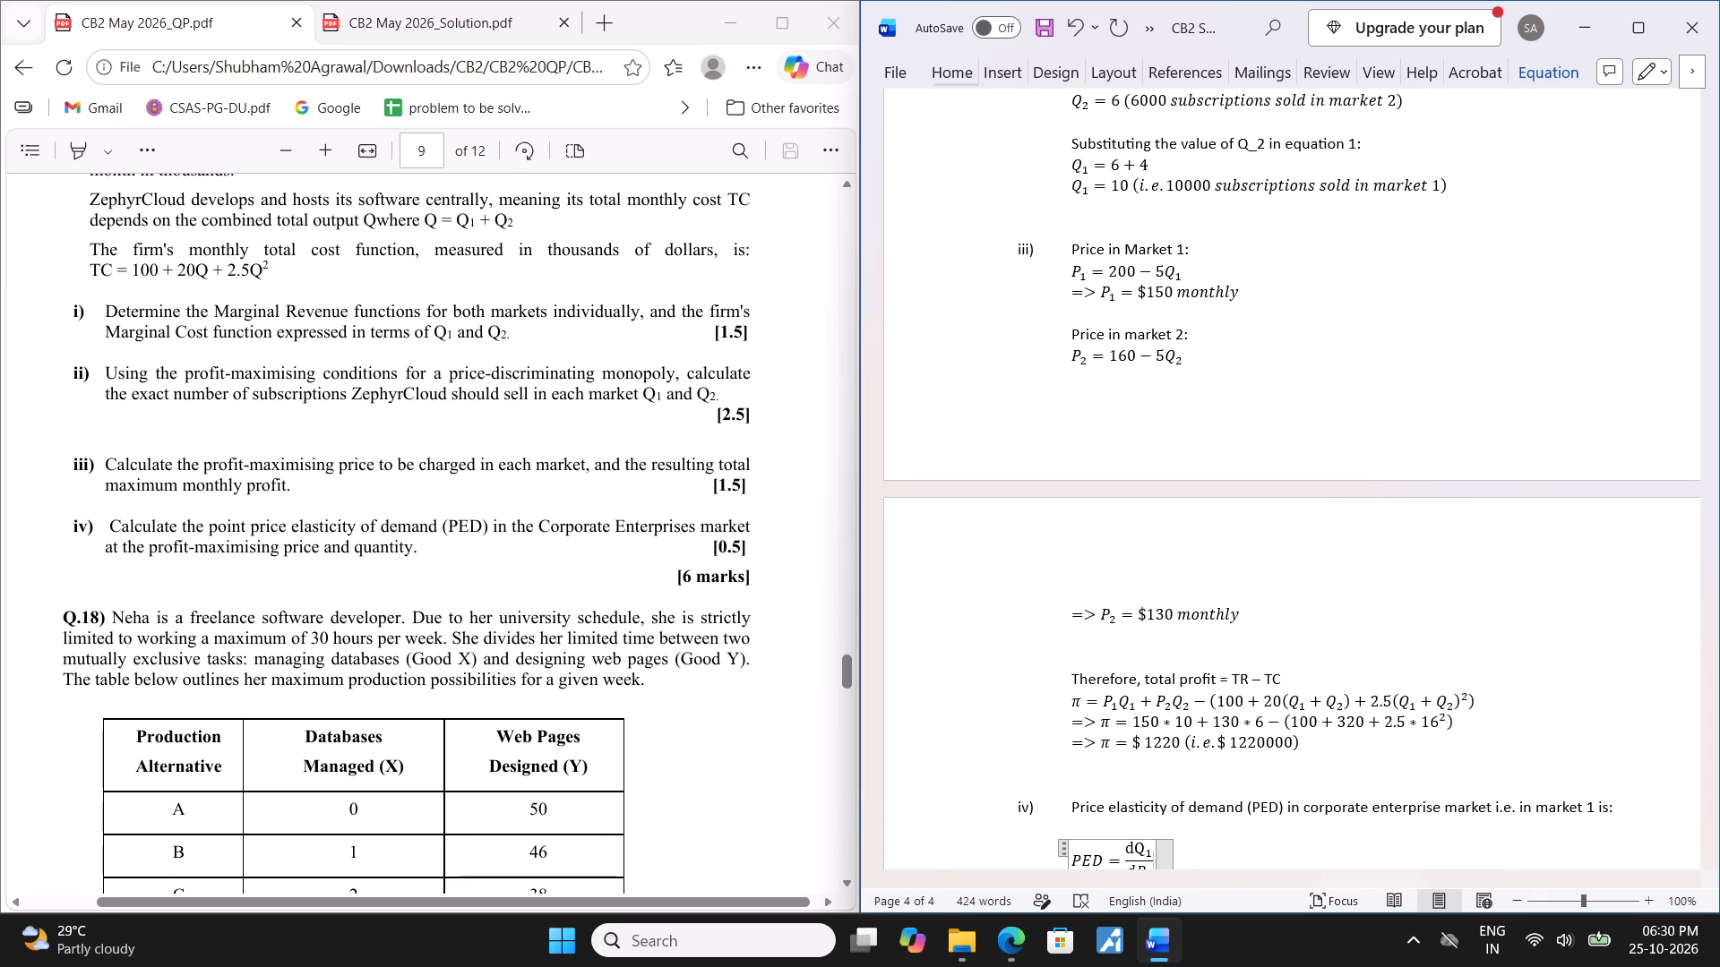
Multiply the dQ₁/dP₁ fraction by a stacked fraction P/Q, using an asterisk between them.
key("asterisk")
key("shift+p")
key("slash")
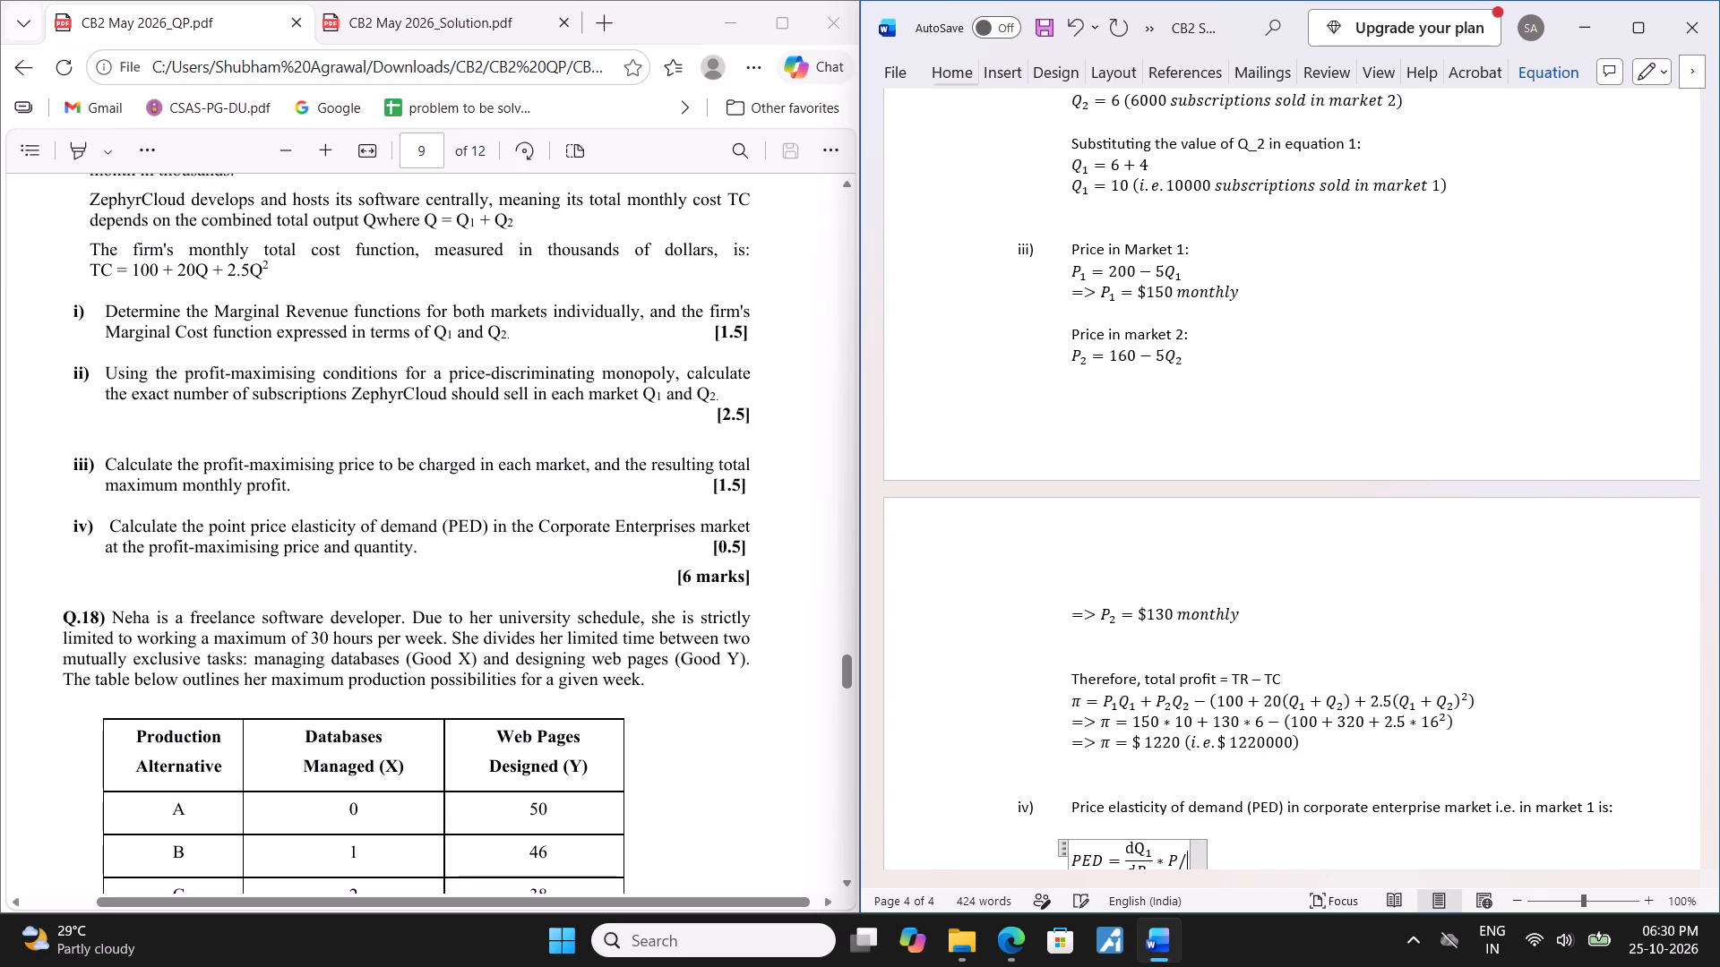
type("Q")
key("space")
Replace the asterisk between the two fractions in the PED equation with a multiplication sign ×.
key("Left")
key("Left")
key("Left")
key("Left")
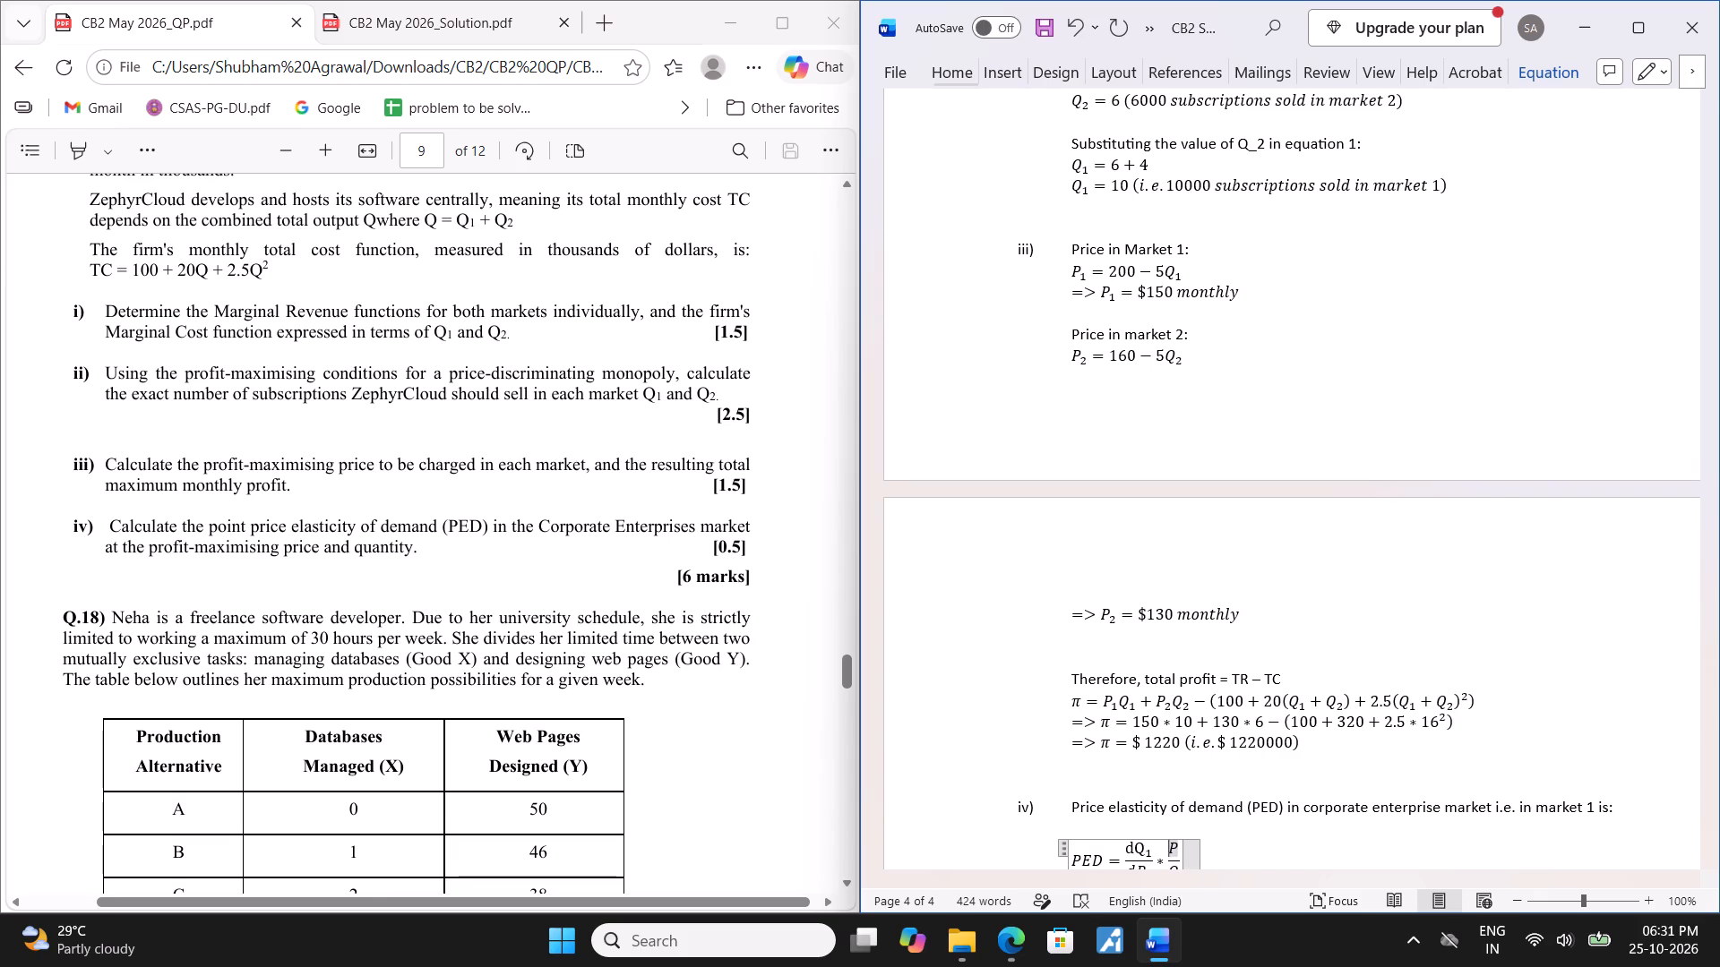
key("Left")
key("Left")
key("Right")
key("BackSpace")
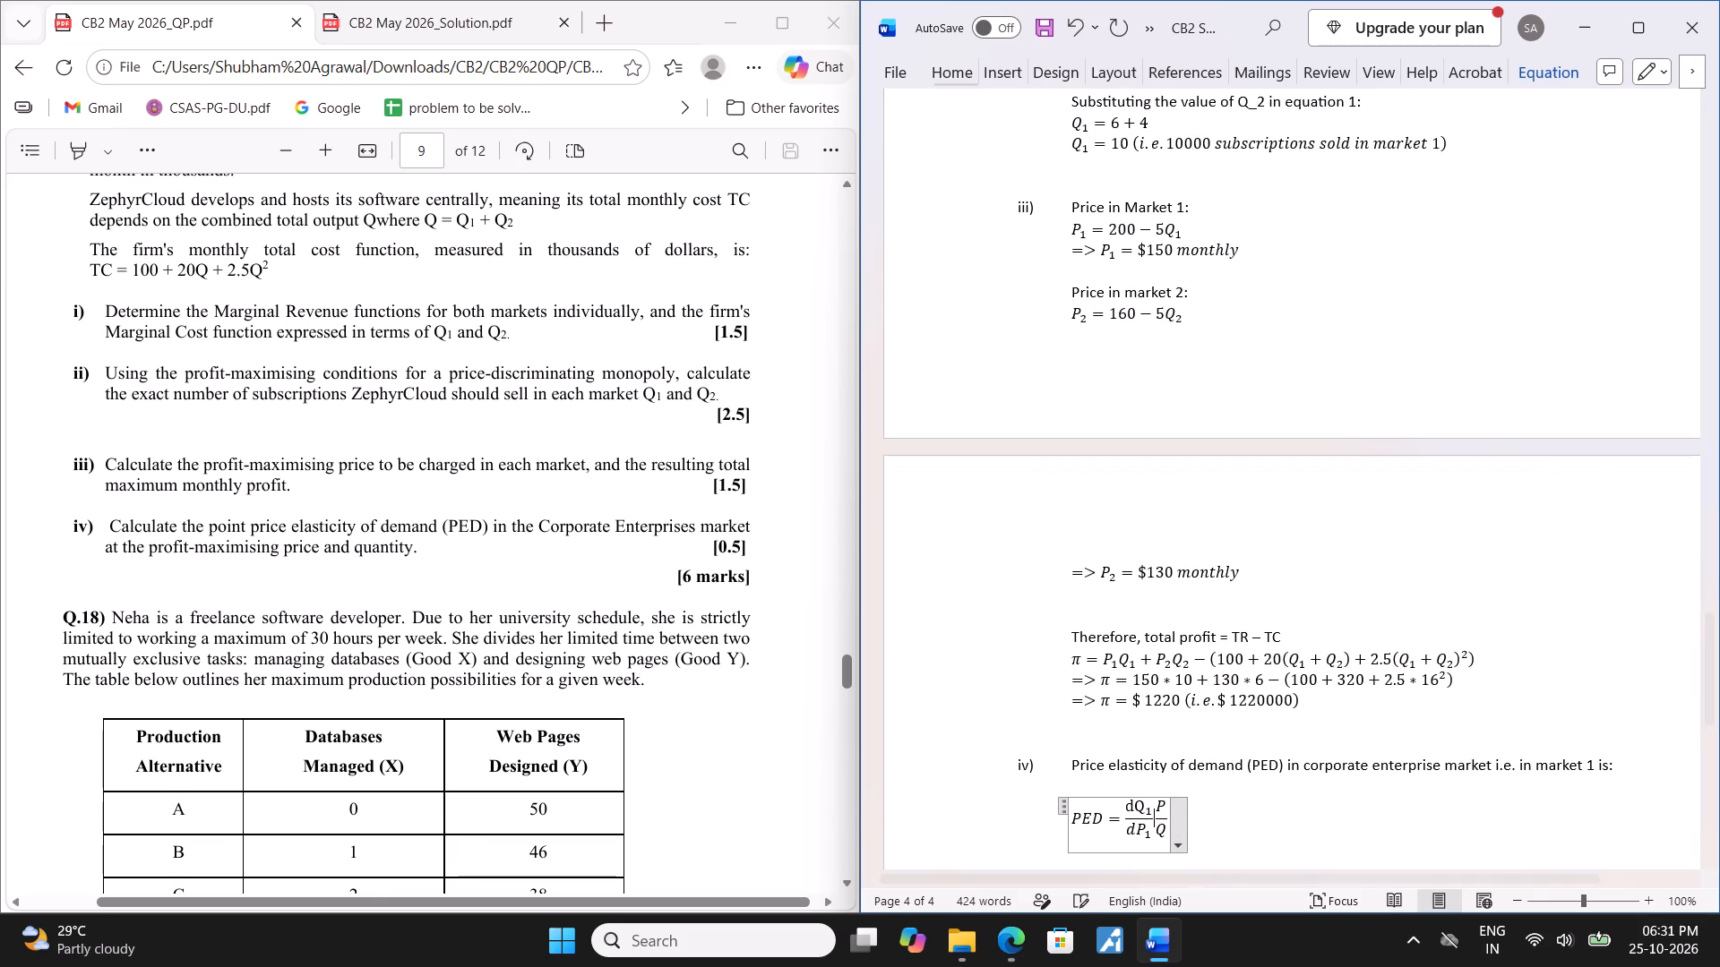
type("\\times")
key("space")
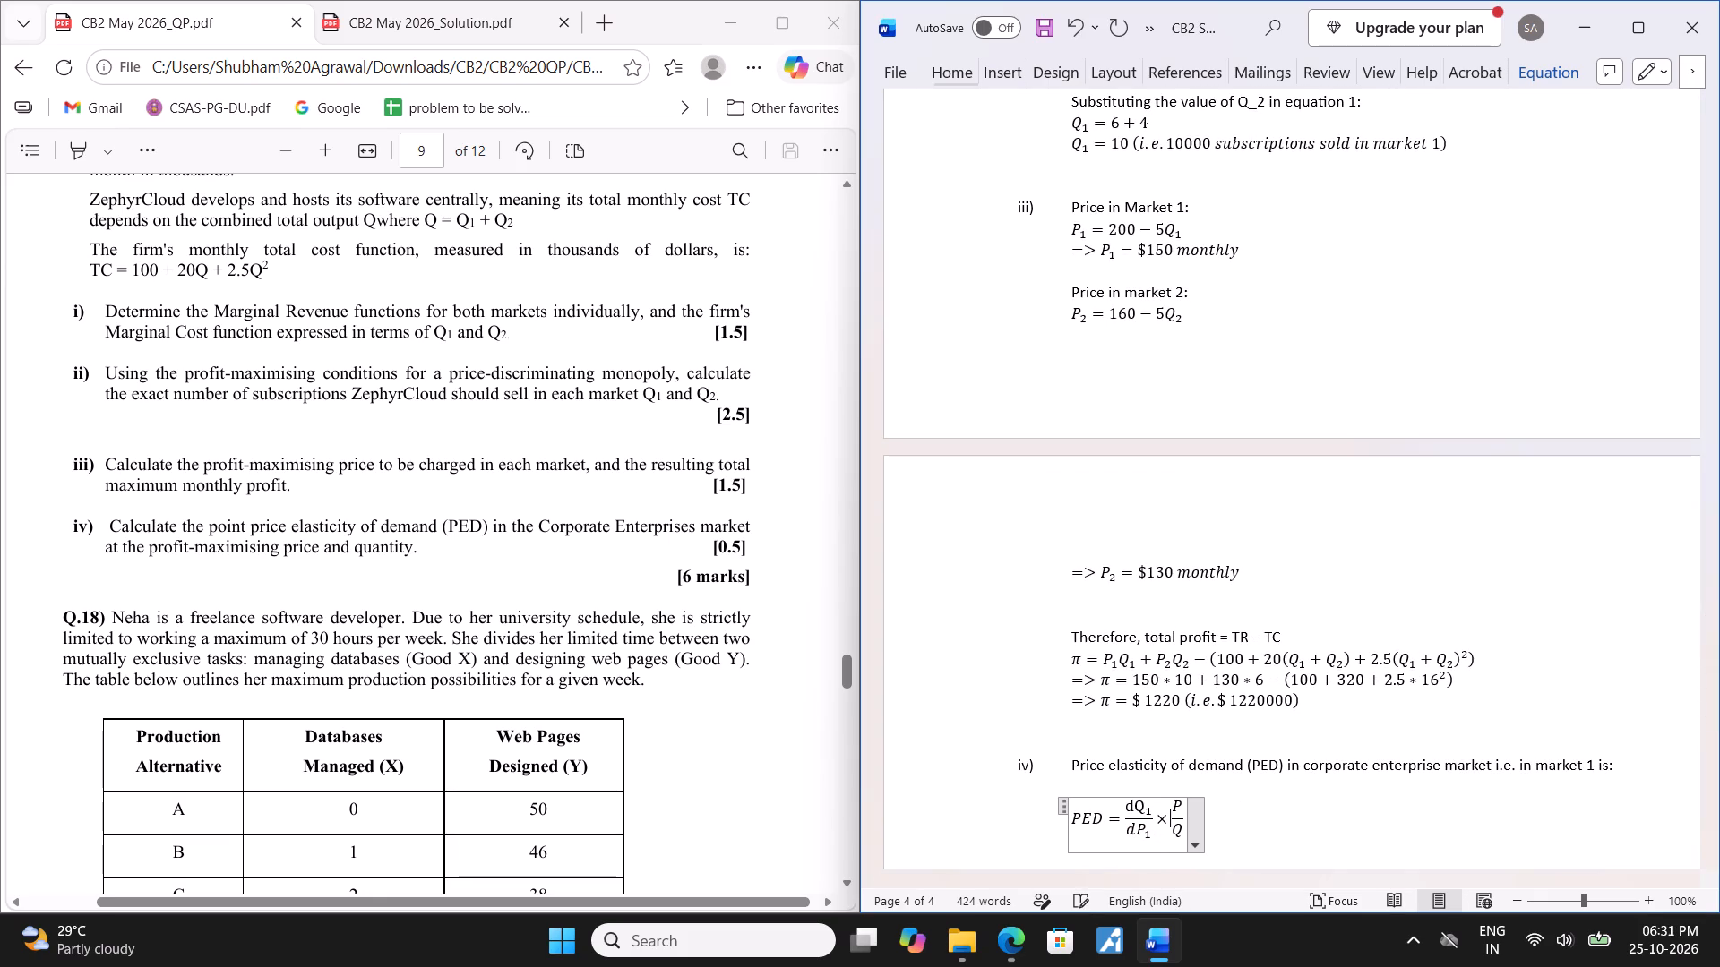
Add a spaced equals sign after the P/Q fraction at the end of the PED equation.
key("Right")
key("Right")
key("Right")
key("Right")
key("Right")
key("Right")
key("Left")
key("equal")
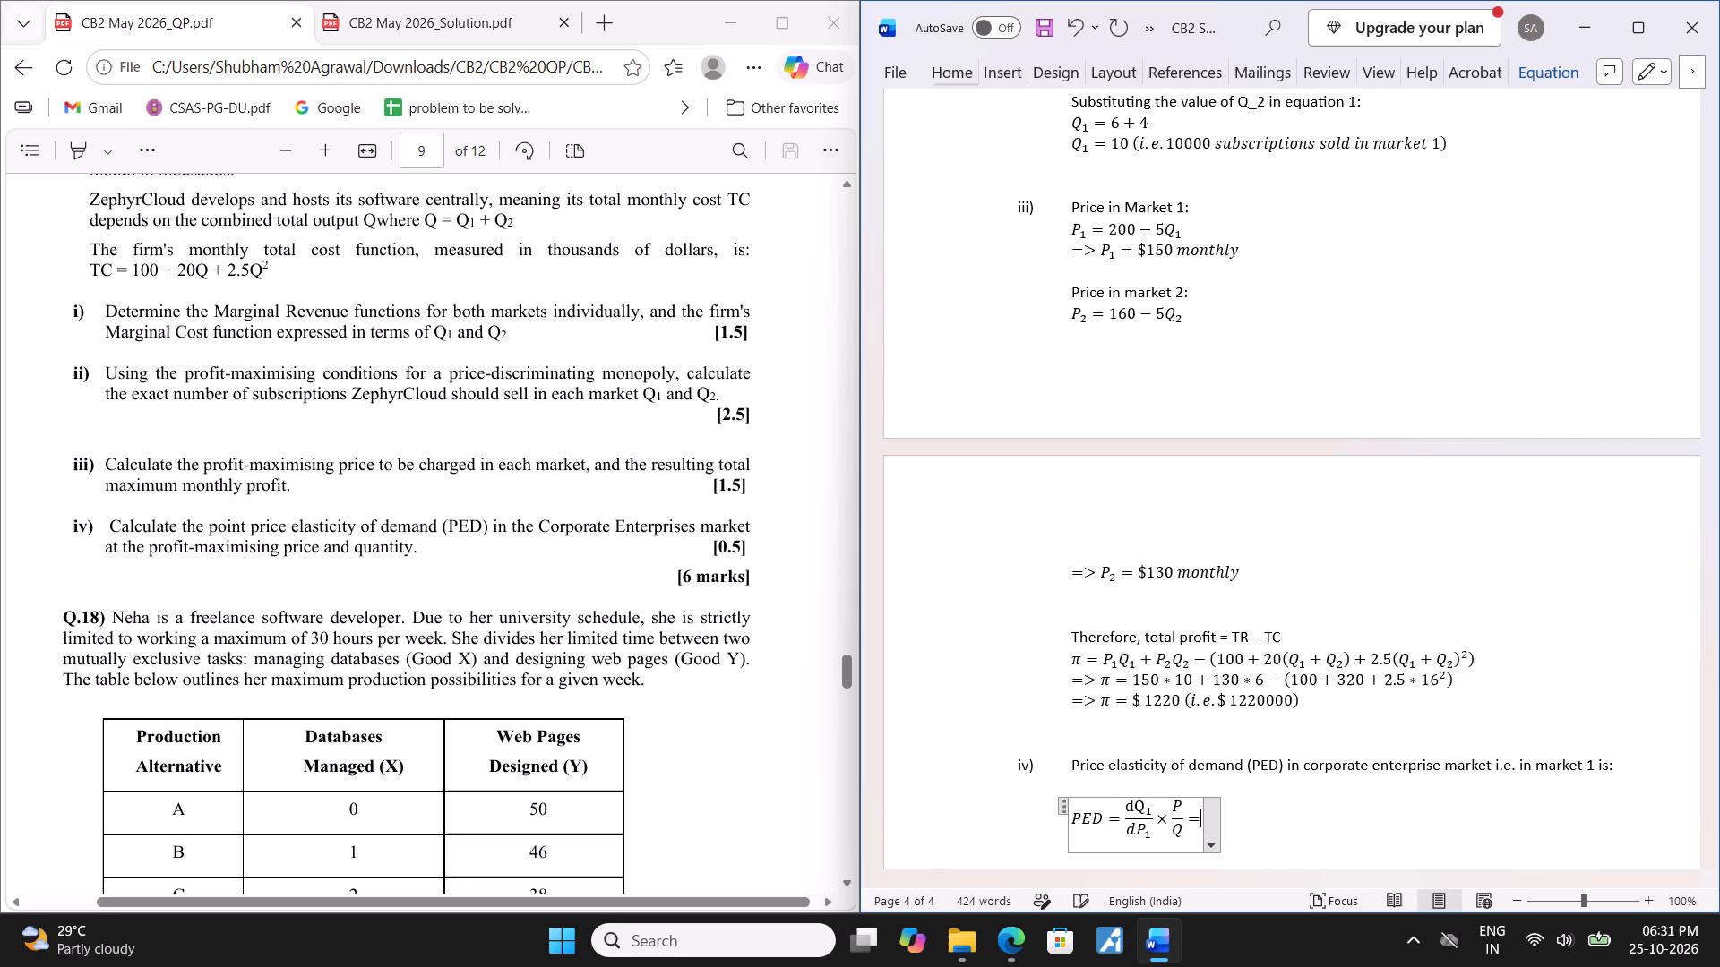
key("BackSpace")
key("space")
key("space")
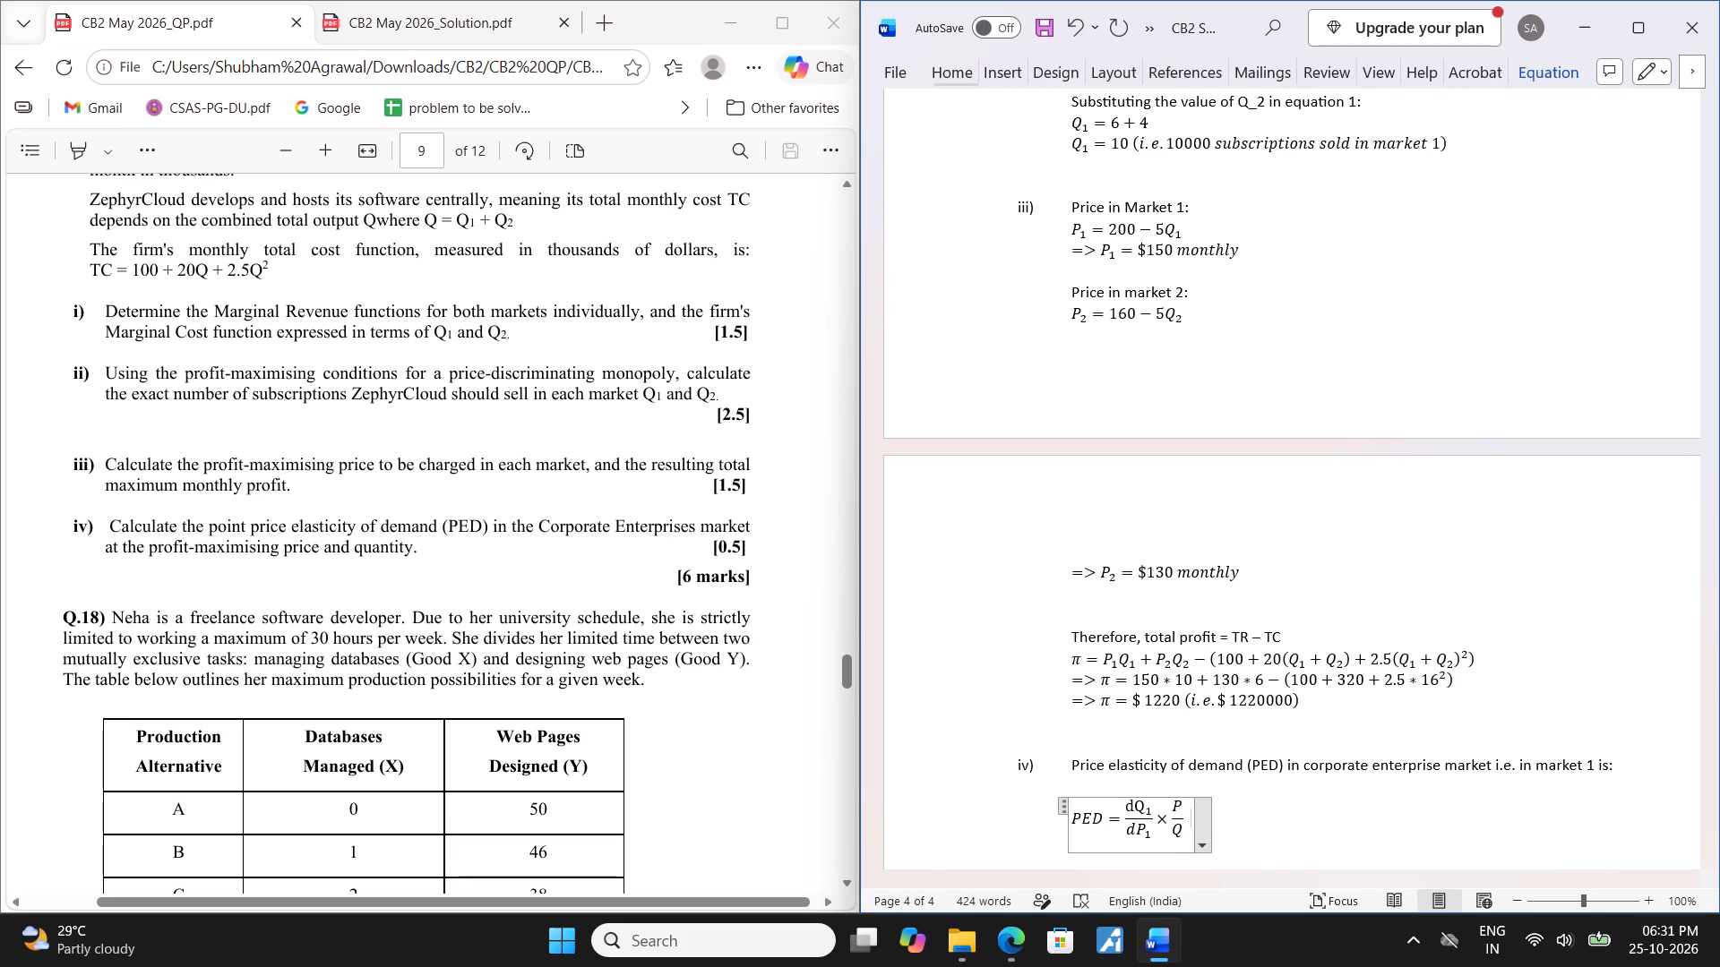
type("=")
key("space")
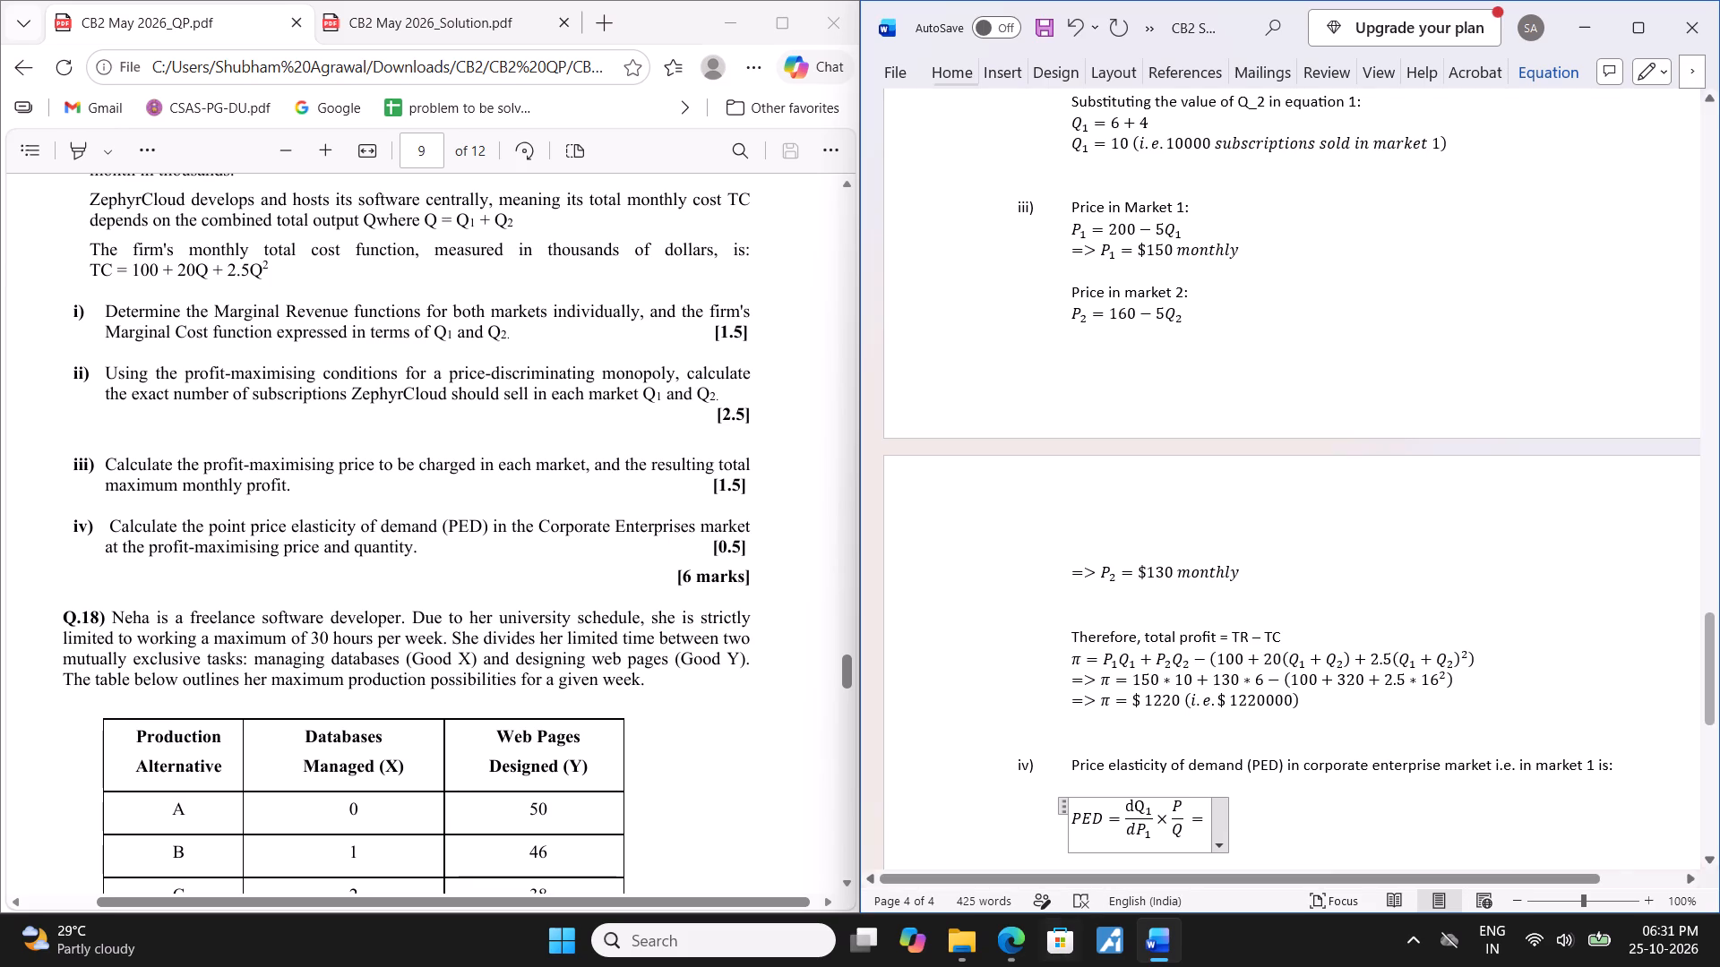
Insert an extra blank line between the part iv) heading line and the PED equation.
left_click(1355, 786)
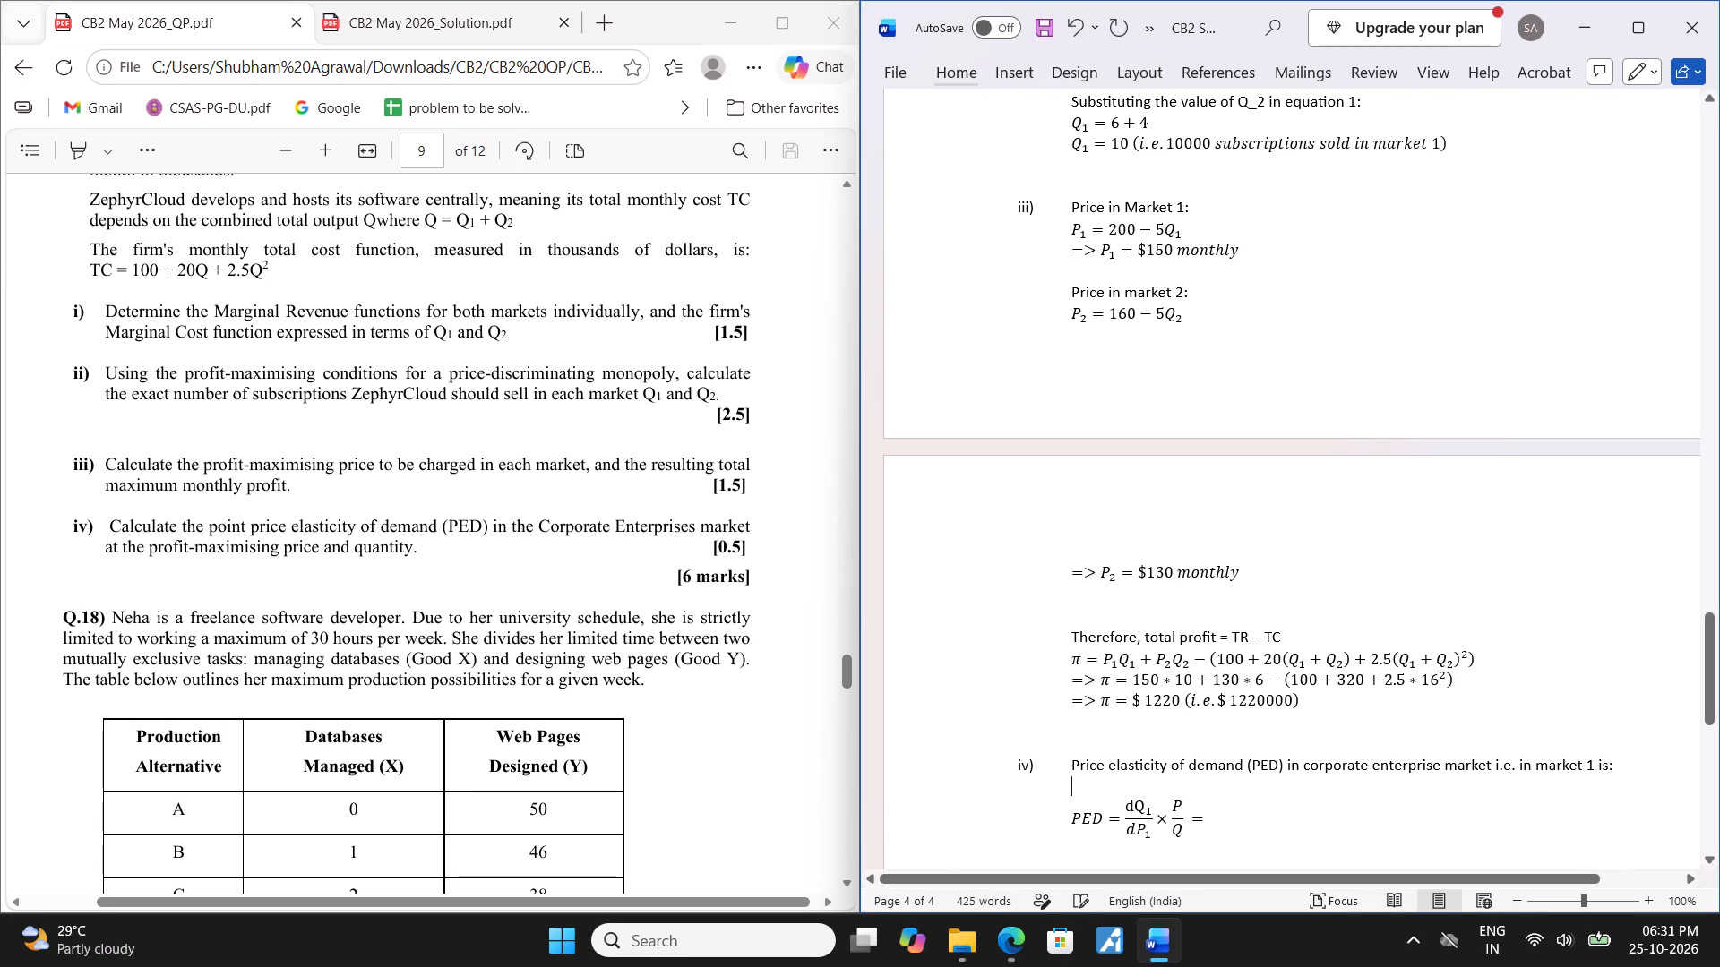
key("Return")
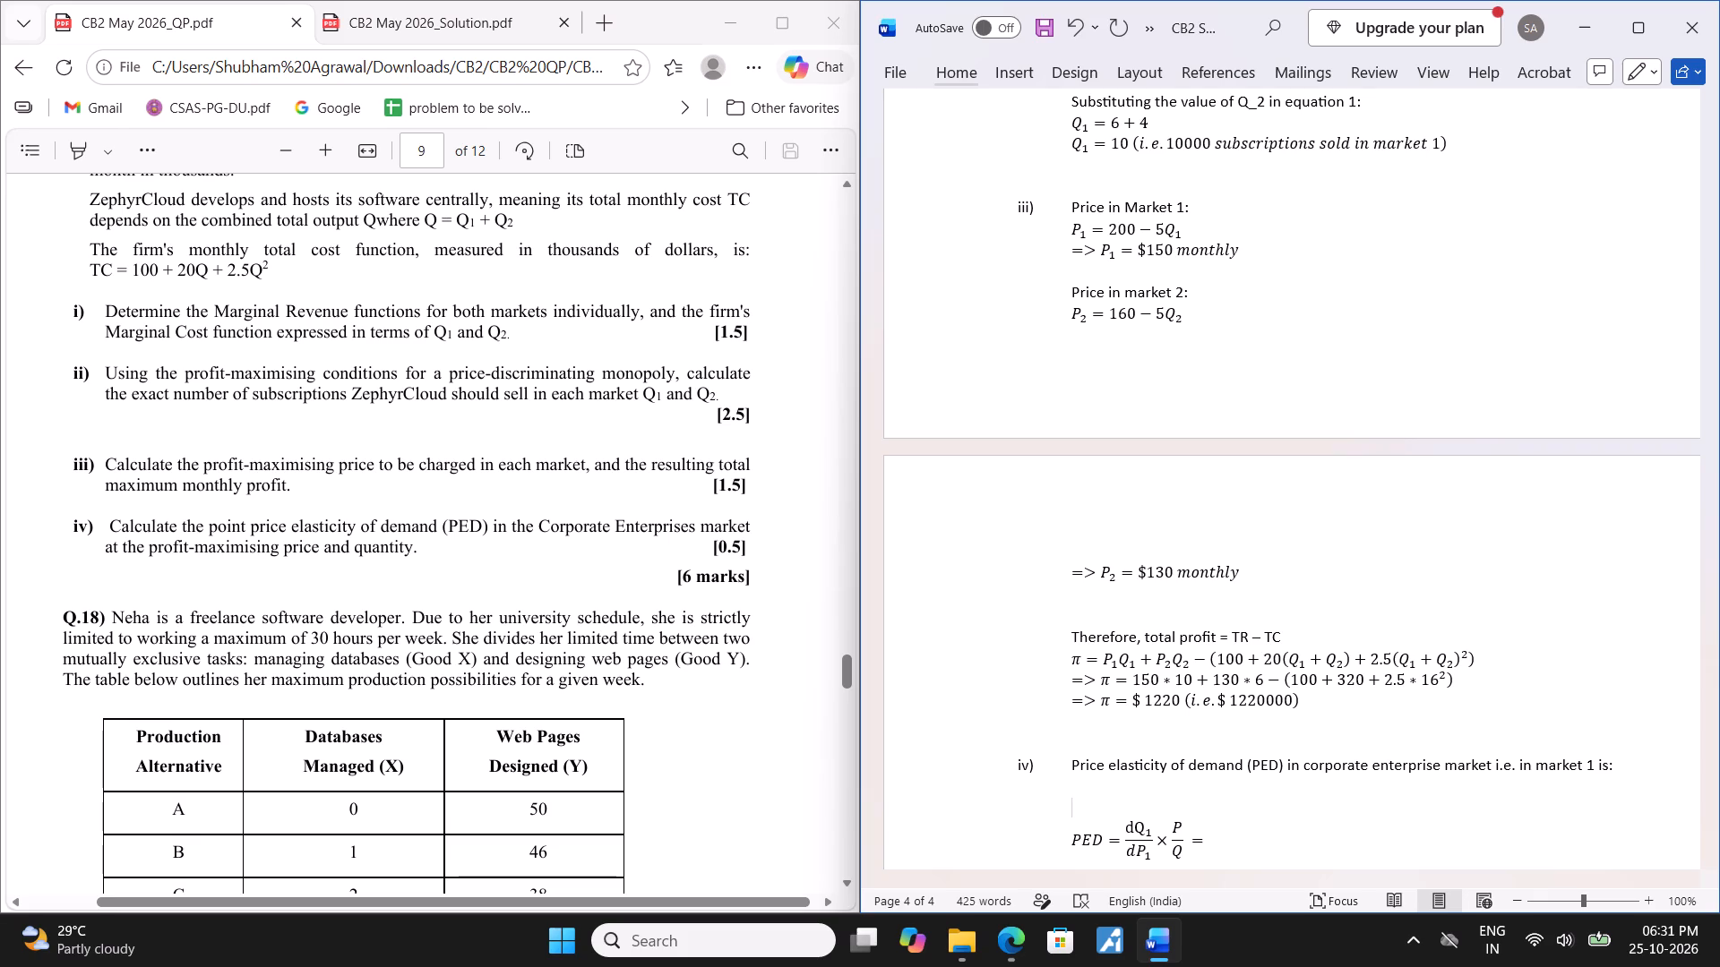
Begin a new text line reading "(As, " between the part iv) heading line and the PED equation, keeping a blank line below.
key("Return")
key("Up")
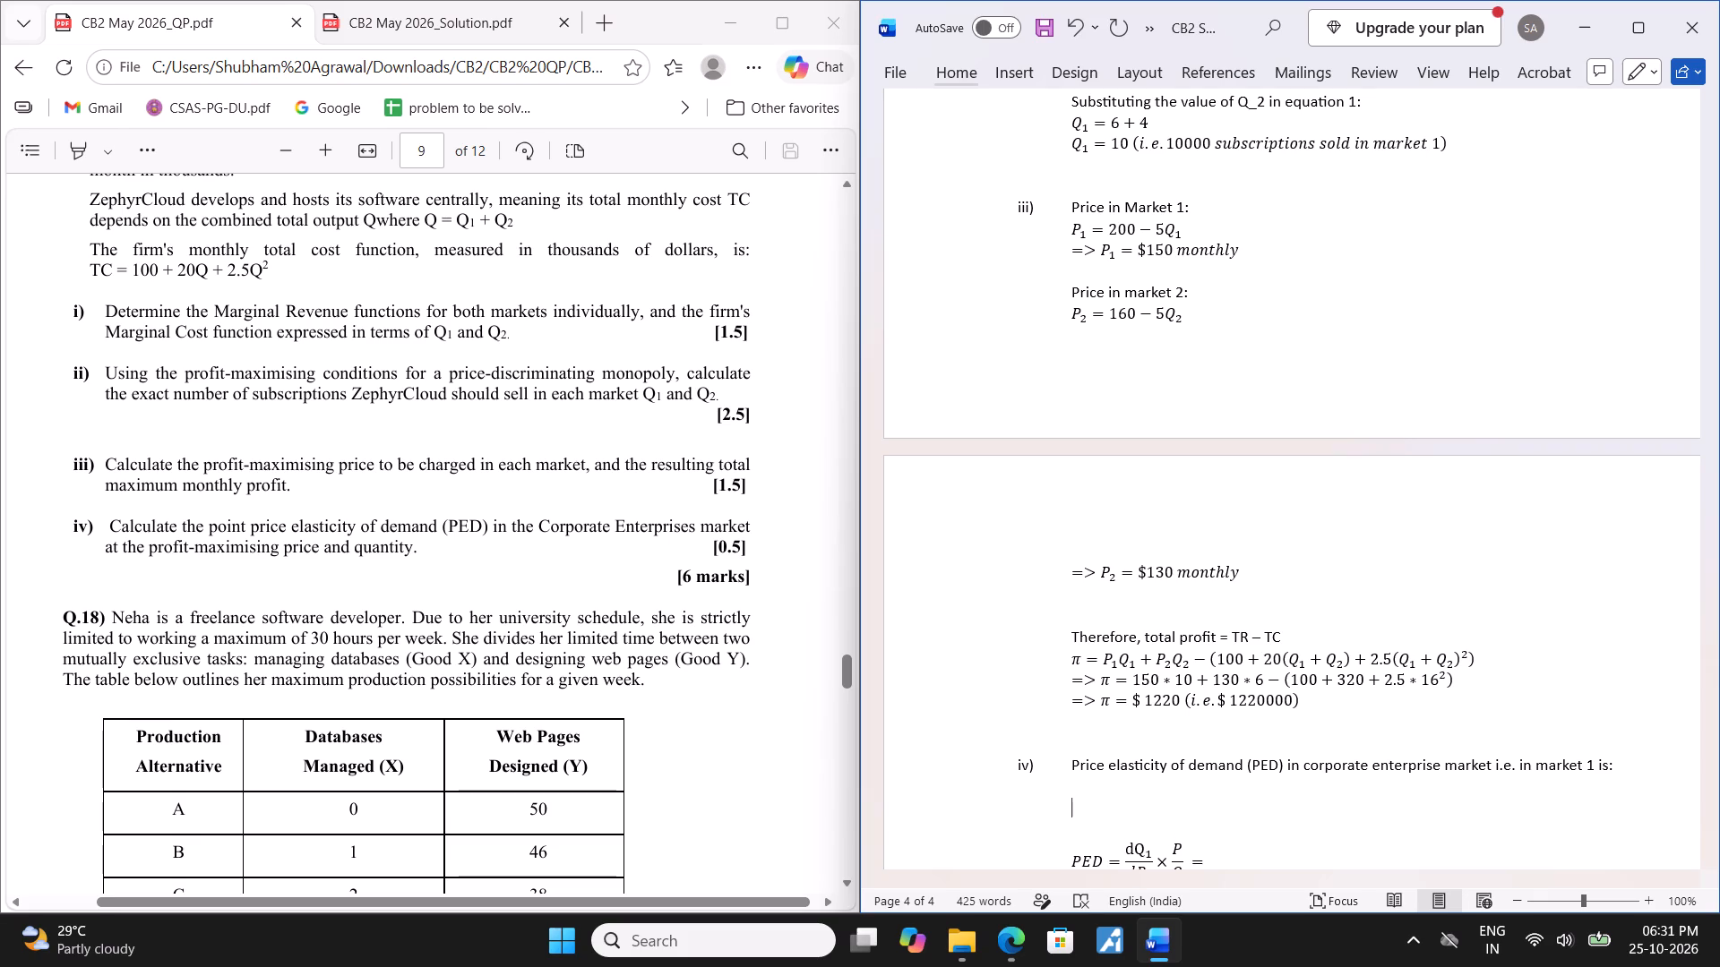
type("(AS")
key("BackSpace")
key("s")
type(",")
key("space")
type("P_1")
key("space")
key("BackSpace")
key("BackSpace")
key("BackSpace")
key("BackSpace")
Insert the inline equation P₁ = 200 − 5Q₁ after "(As,".
key("alt+equal")
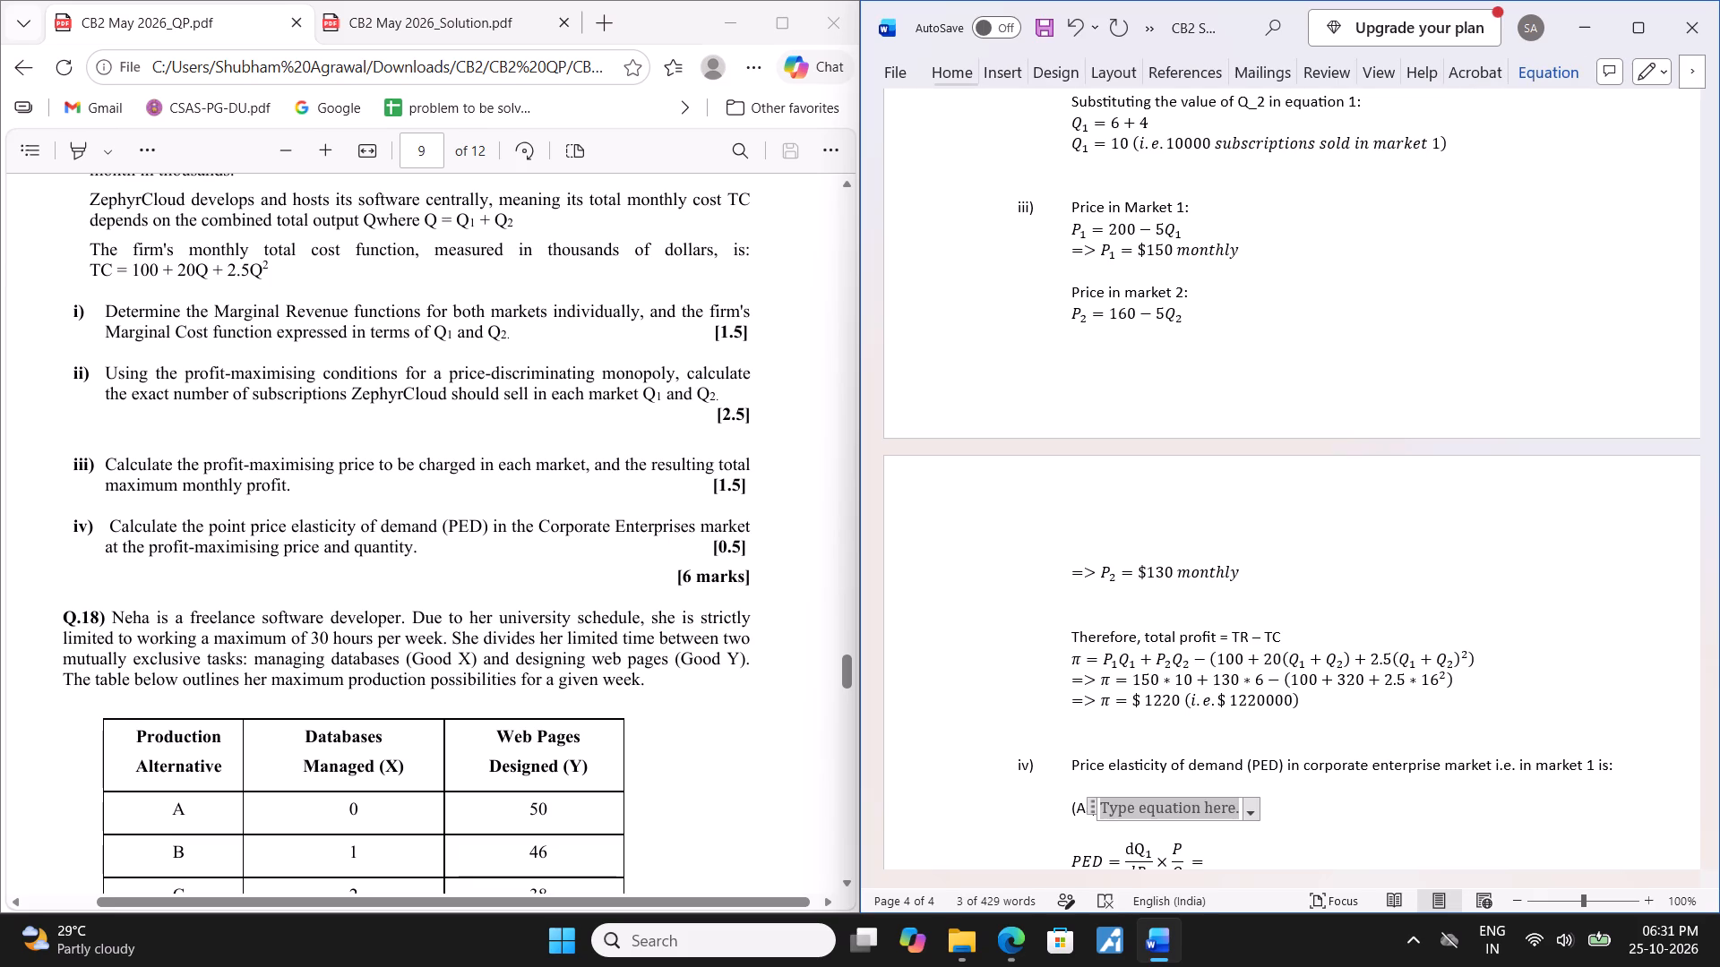
type("P_1")
key("space")
key("equal")
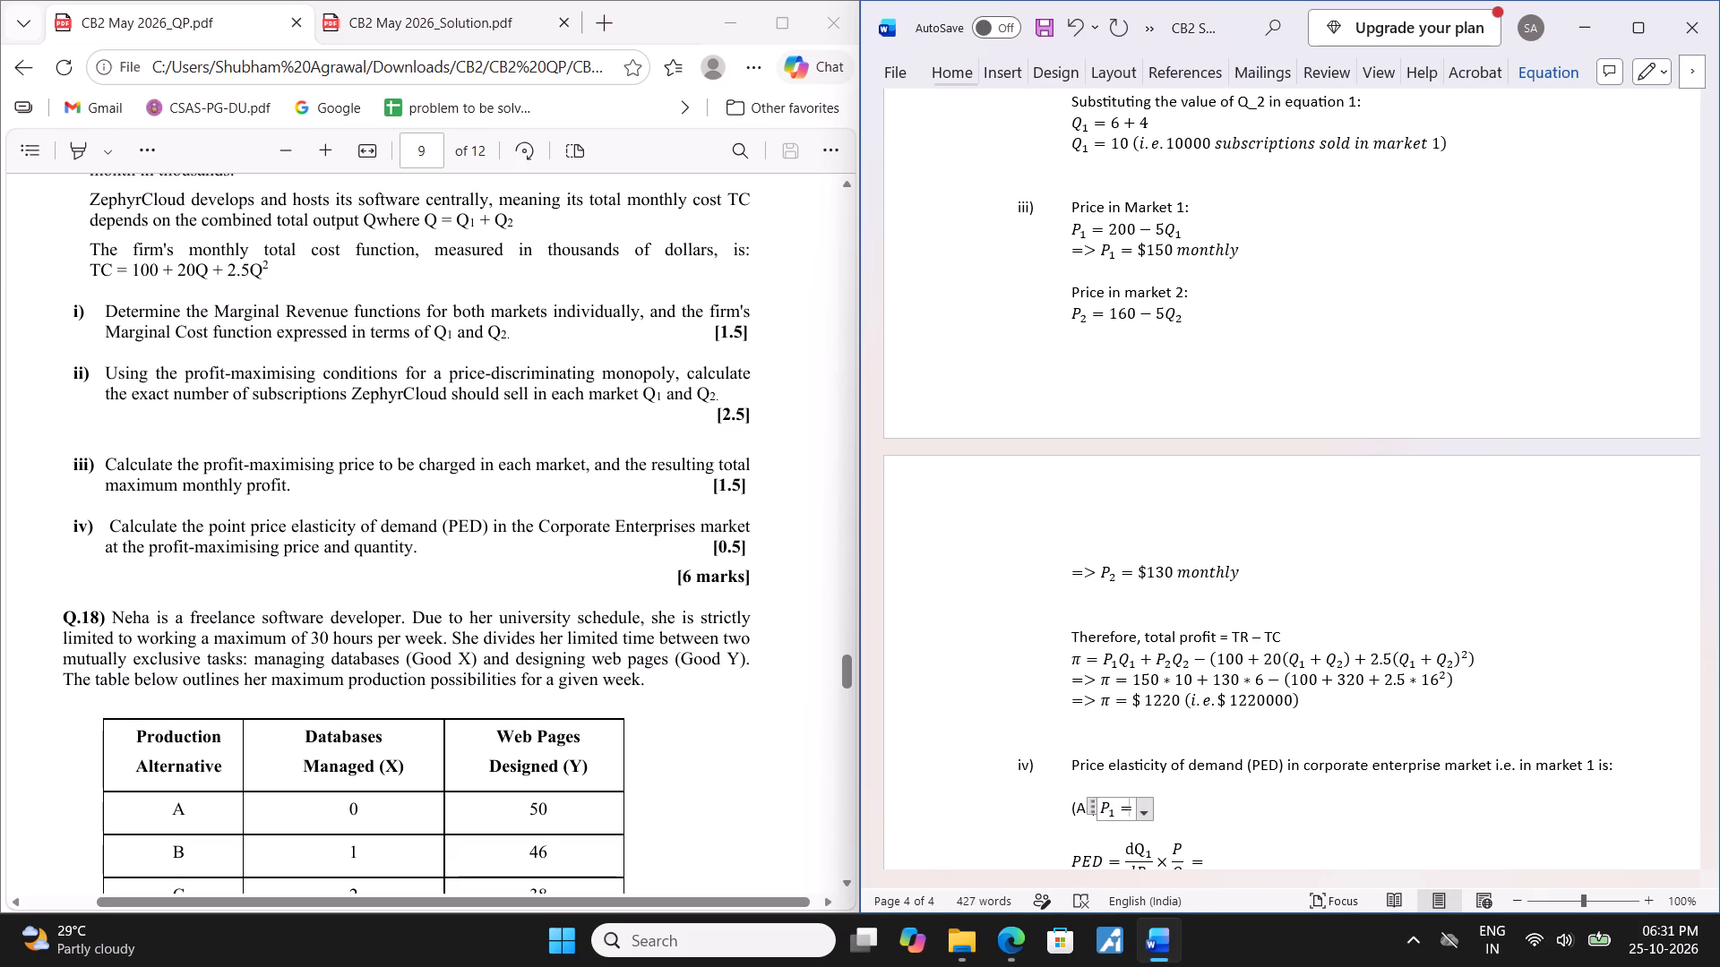
type("200-")
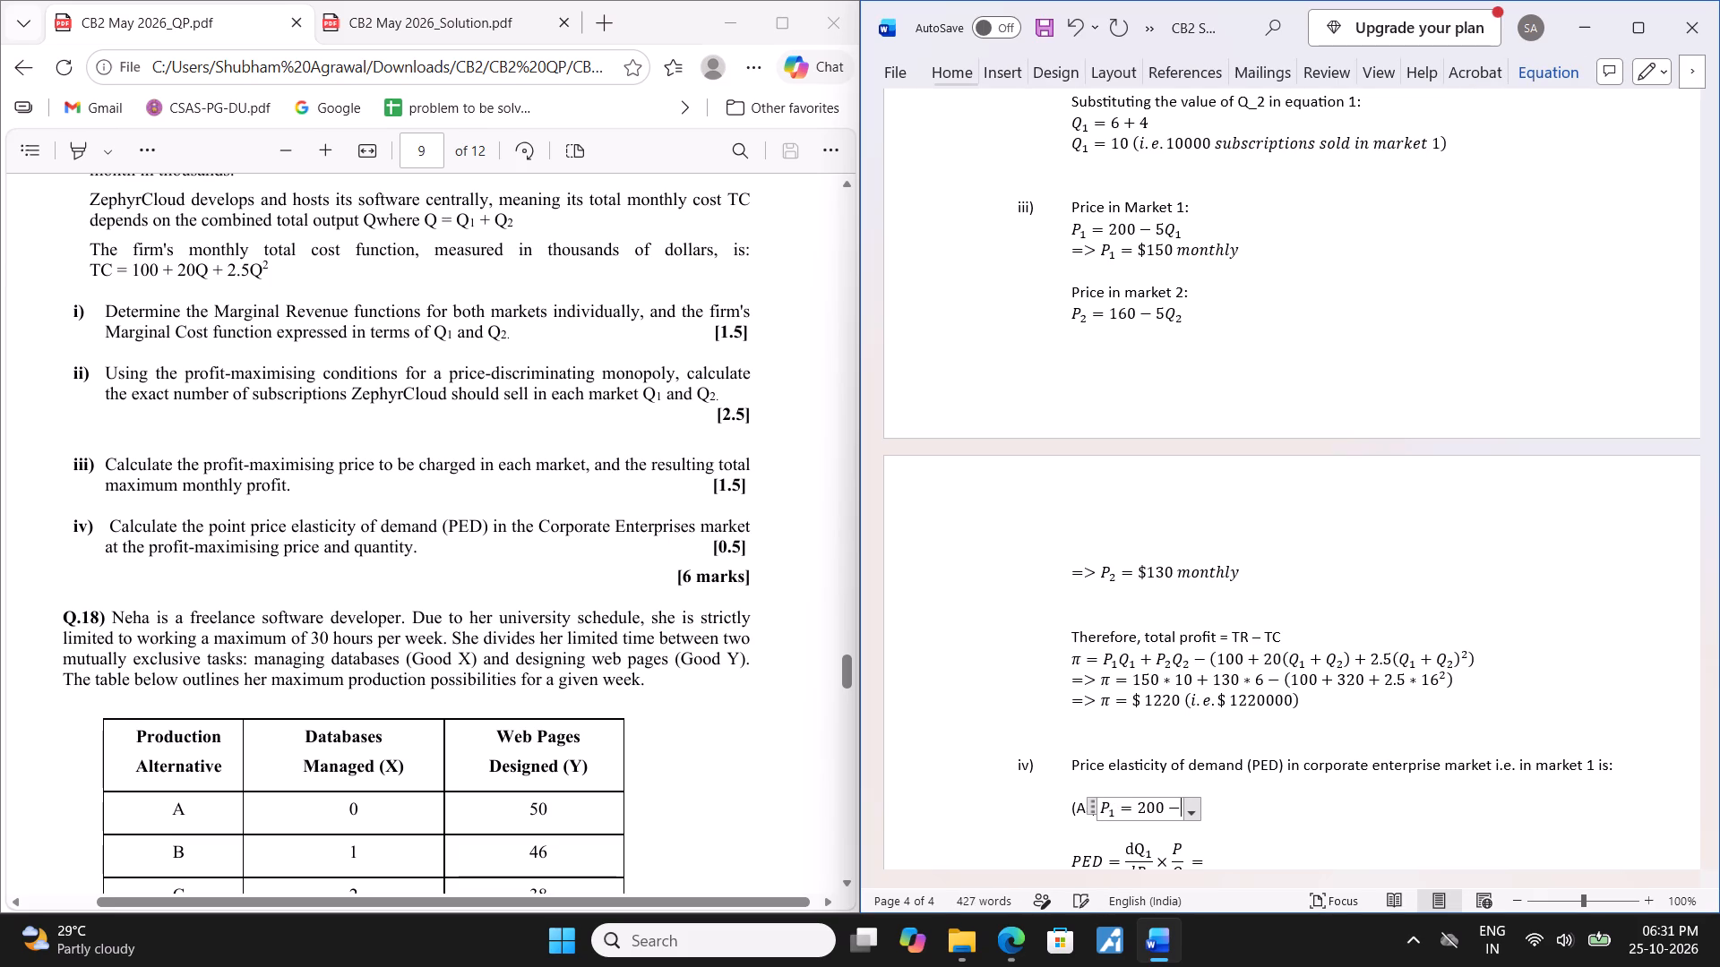
type("5Q_1")
key("space")
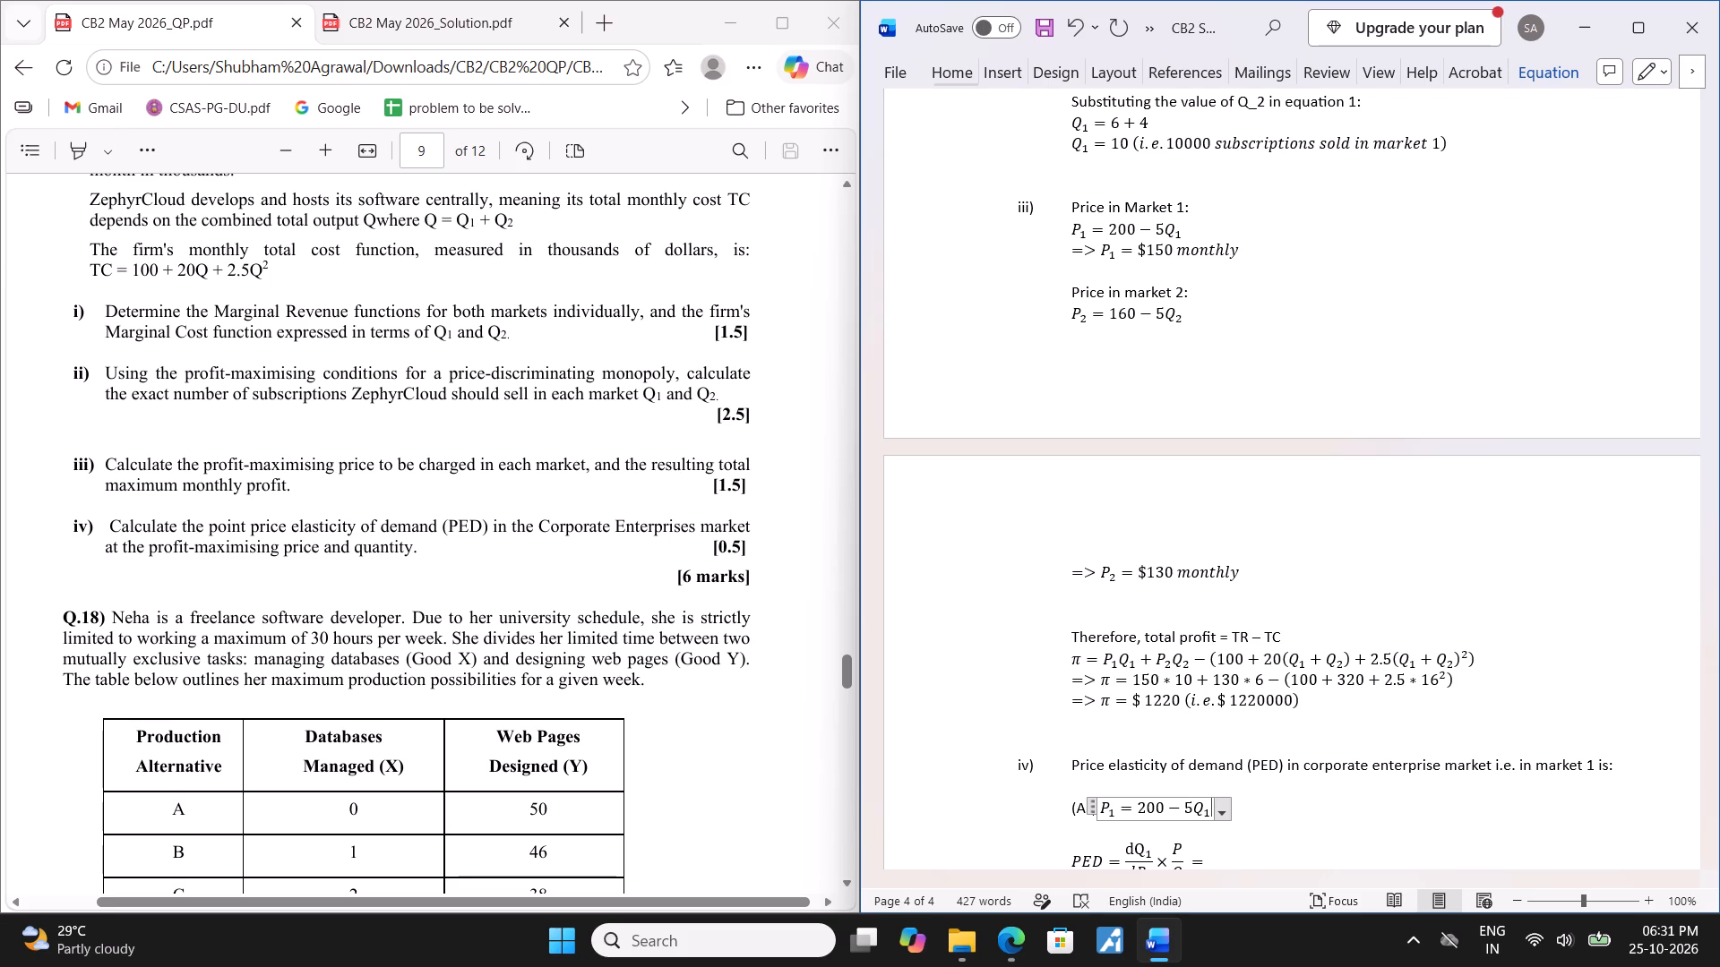
Extend the inline equation with => Q₁ = after 5Q₁.
type("=>")
key("space")
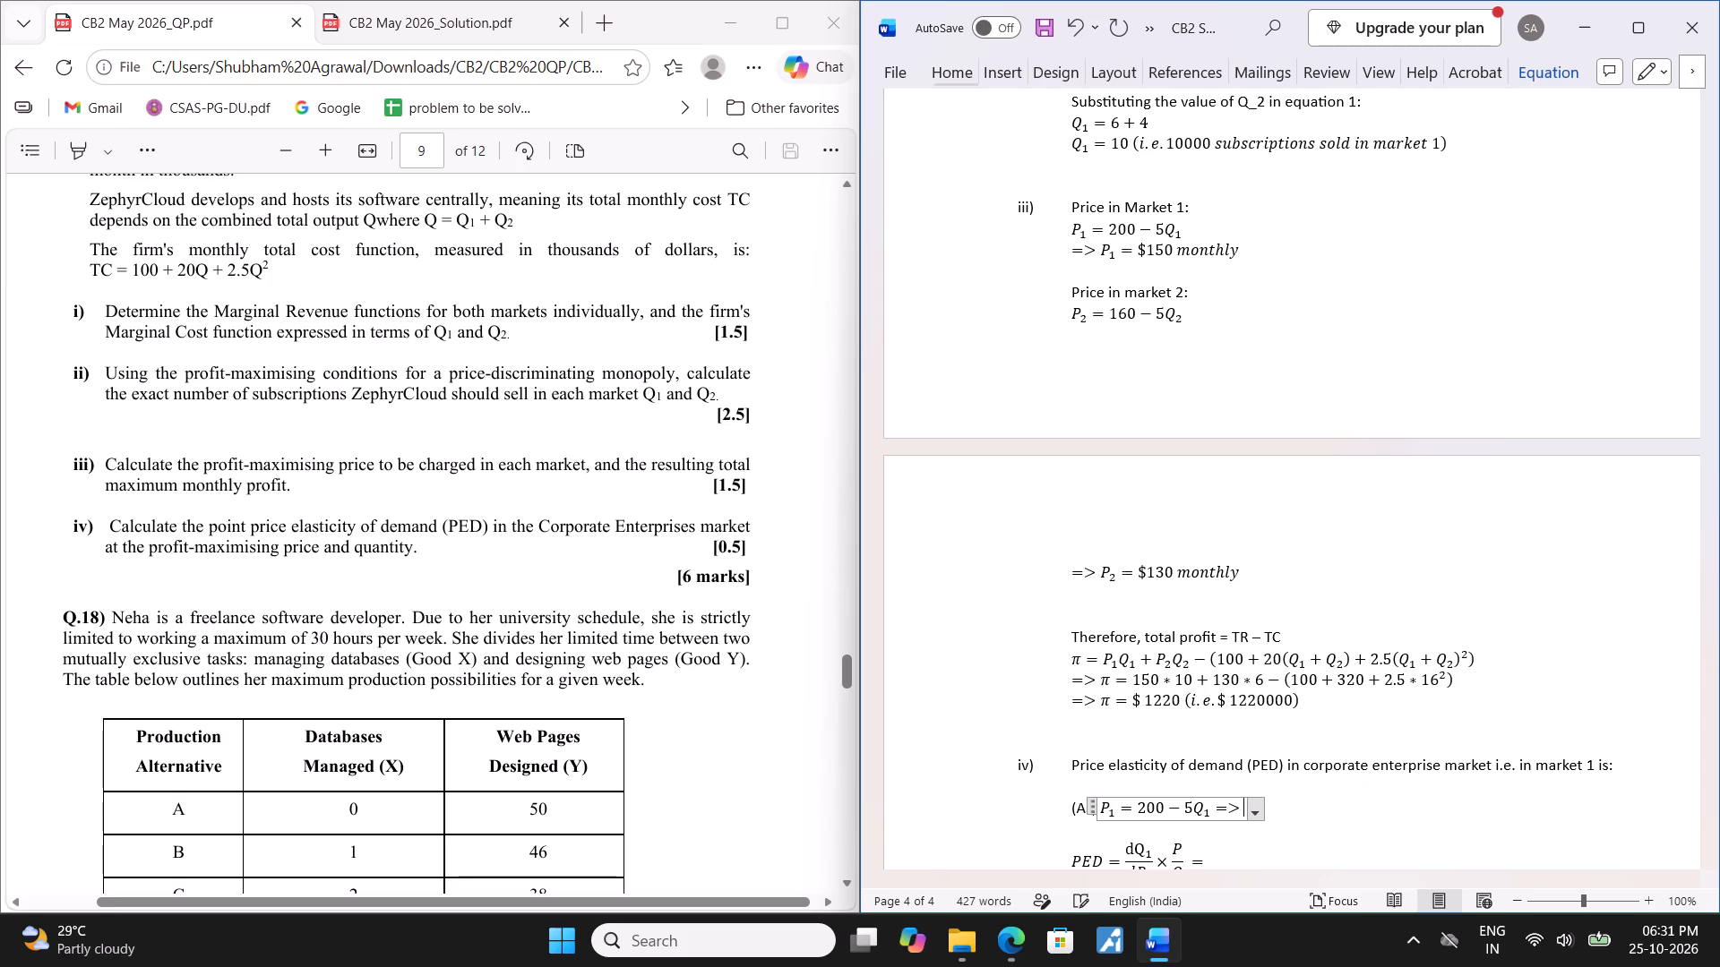
type("Q_1")
key("space")
type("=")
key("space")
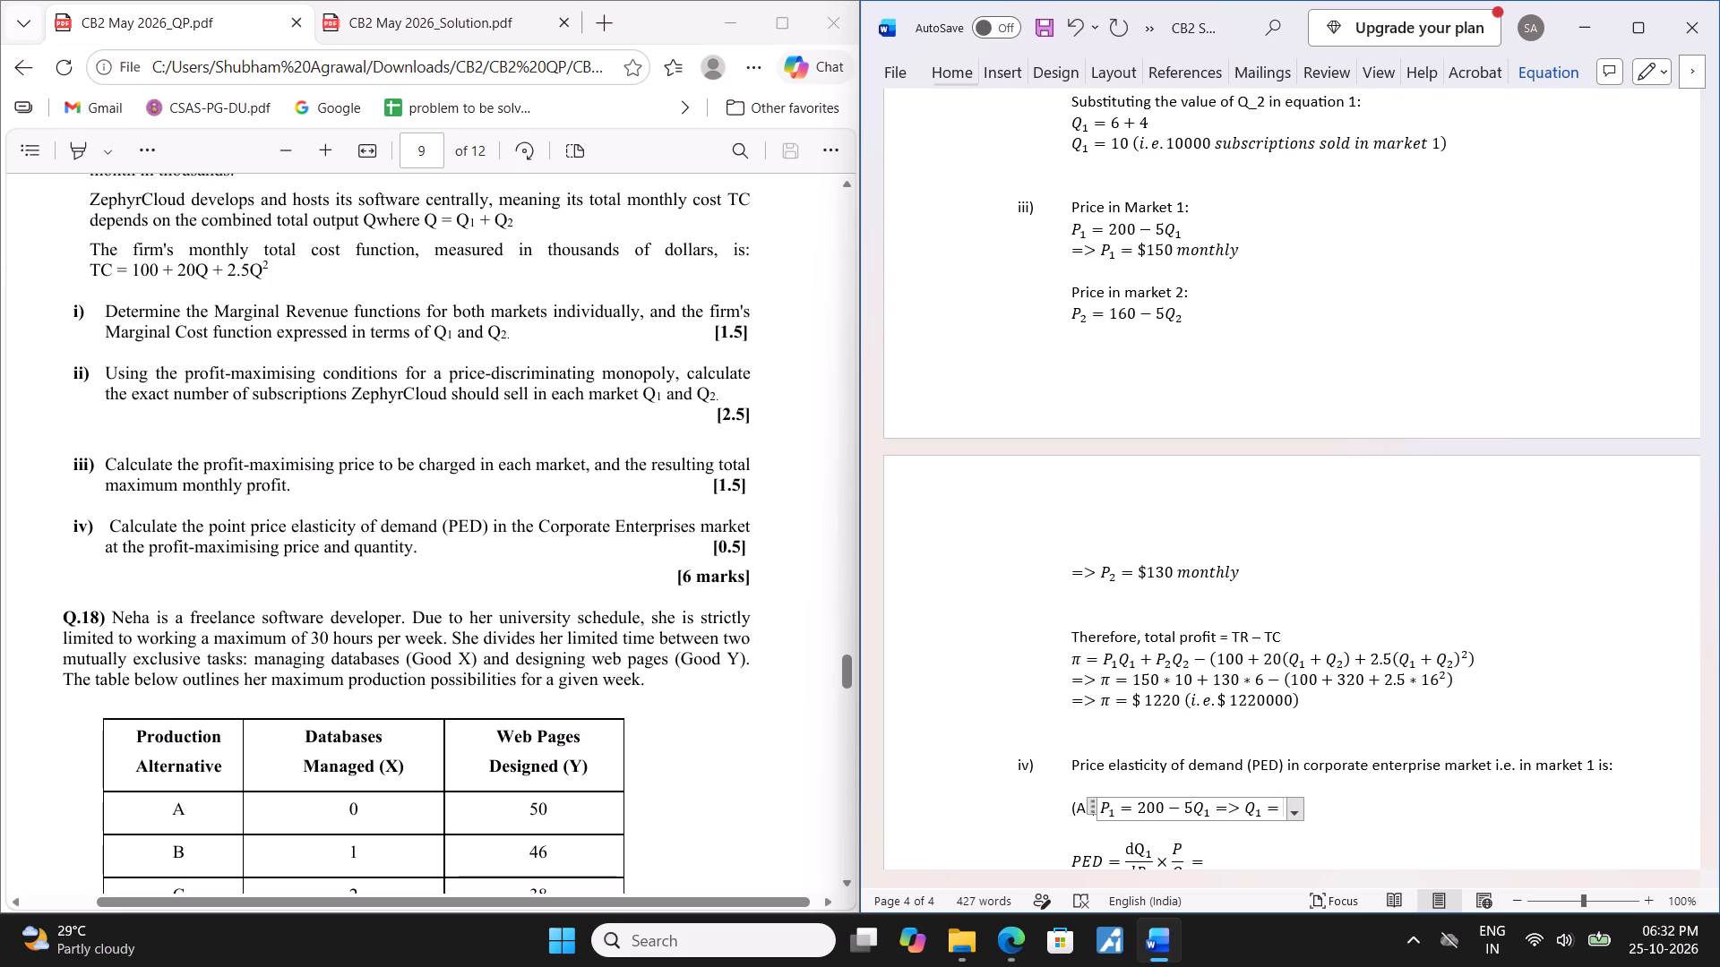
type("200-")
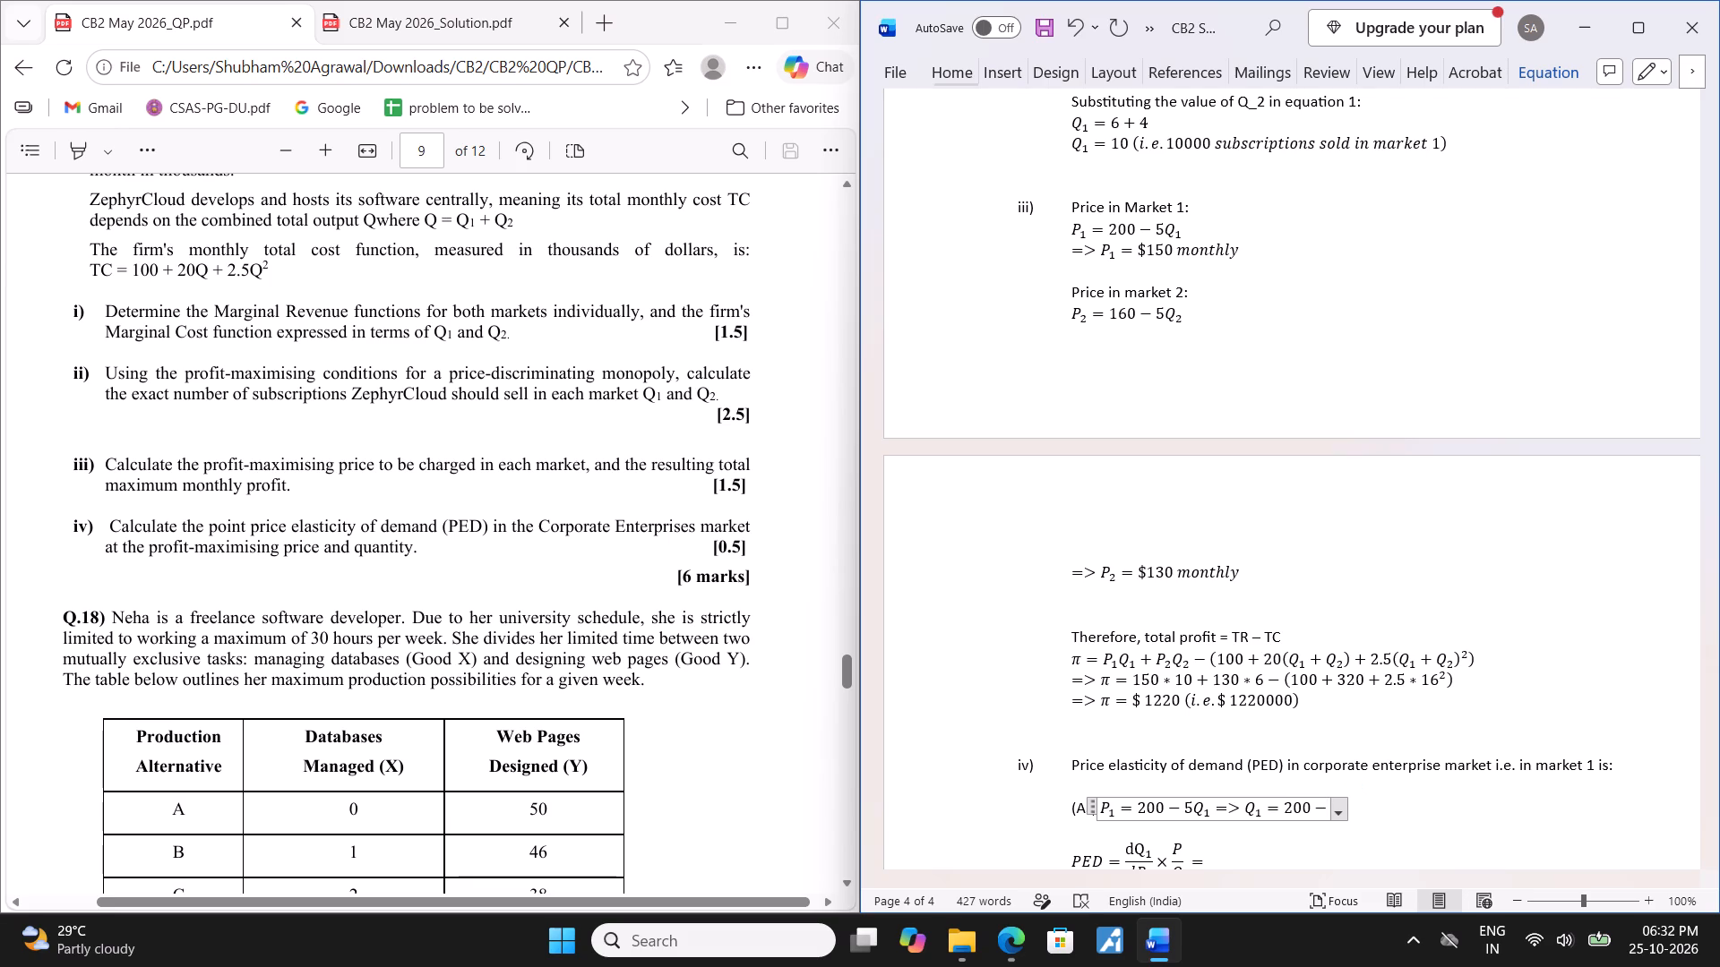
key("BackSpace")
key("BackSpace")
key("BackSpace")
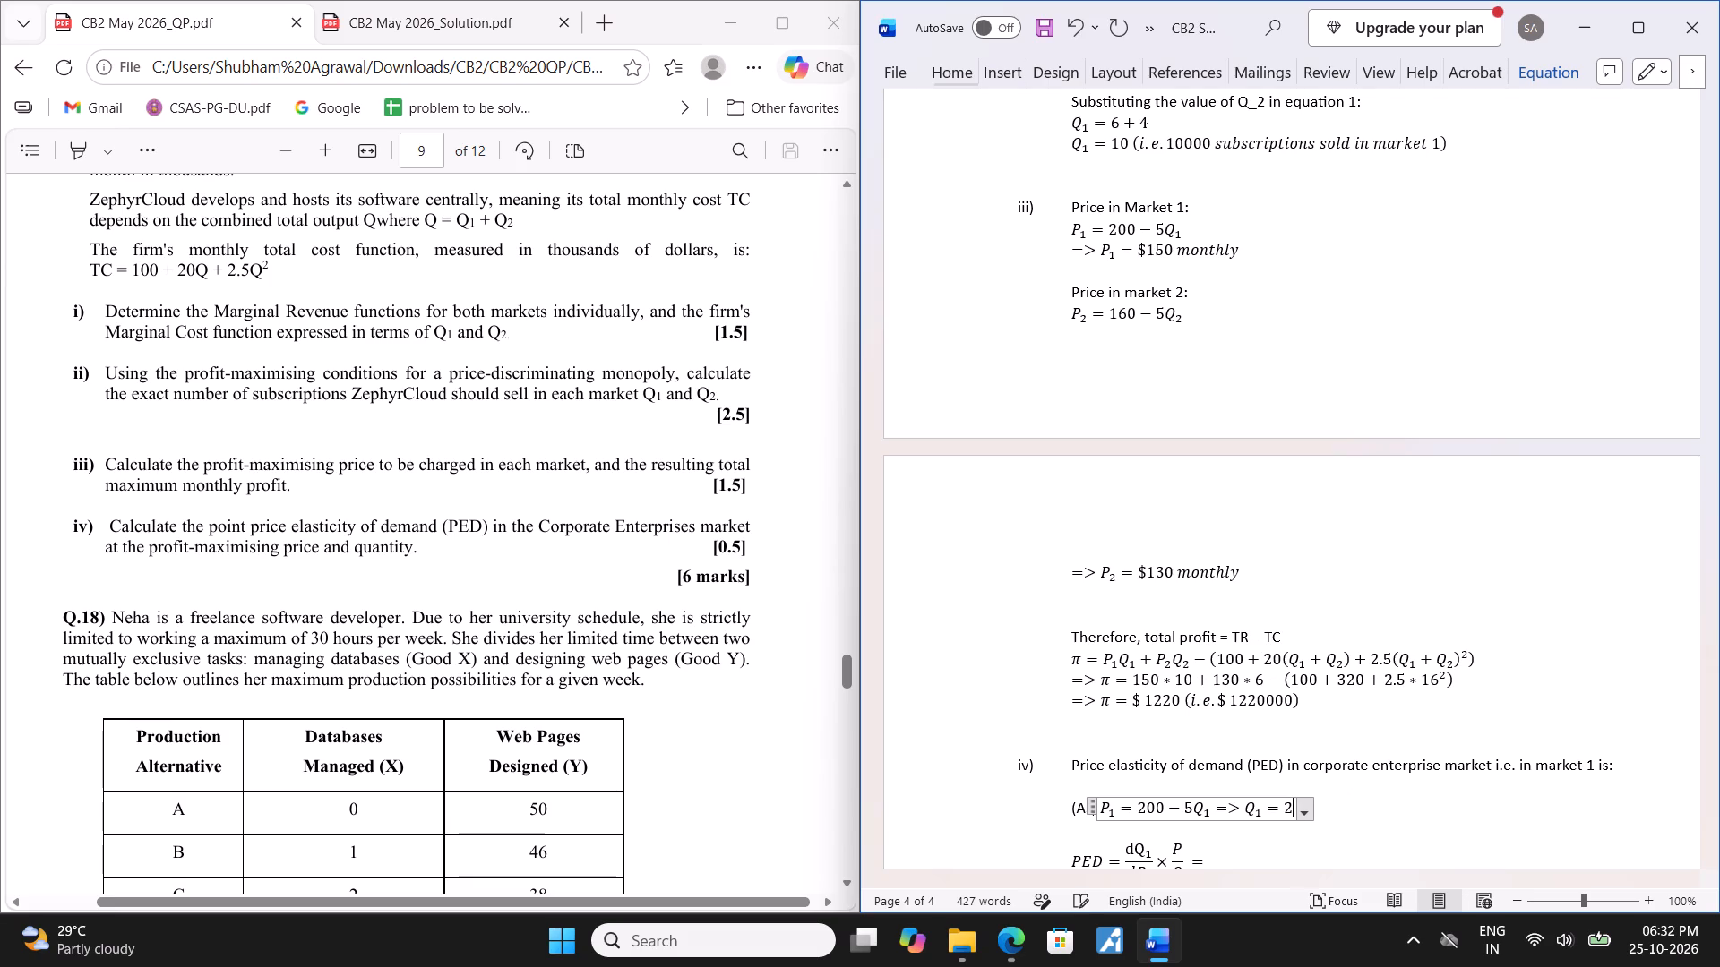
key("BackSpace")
Complete the right-hand side of the Q₁ expression as 50 − 0.2P.
type("50-")
key("0")
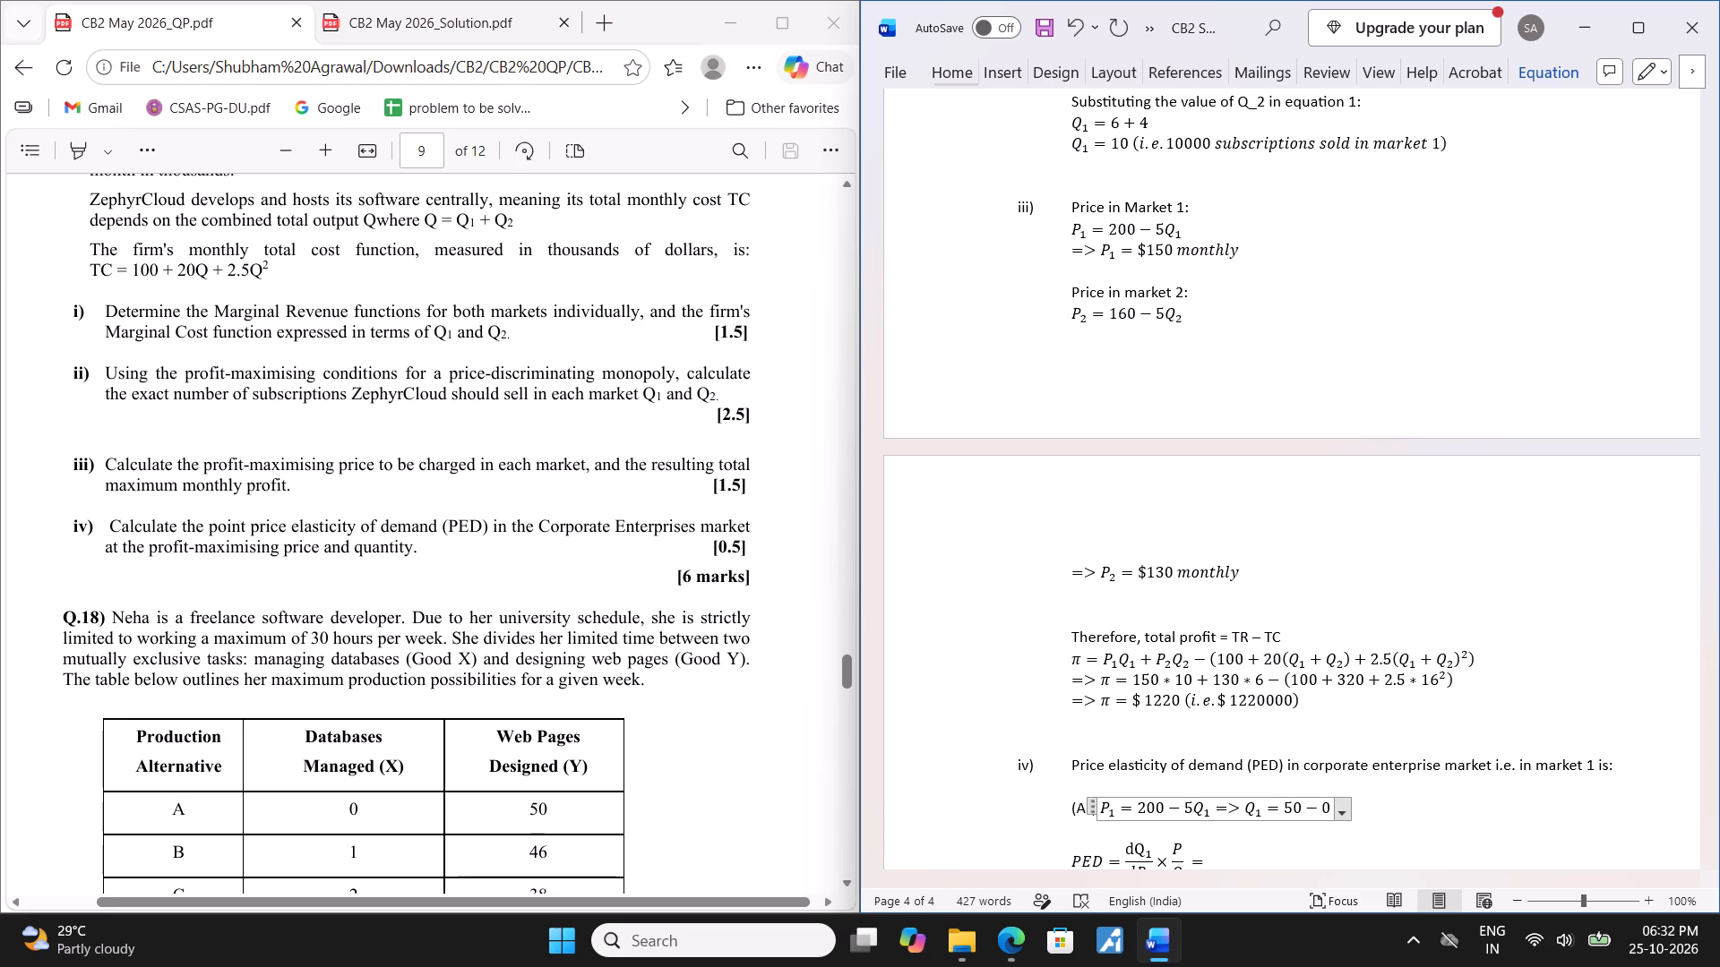
type(".25")
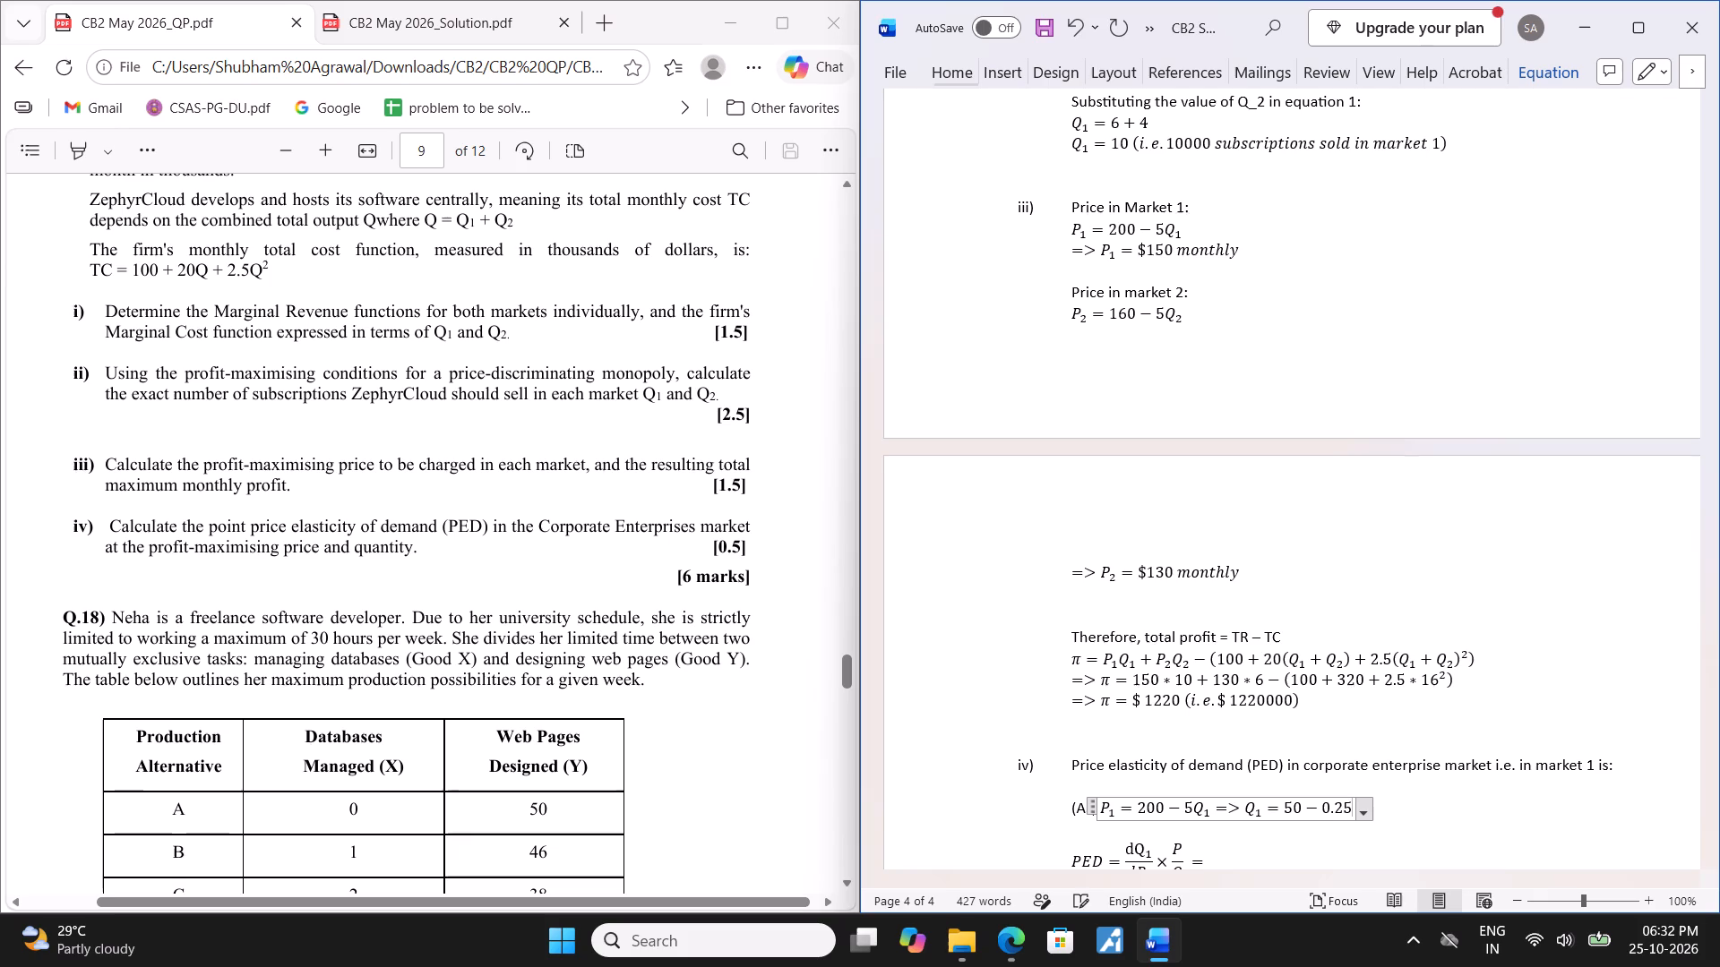
key("BackSpace")
key("shift+p")
Add −0.2 followed by an asterisk after the final equals sign of the PED equation.
key("Down")
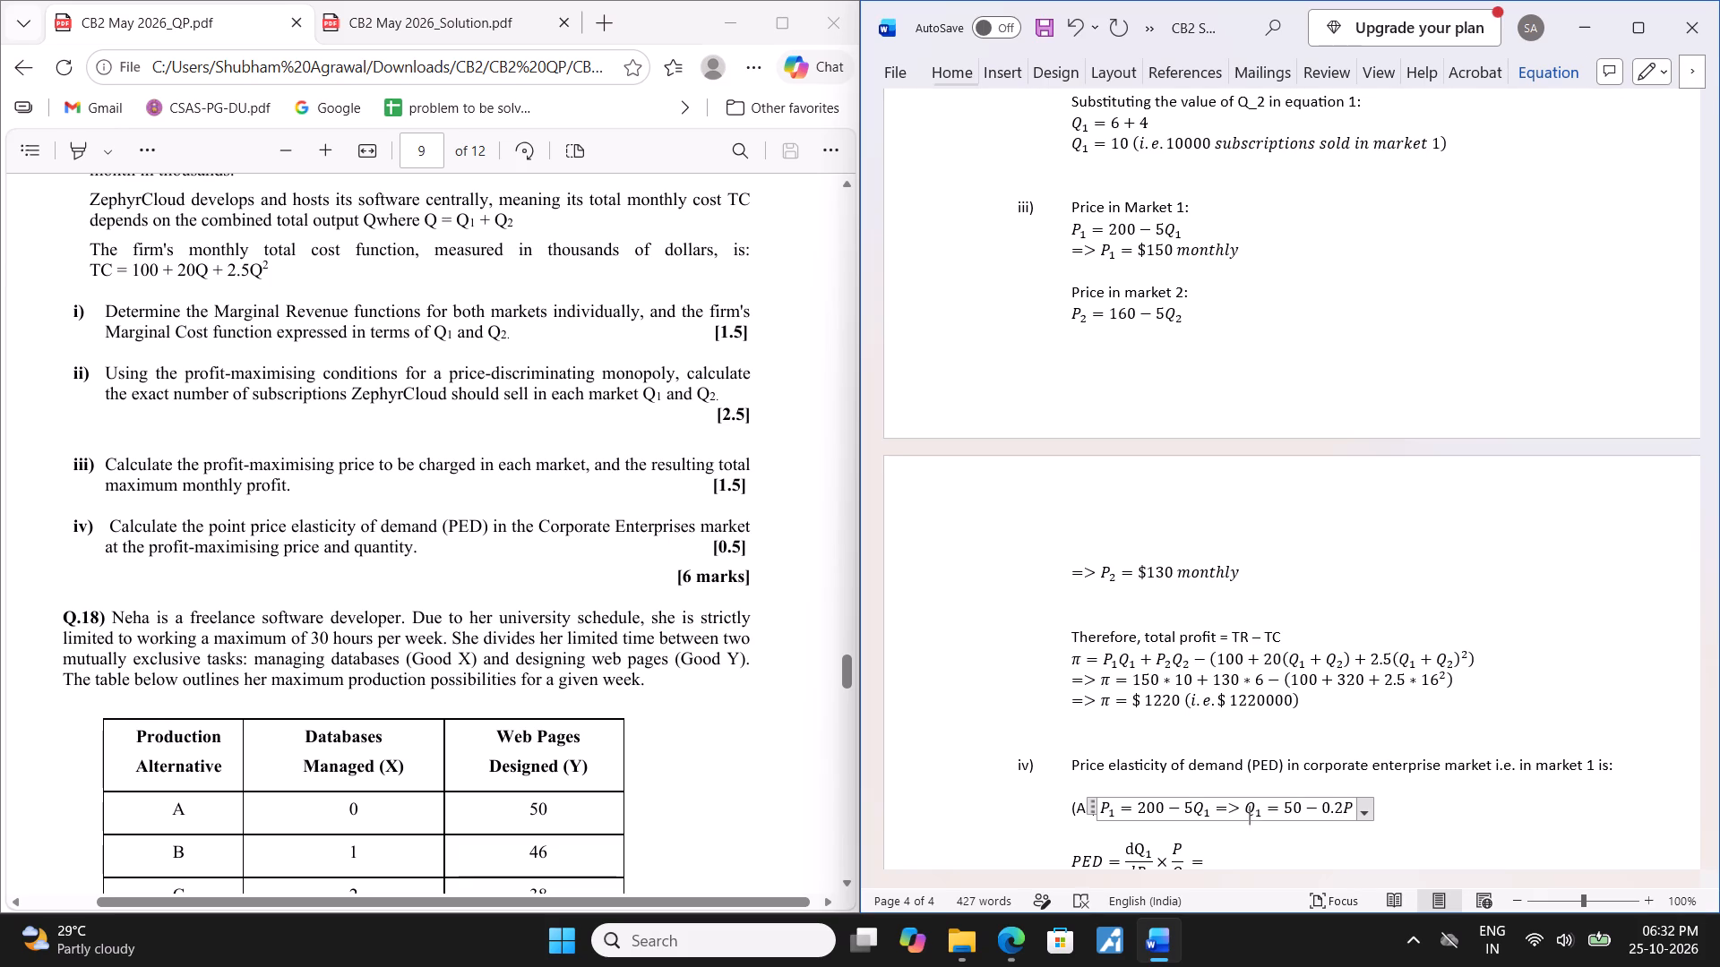
key("Down")
key("Down")
key("Left")
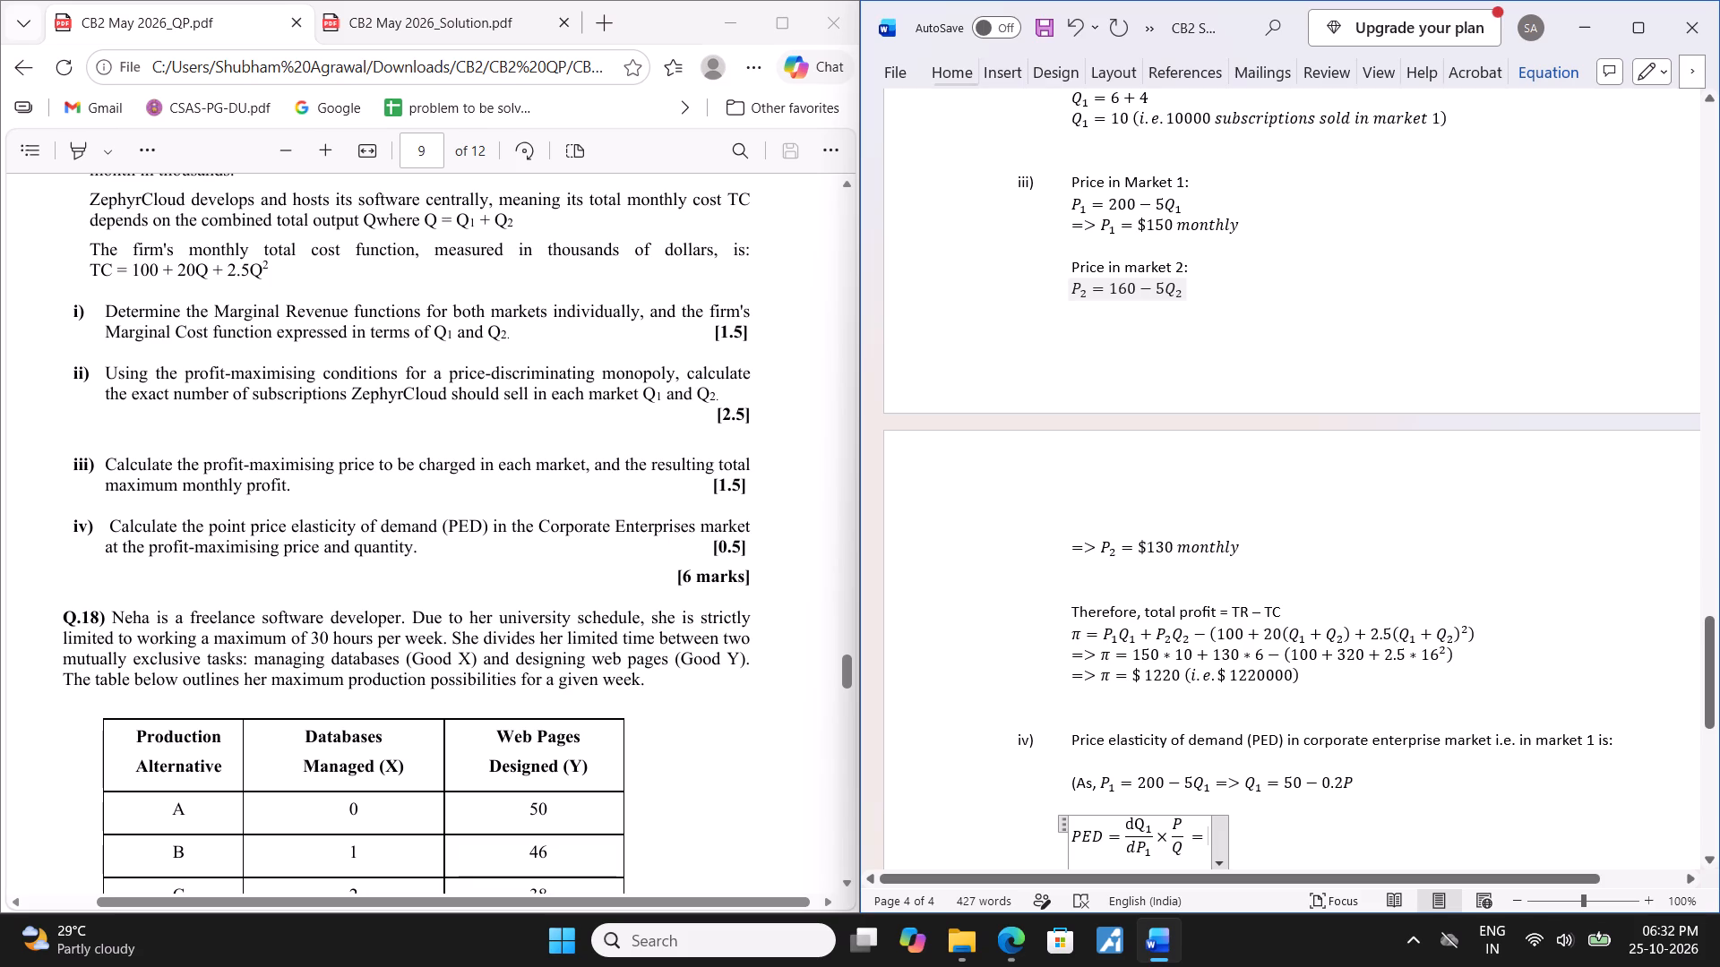
type("-0.2*")
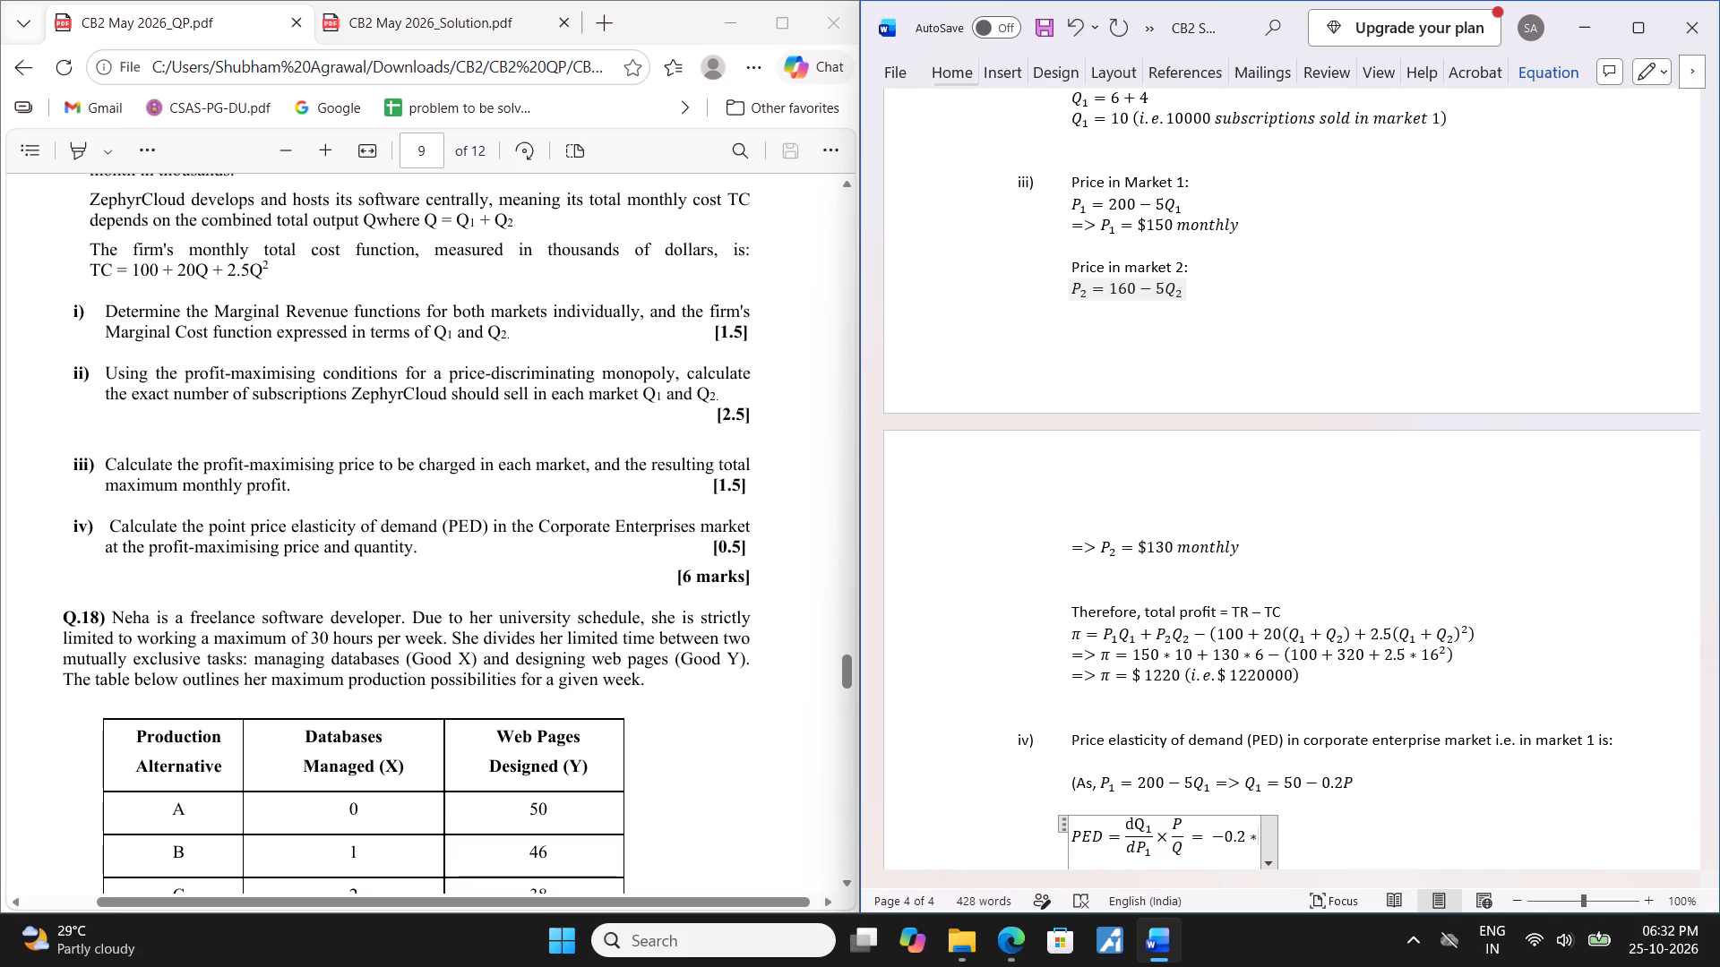
Add a subscript 1 to both P and Q in the P/Q fraction of the PED equation.
left_click(1180, 818)
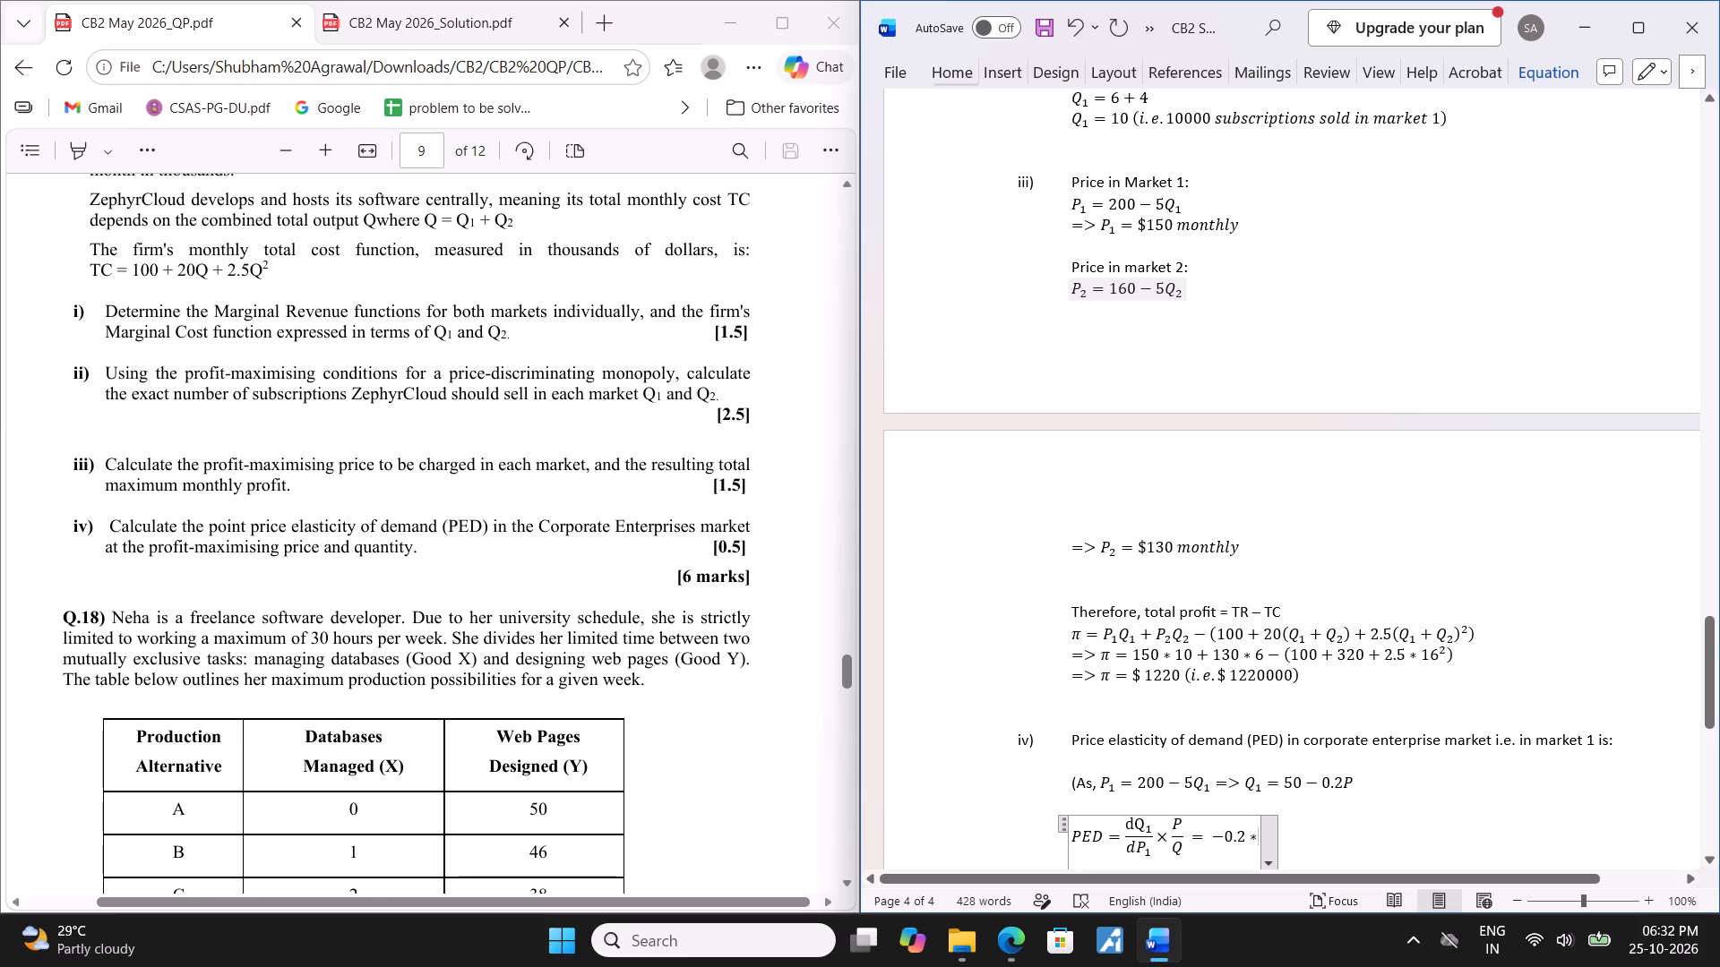
type("_1")
key("space")
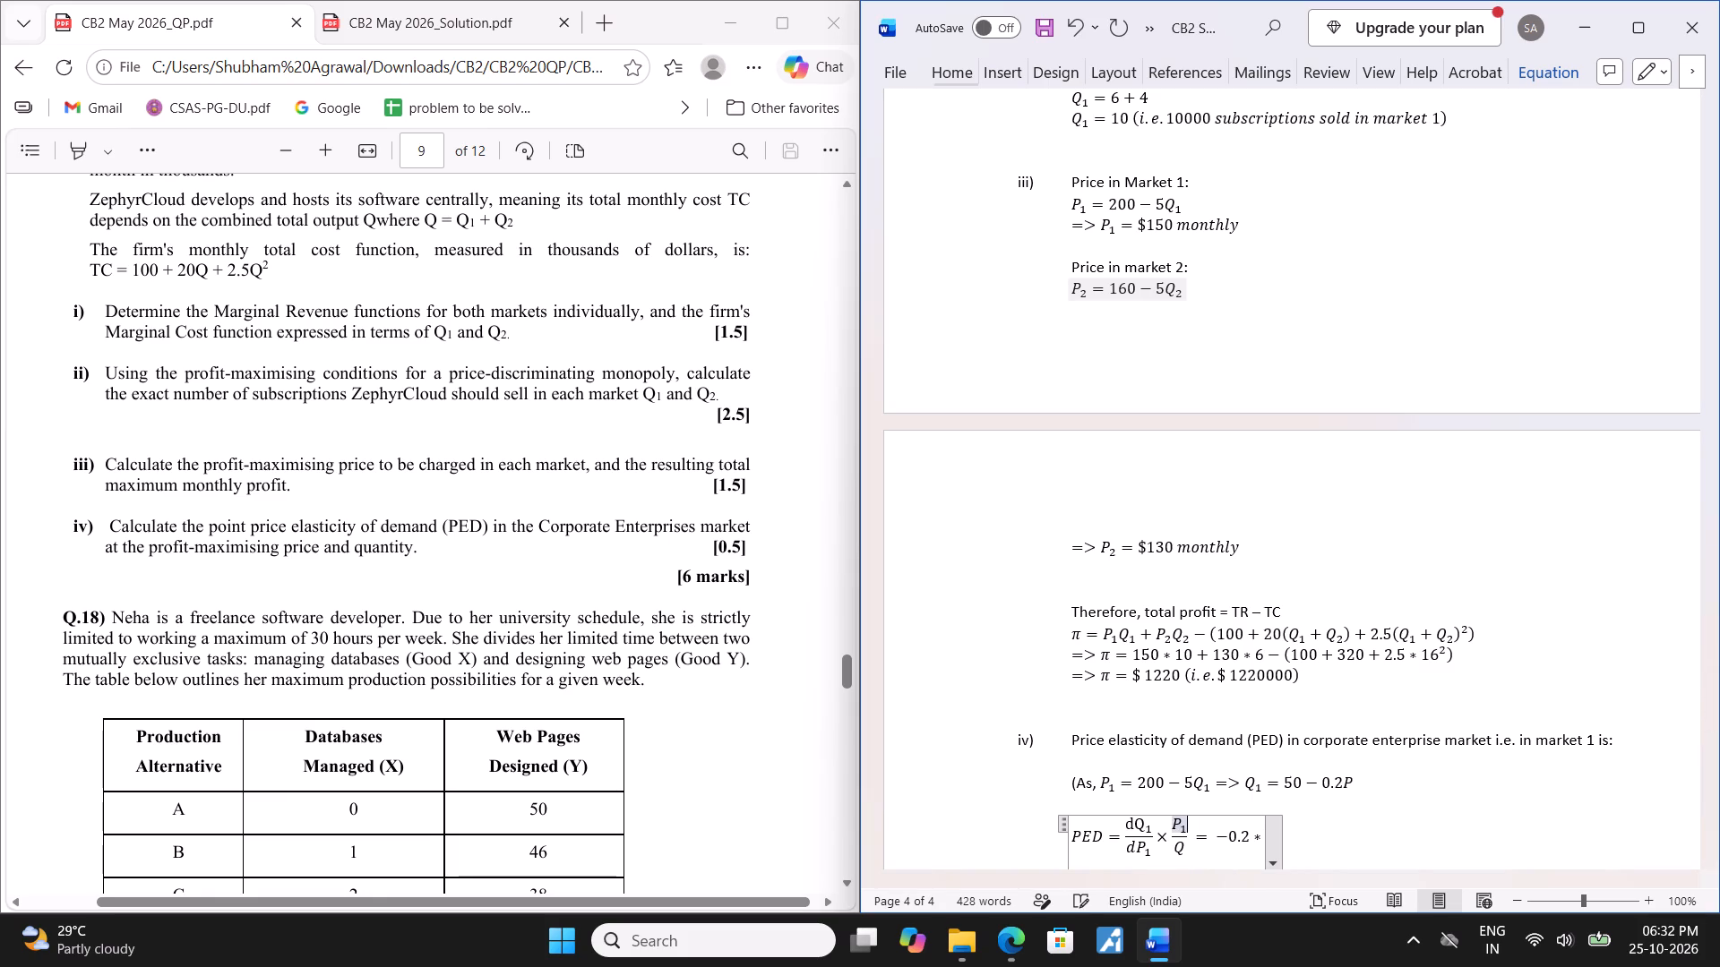
key("Down")
type("_2")
key("BackSpace")
type("1")
key("space")
Complete the PED equation with a stacked fraction 150/10 after −0.2 * and start a new line below it.
key("Right")
key("Right")
key("Right")
key("Right")
key("Right")
key("Right")
key("Right")
key("Right")
key("Right")
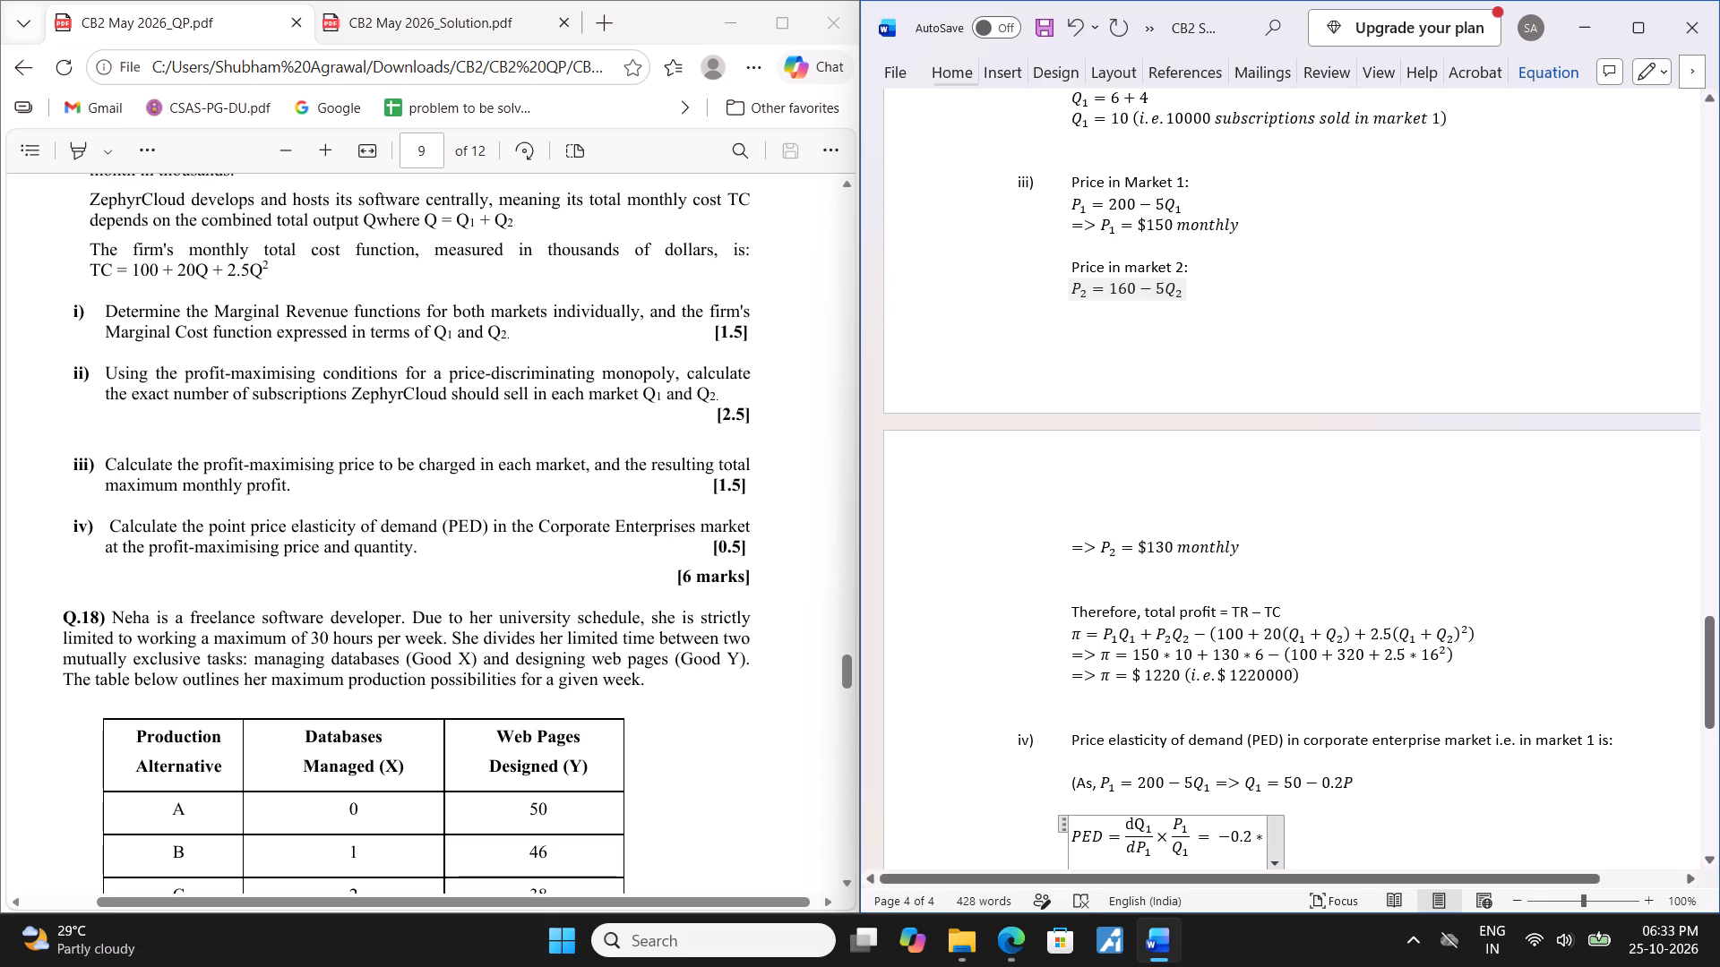
type("150")
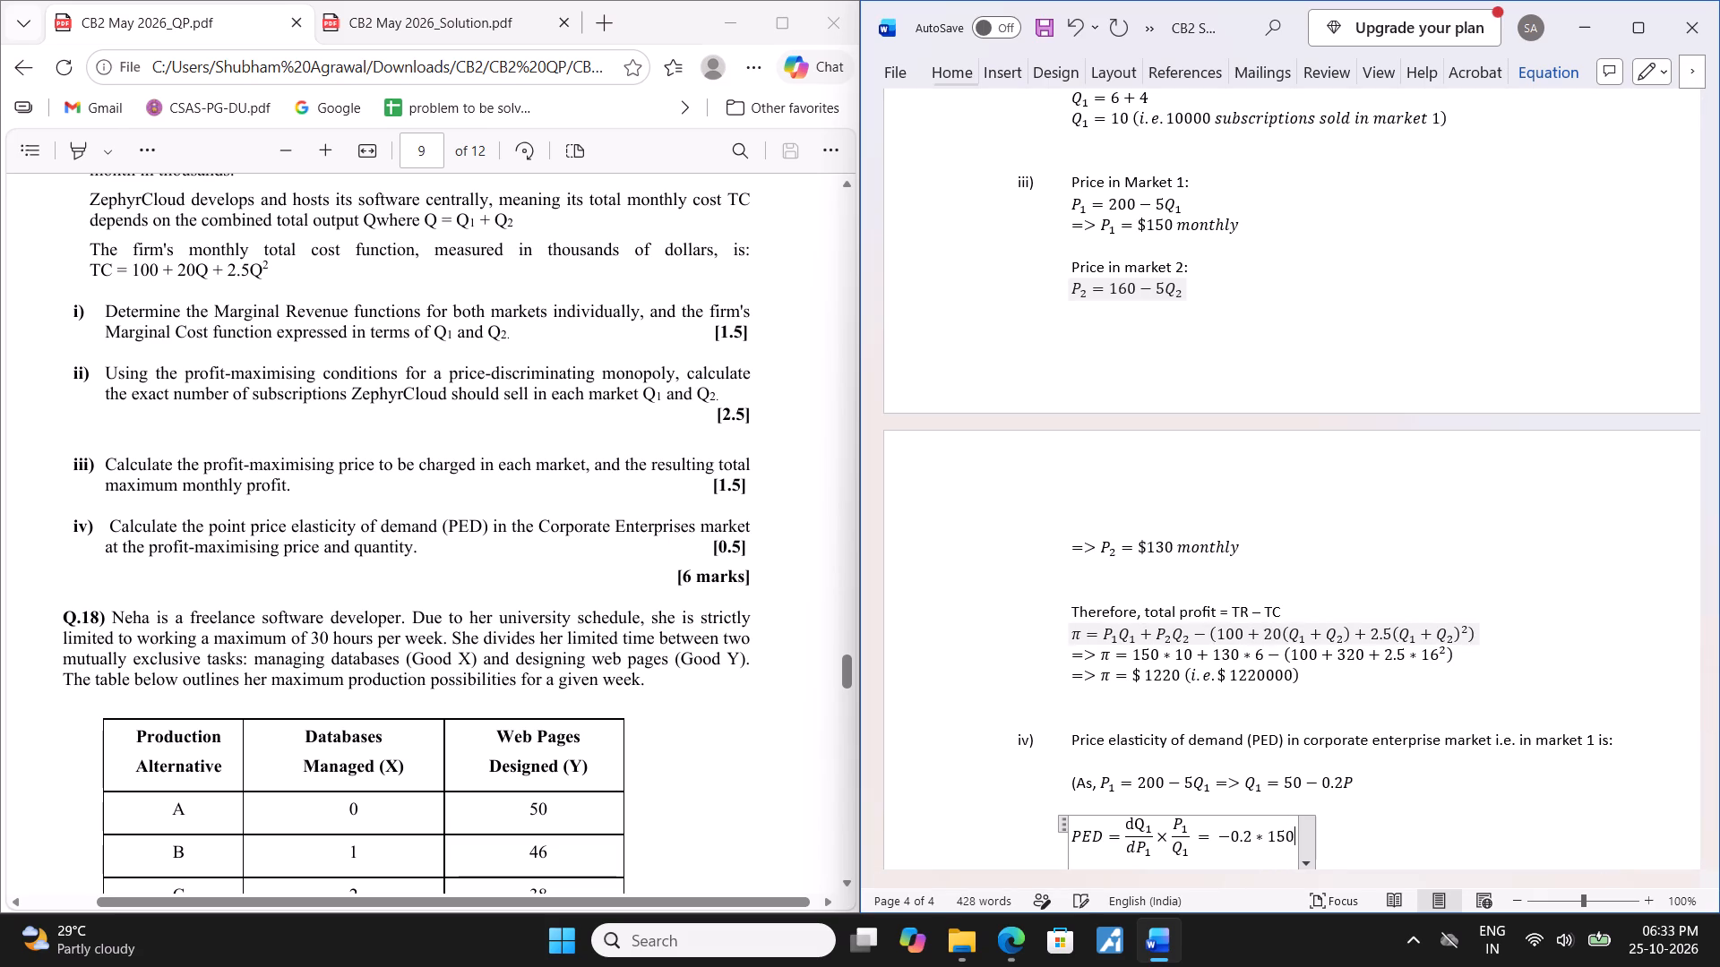
key("slash")
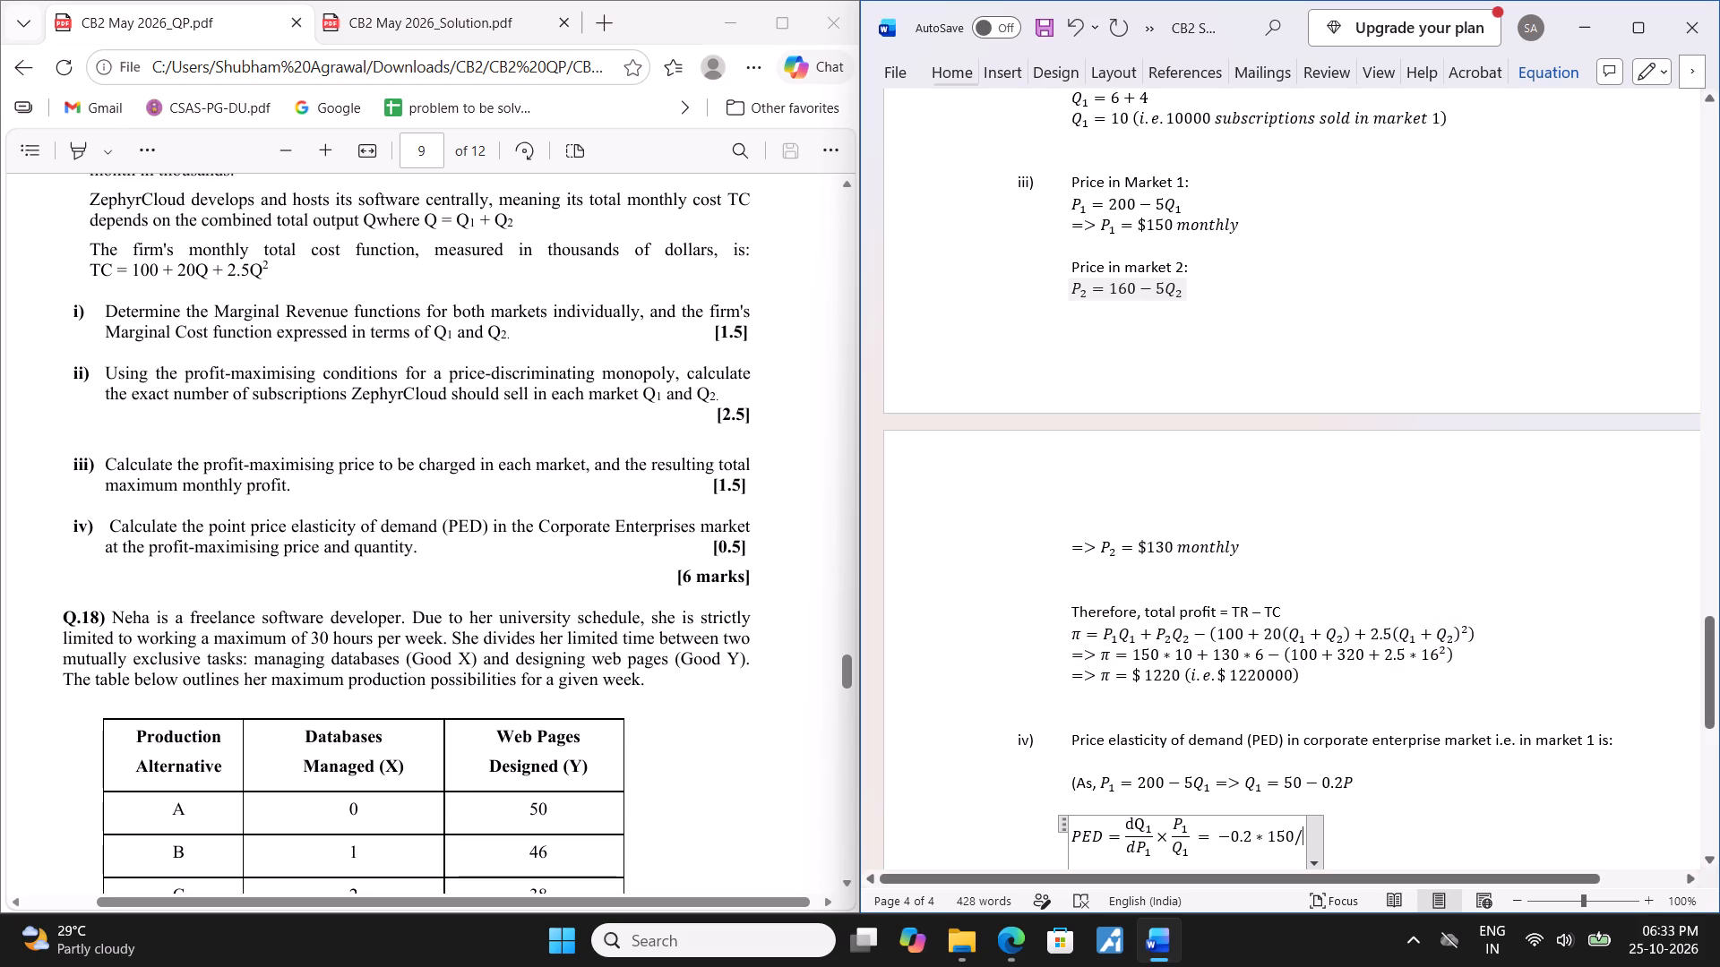
type("10")
key("space")
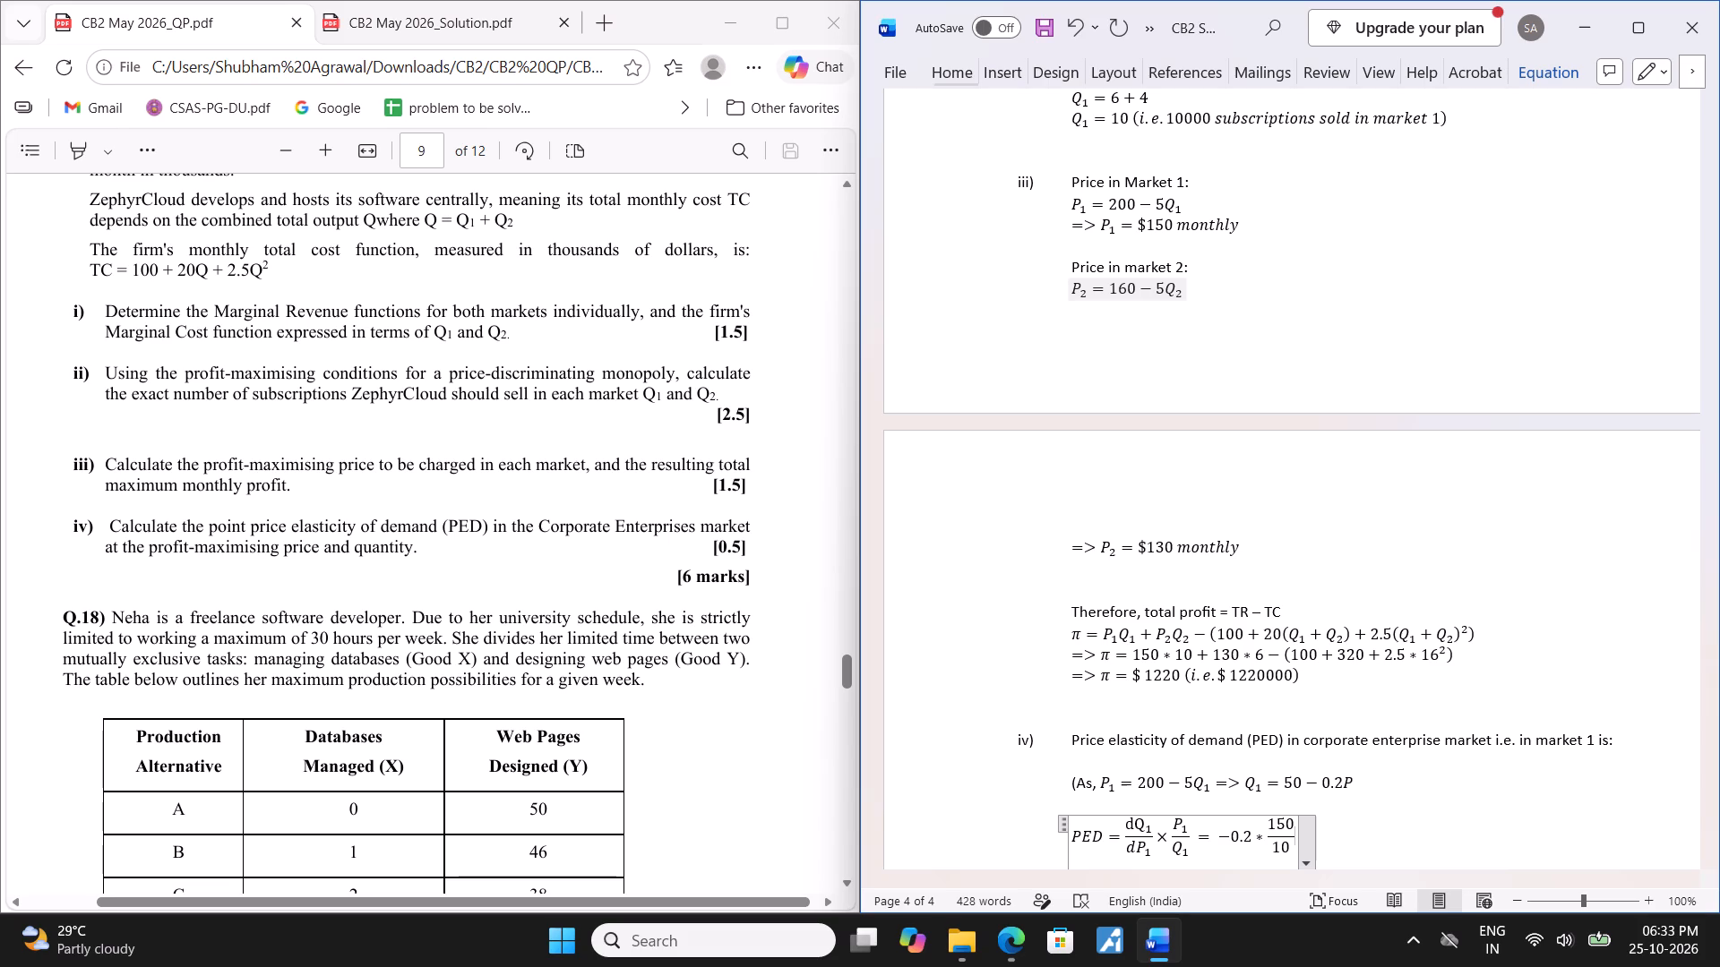
key("Return")
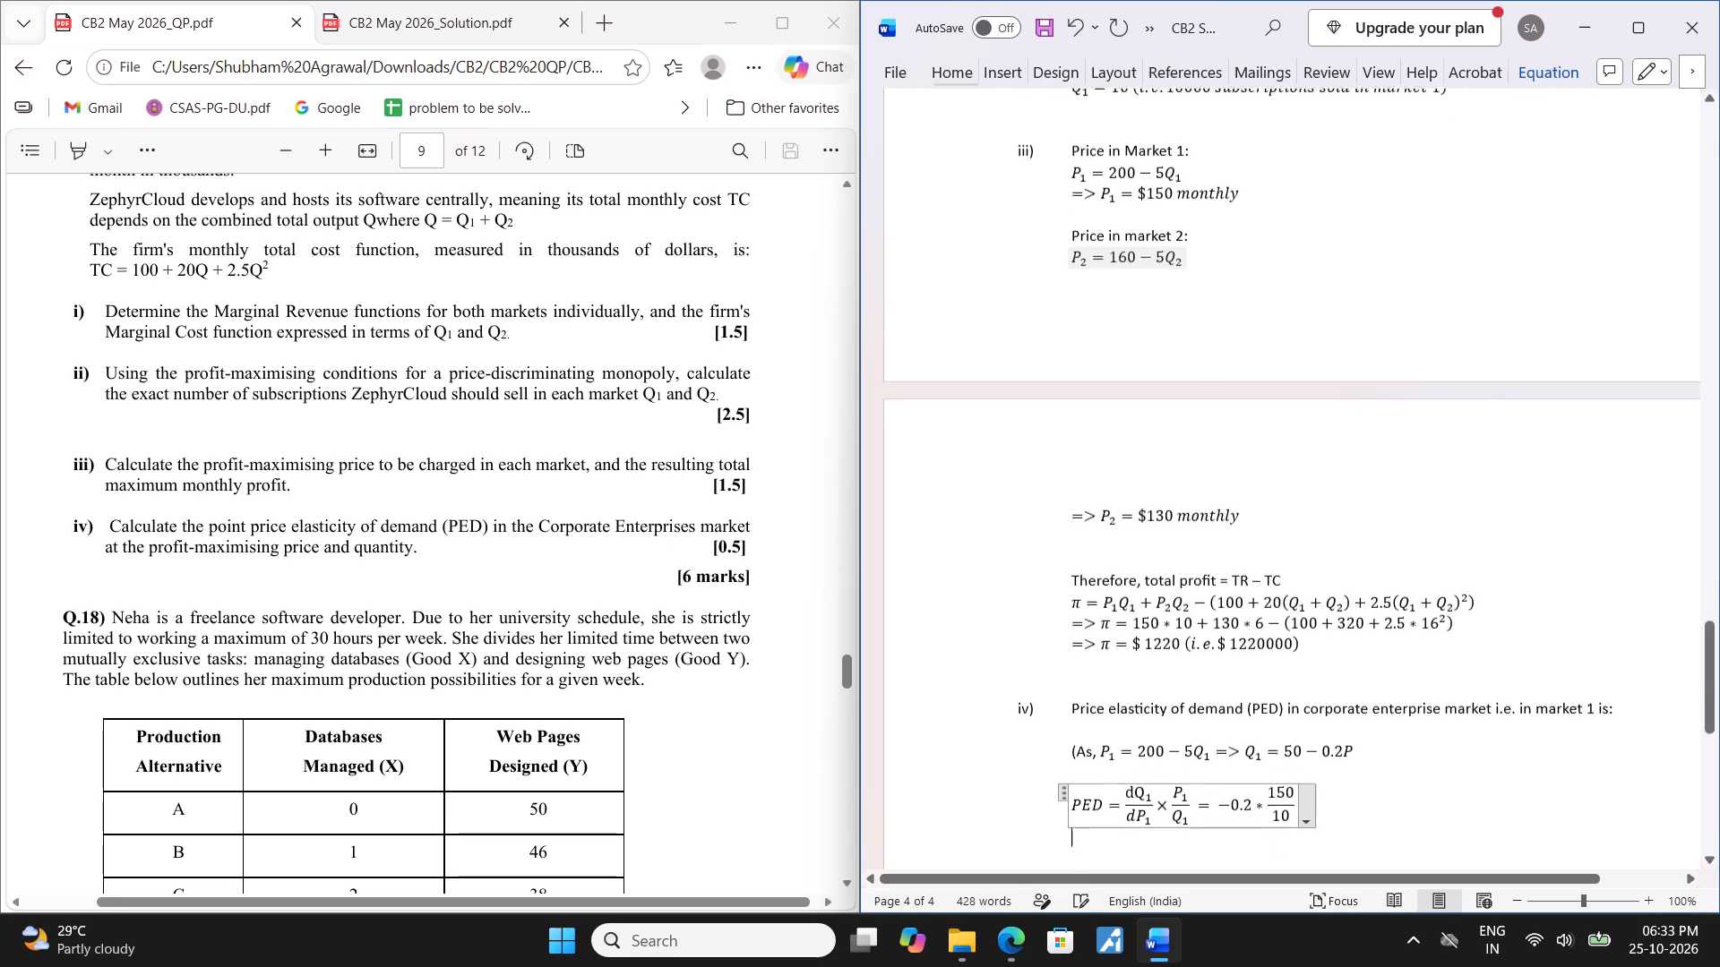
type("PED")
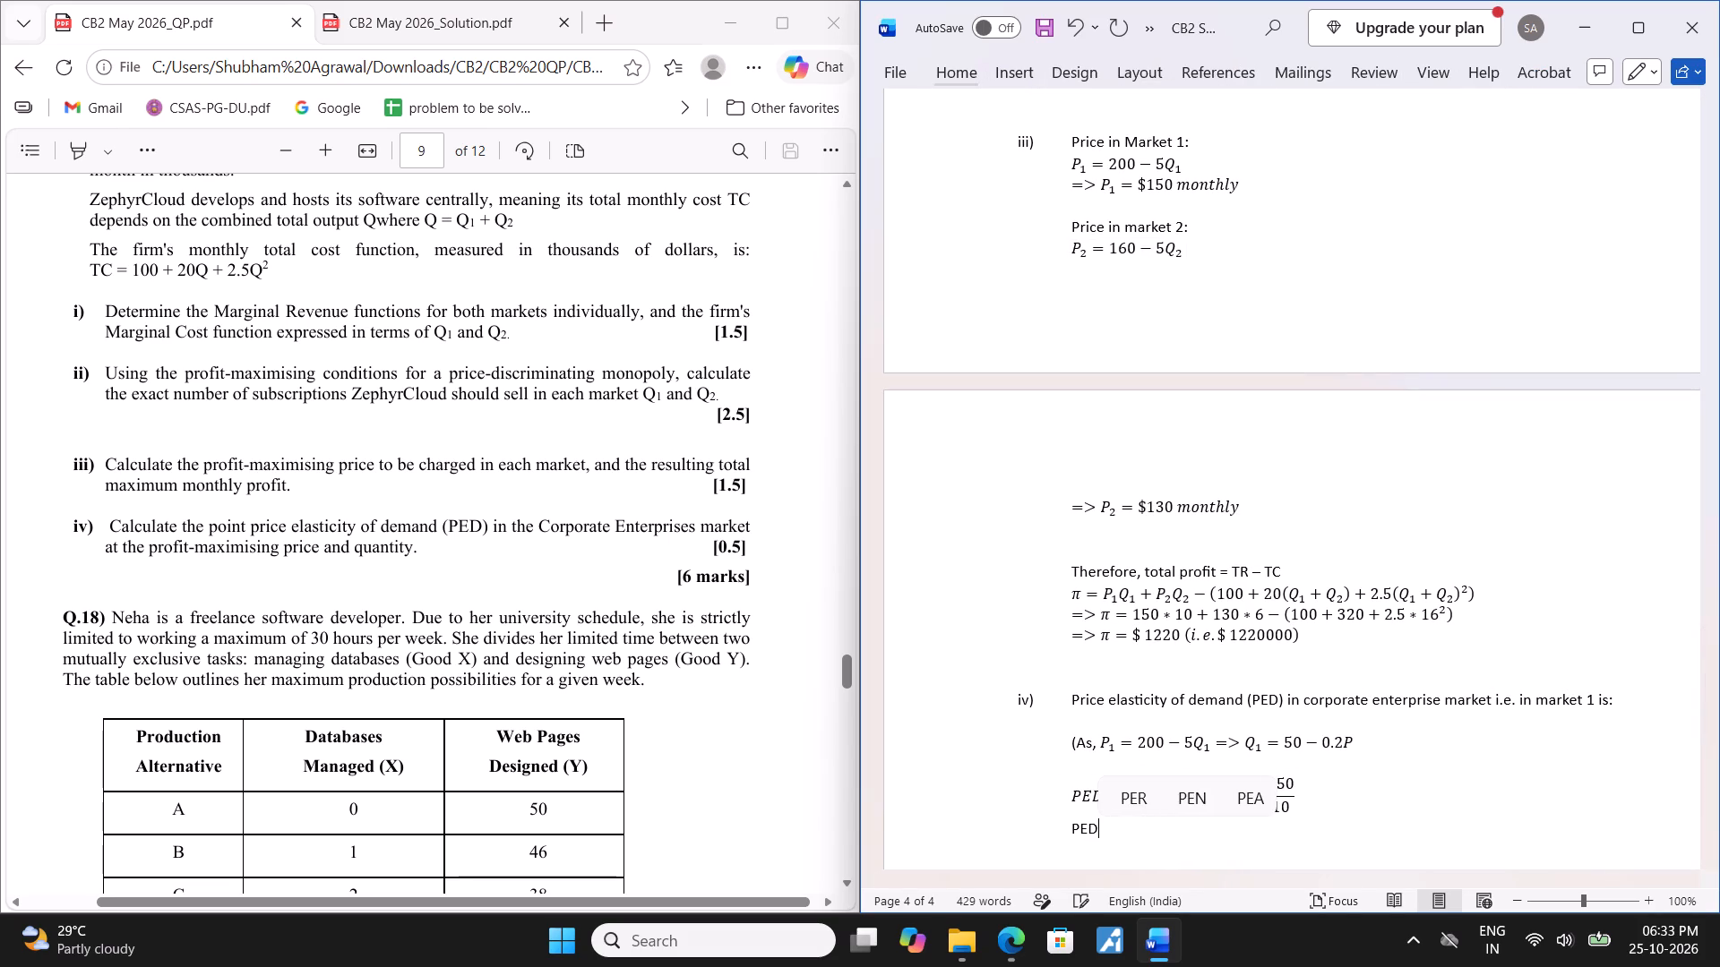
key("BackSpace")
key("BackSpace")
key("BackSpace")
Insert the result equation PED₁ = −3 on the line below the PED equation.
key("alt+equal")
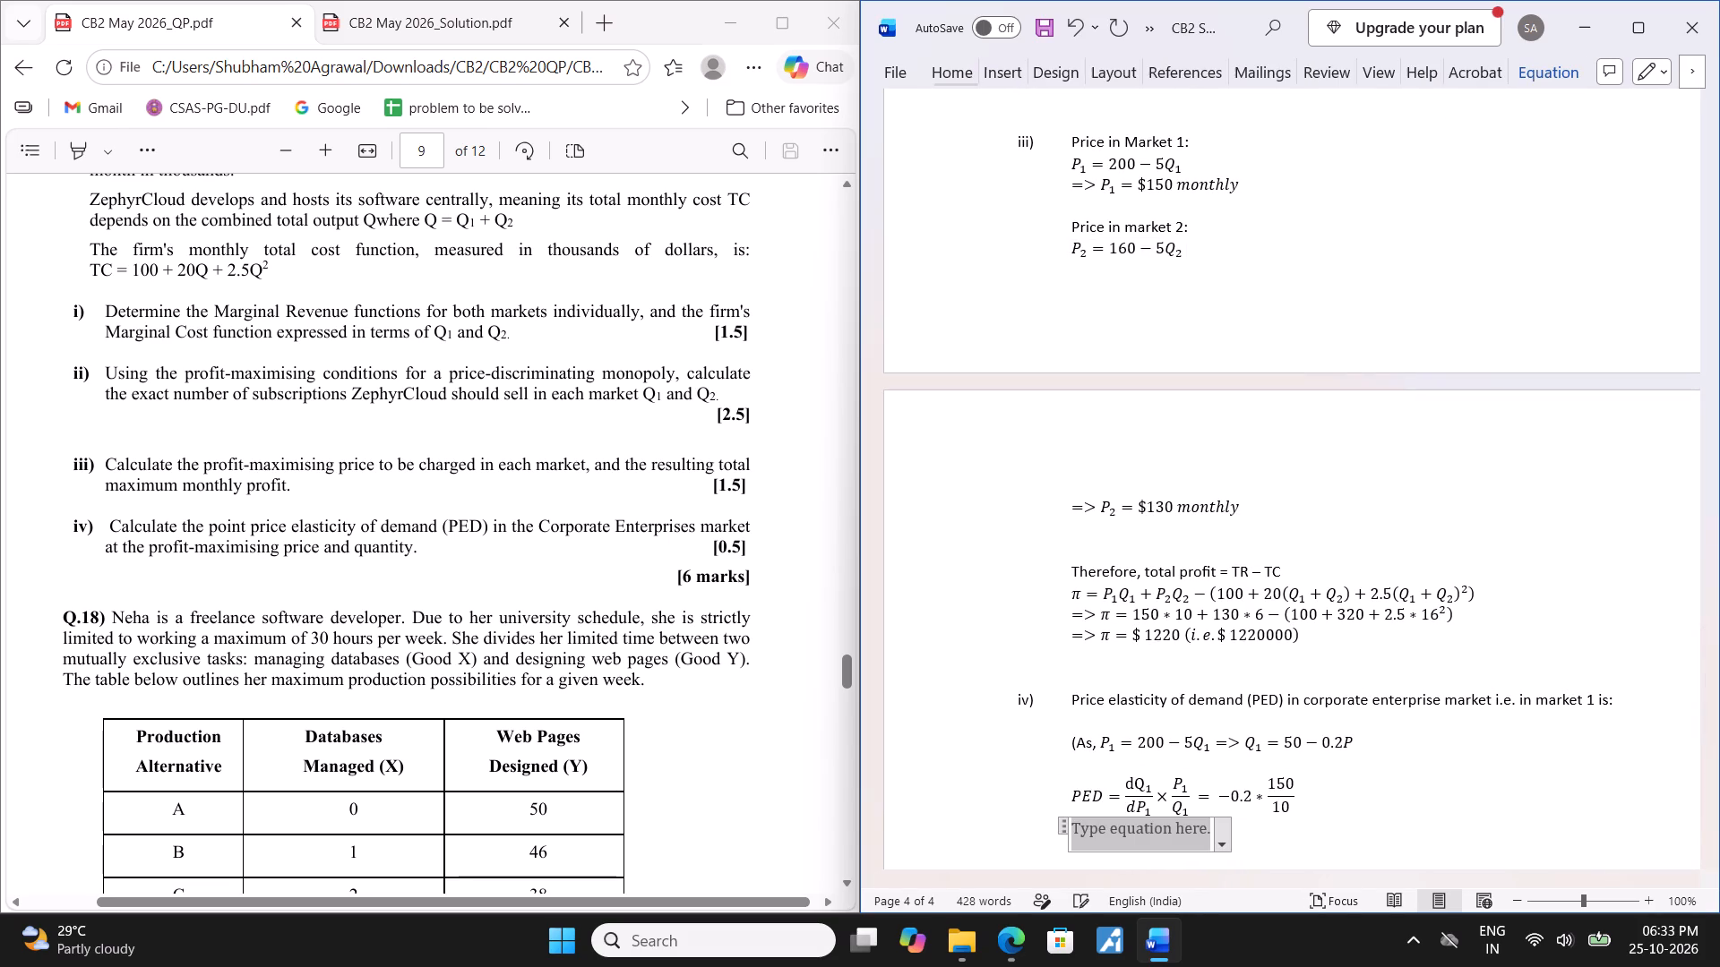
type("PED_1")
key("space")
key("equal")
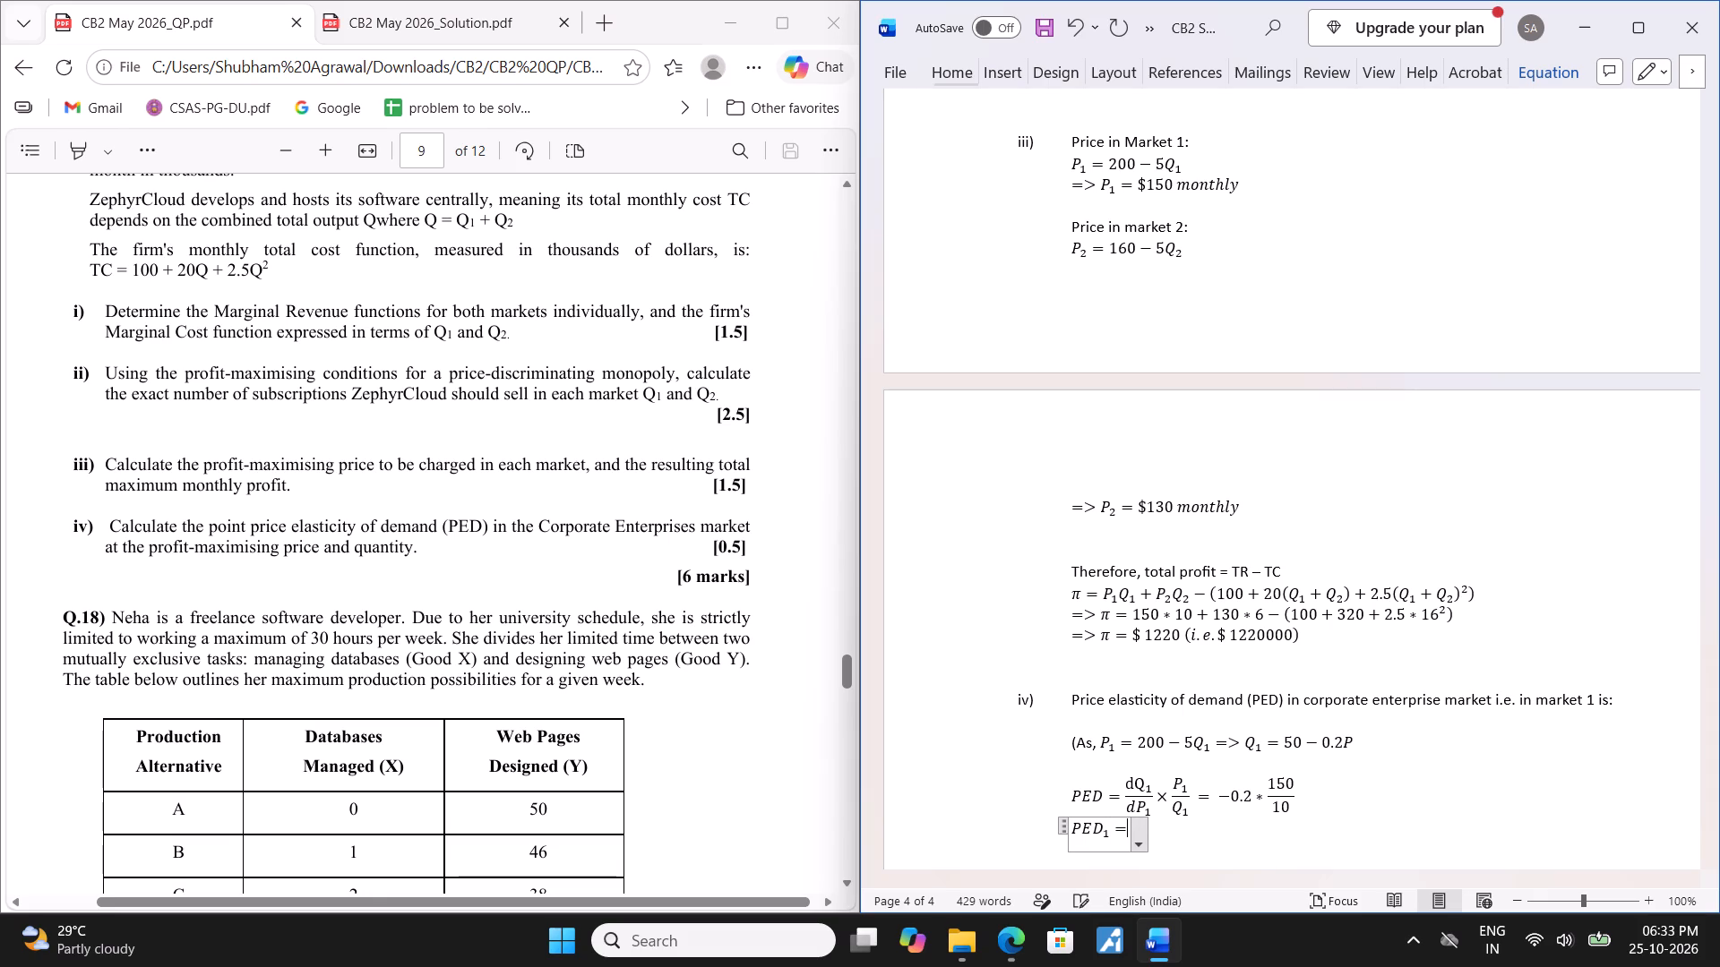
type("-3")
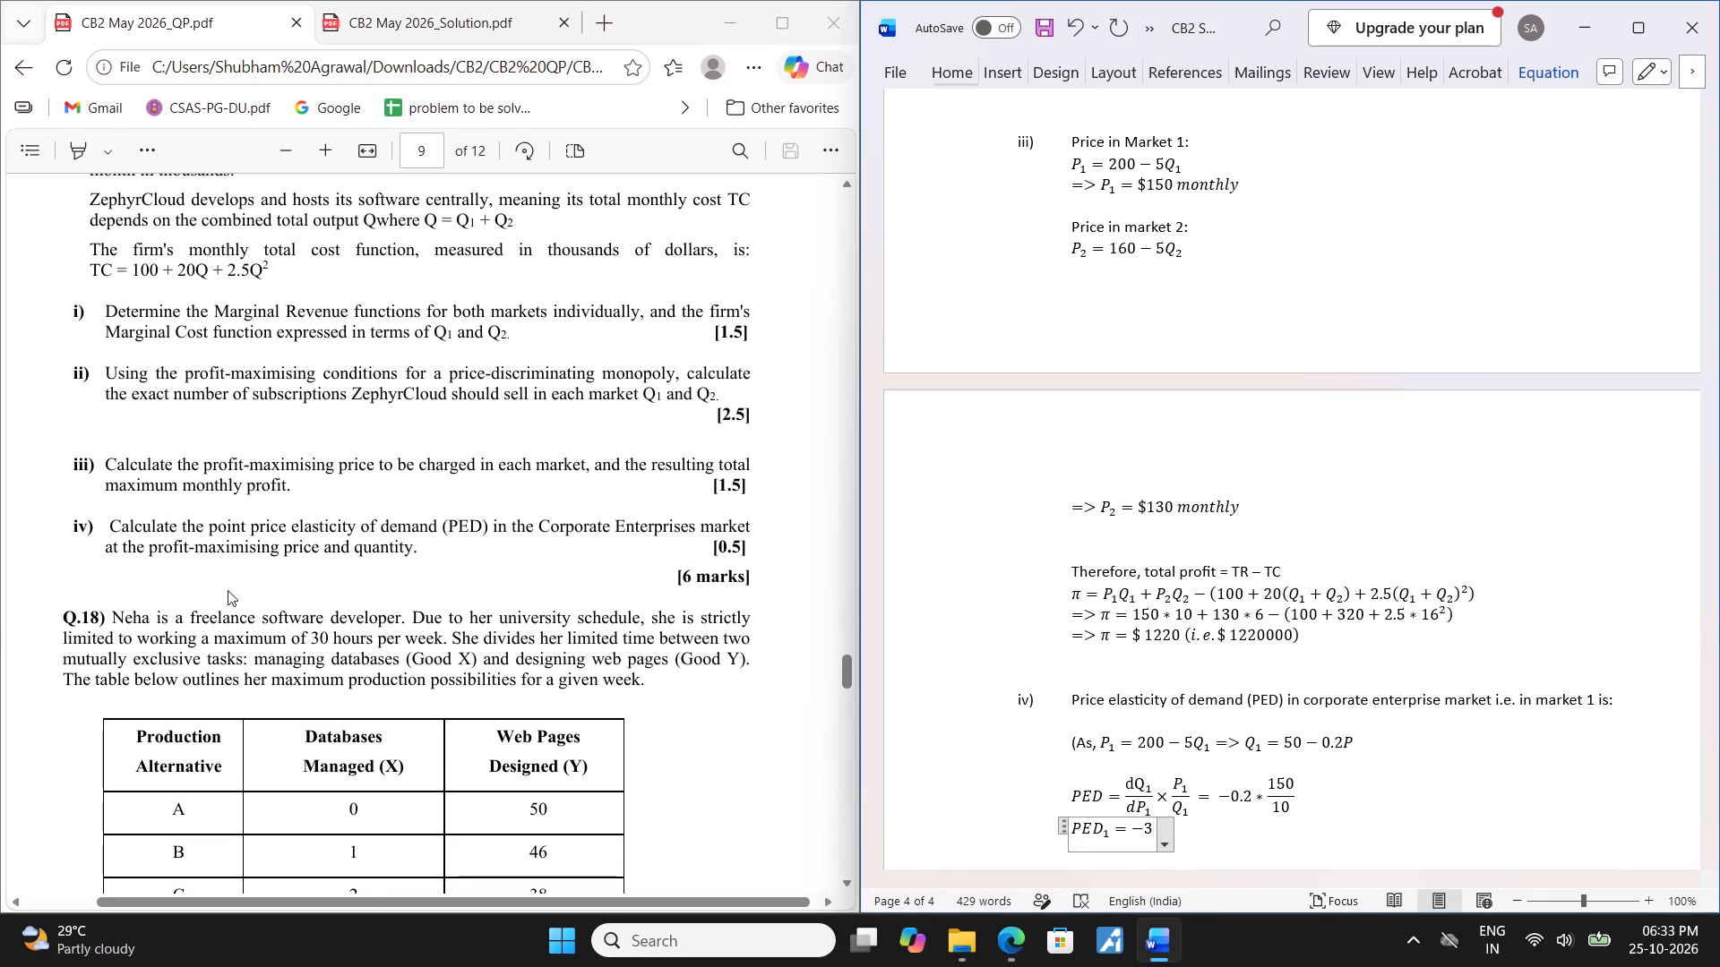
Check the market 1 PED working in the solution PDF and remove the subscript 1 from PED in the Word result equation.
left_click(410, 10)
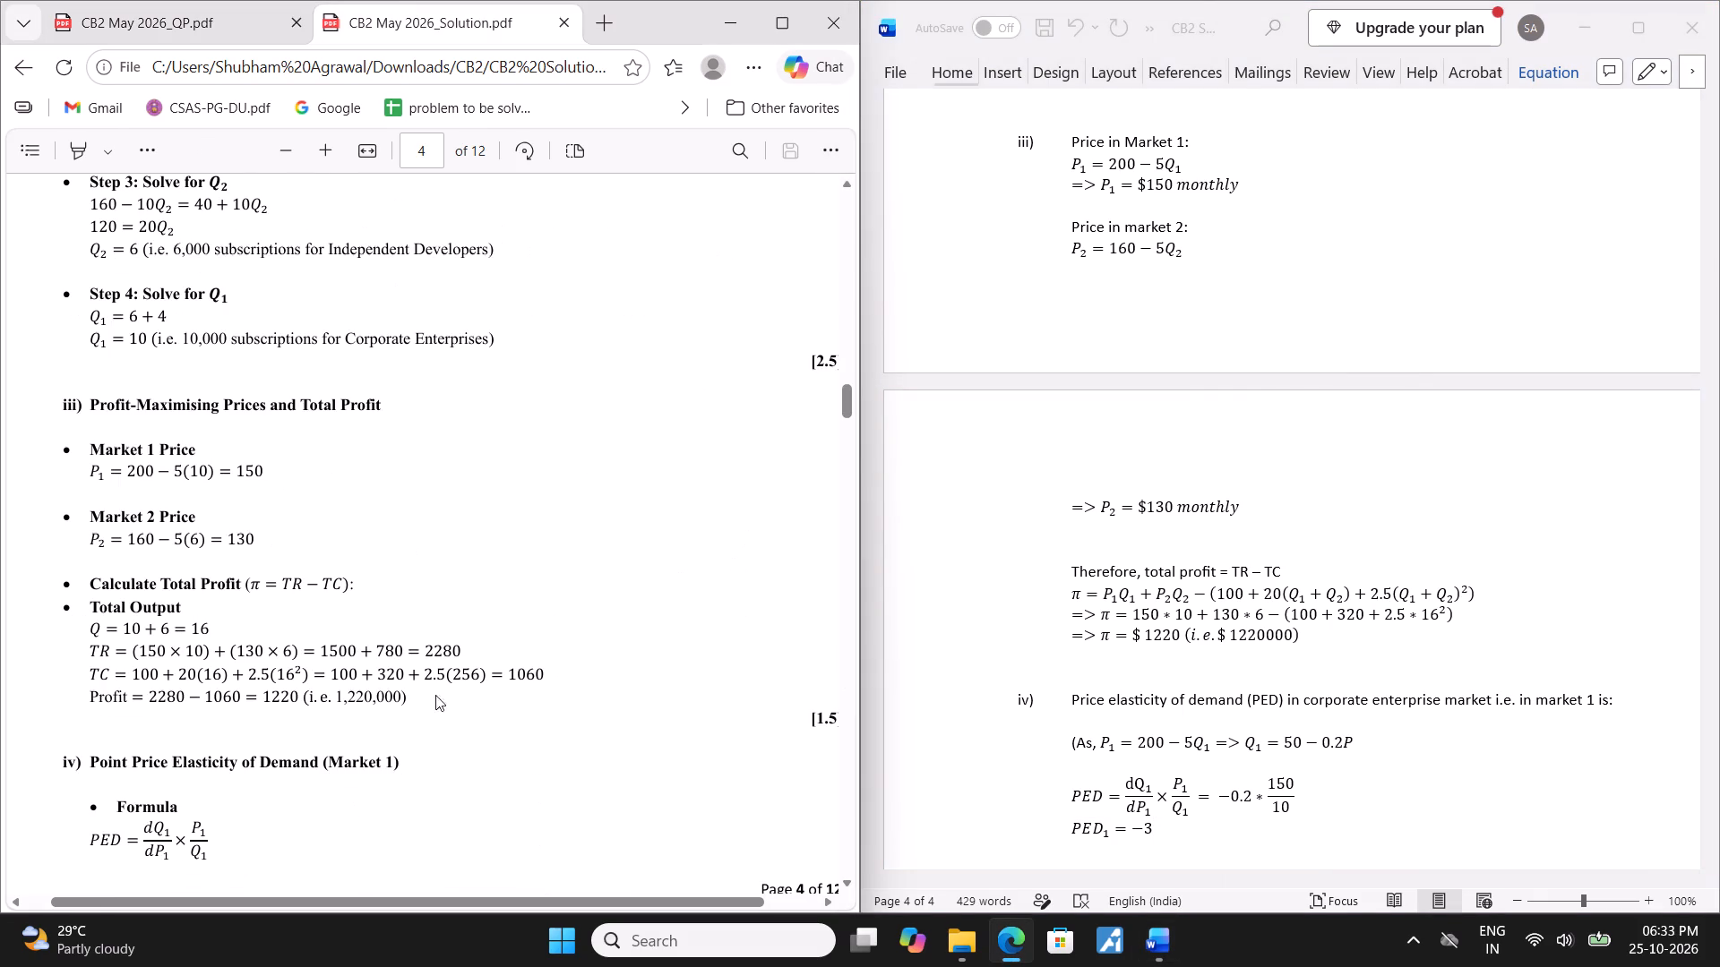
scroll(460, 727, "down", 4)
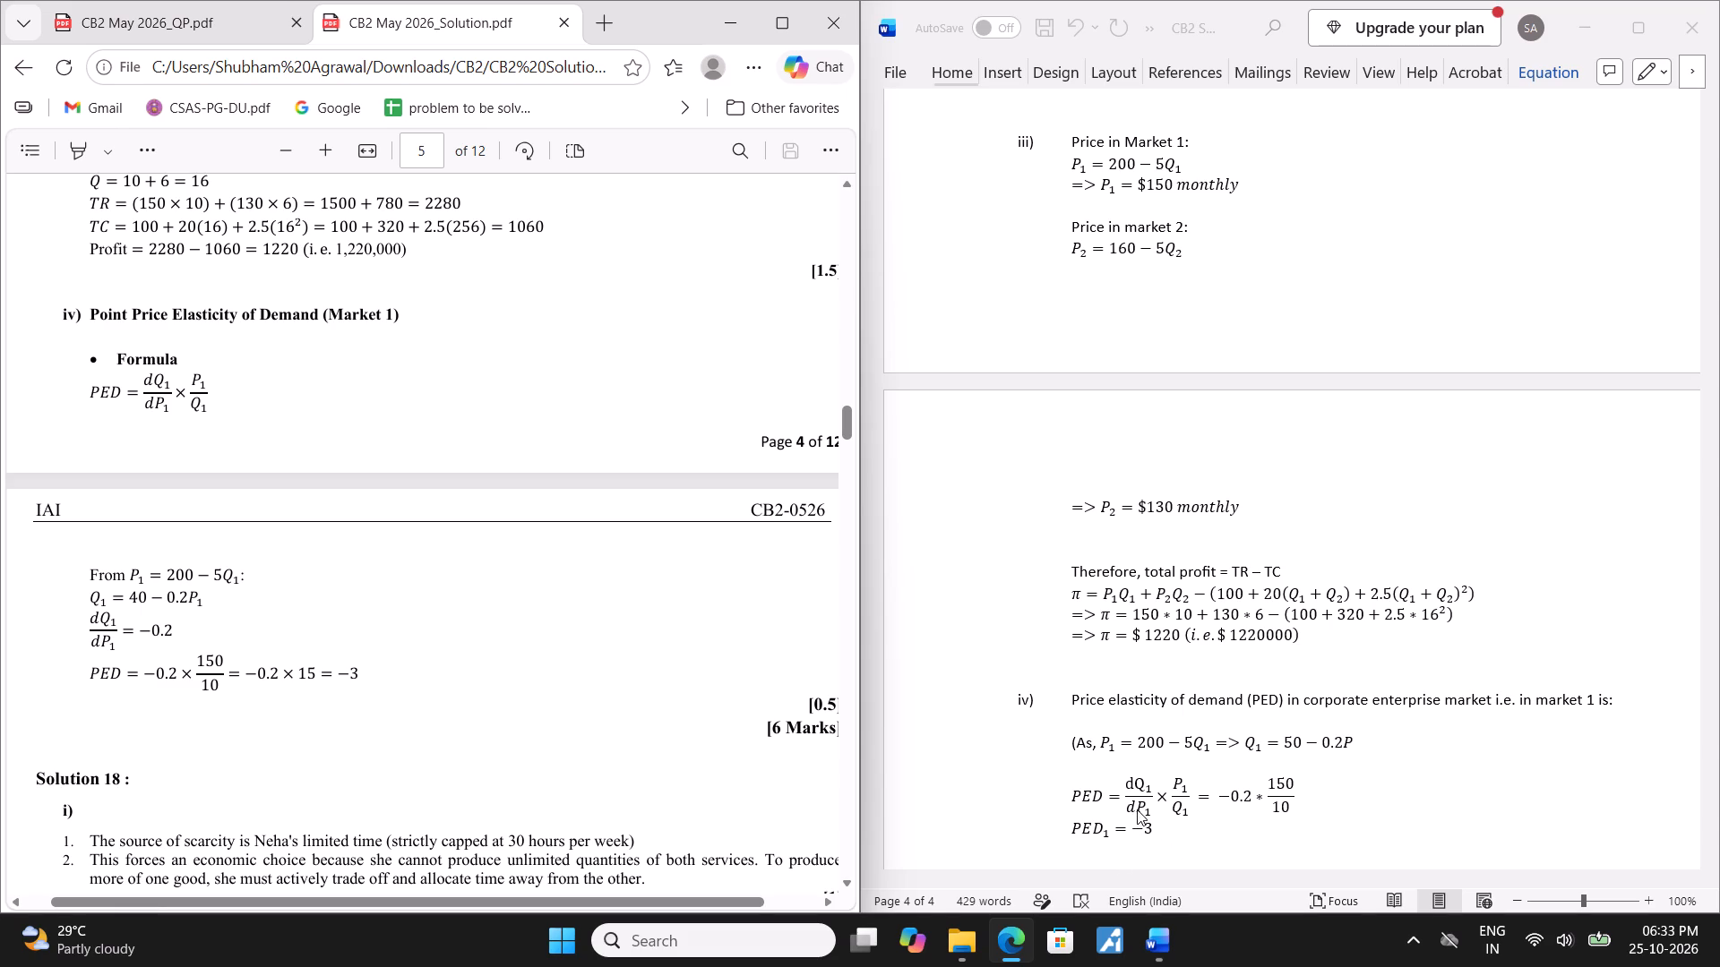
left_click(1111, 832)
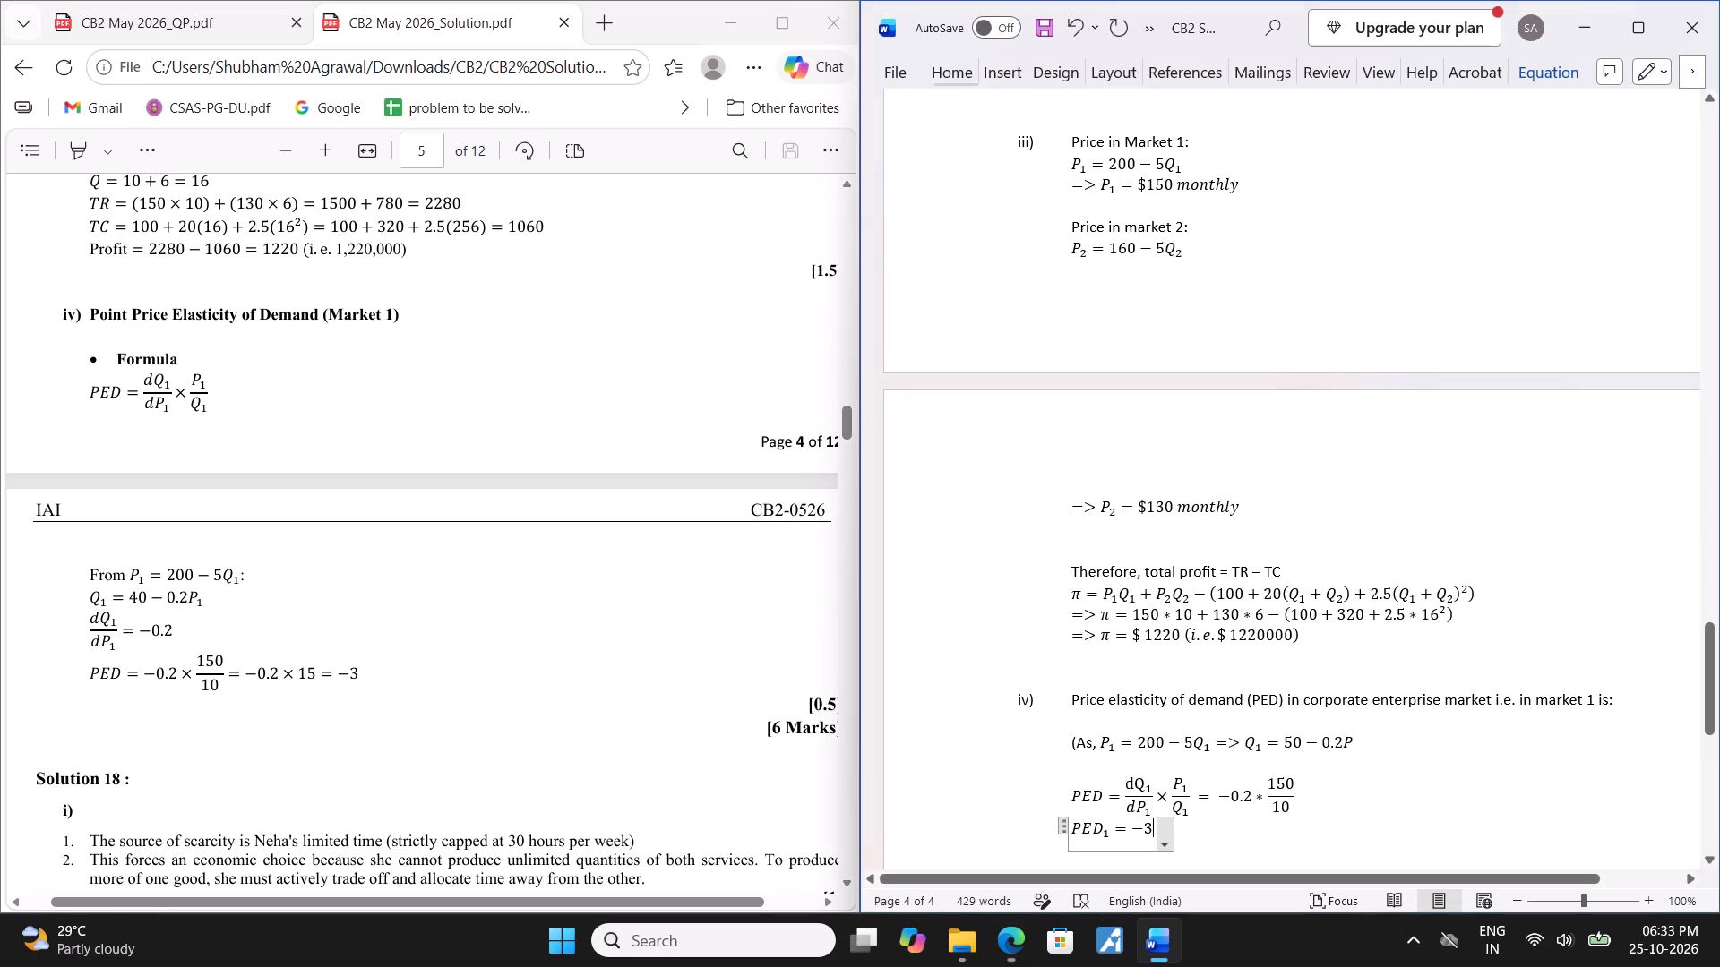
left_click(1111, 832)
key("BackSpace")
key("BackSpace")
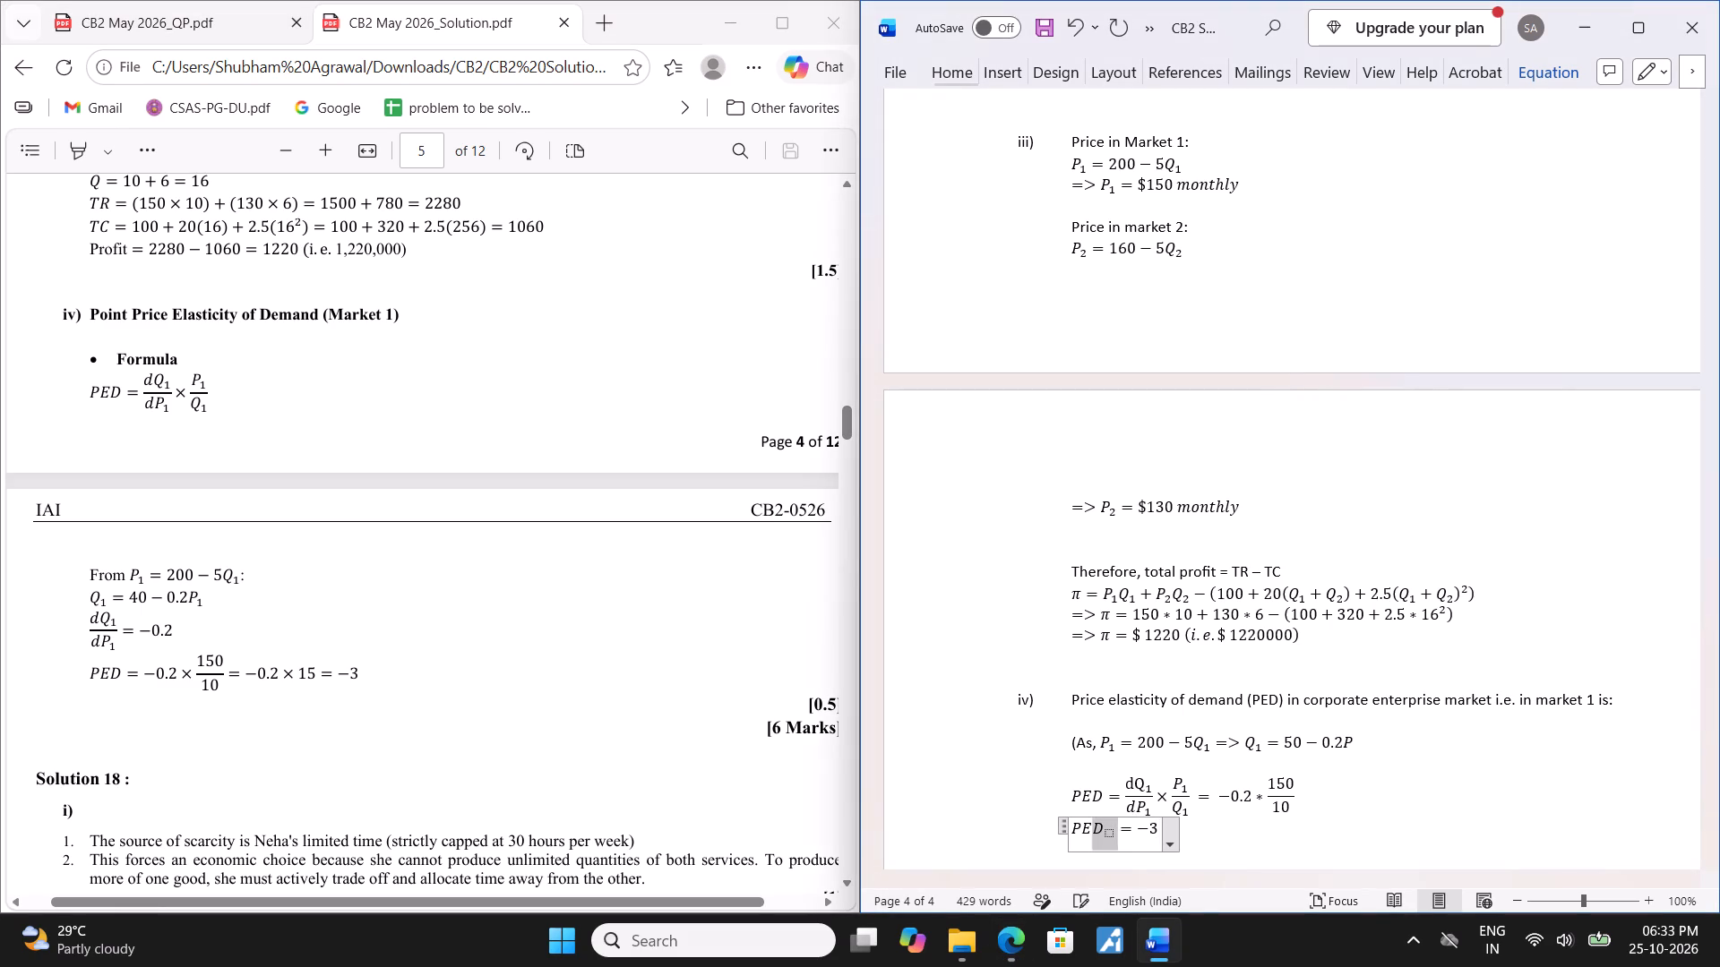
key("BackSpace")
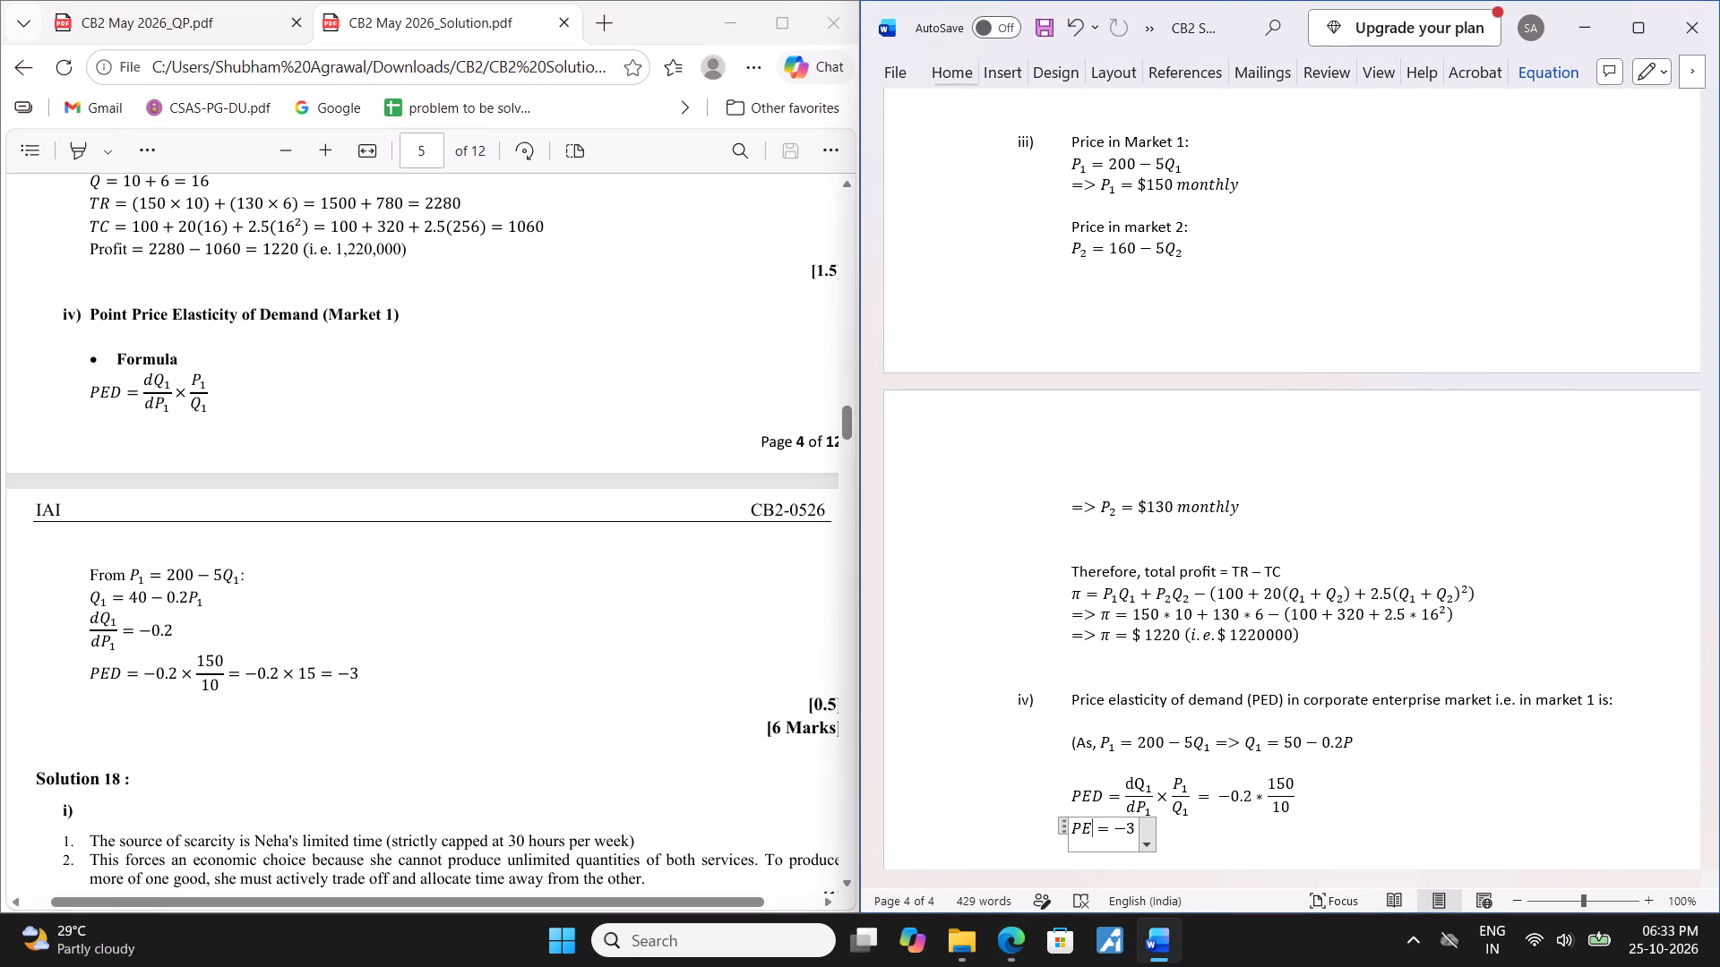
key("shift+d")
key("Down")
key("Right")
key("Right")
key("Right")
key("Right")
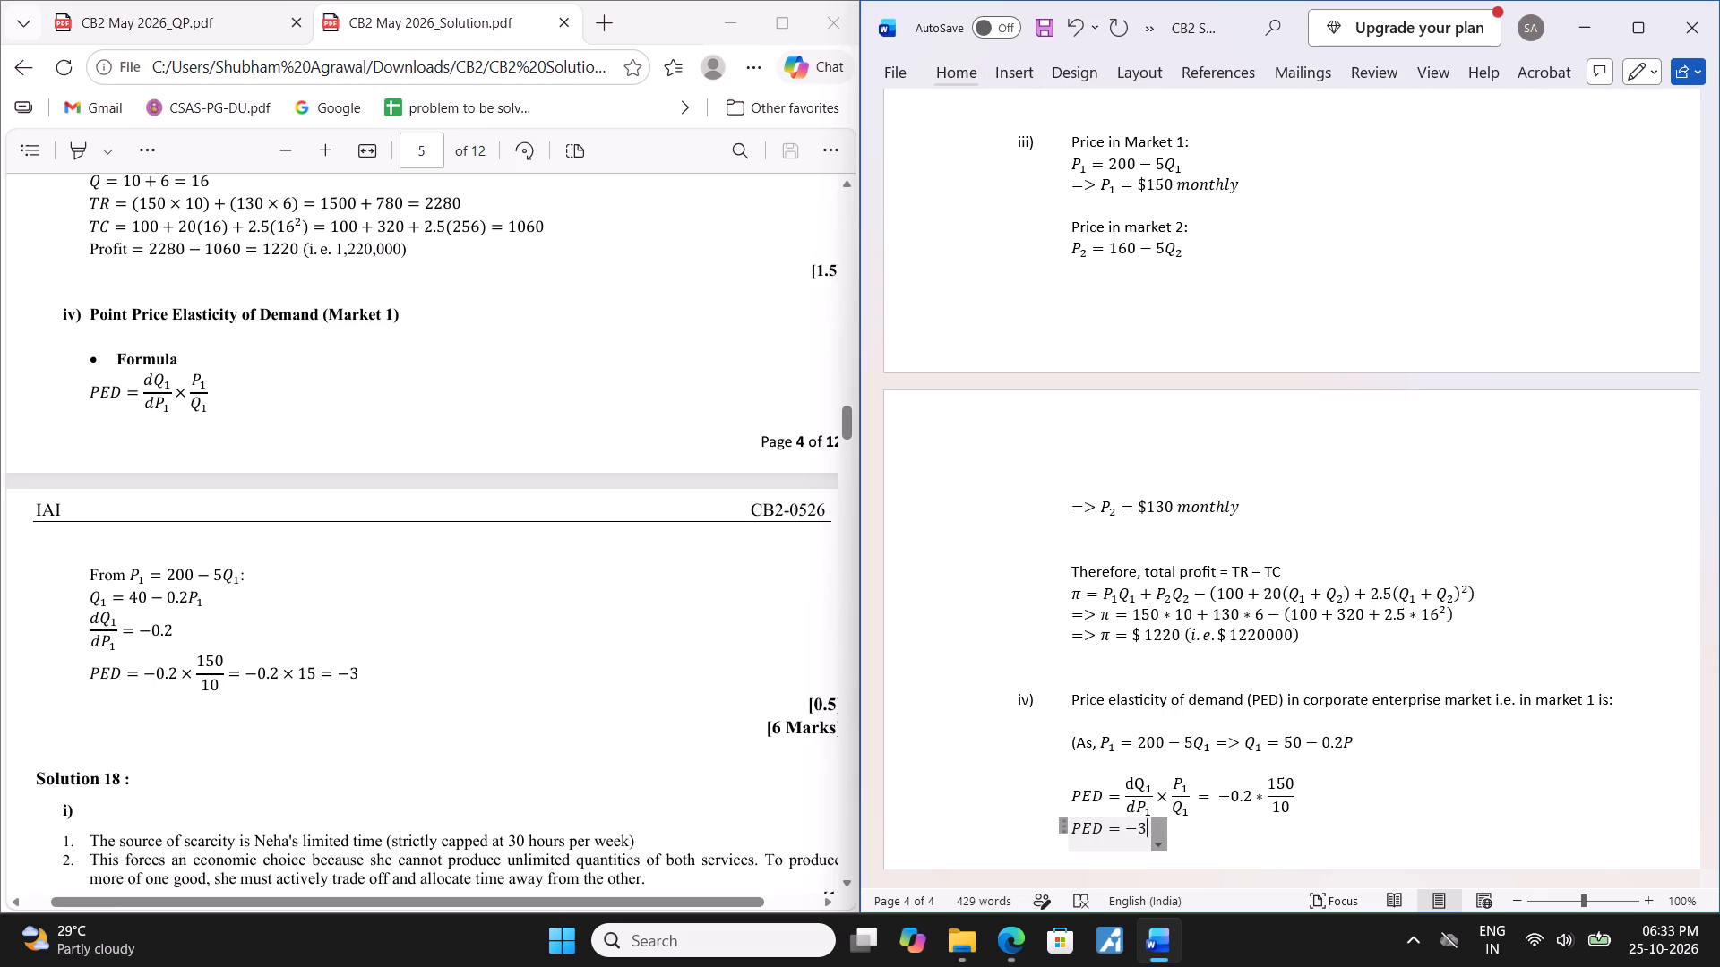
key("Right")
key("Left")
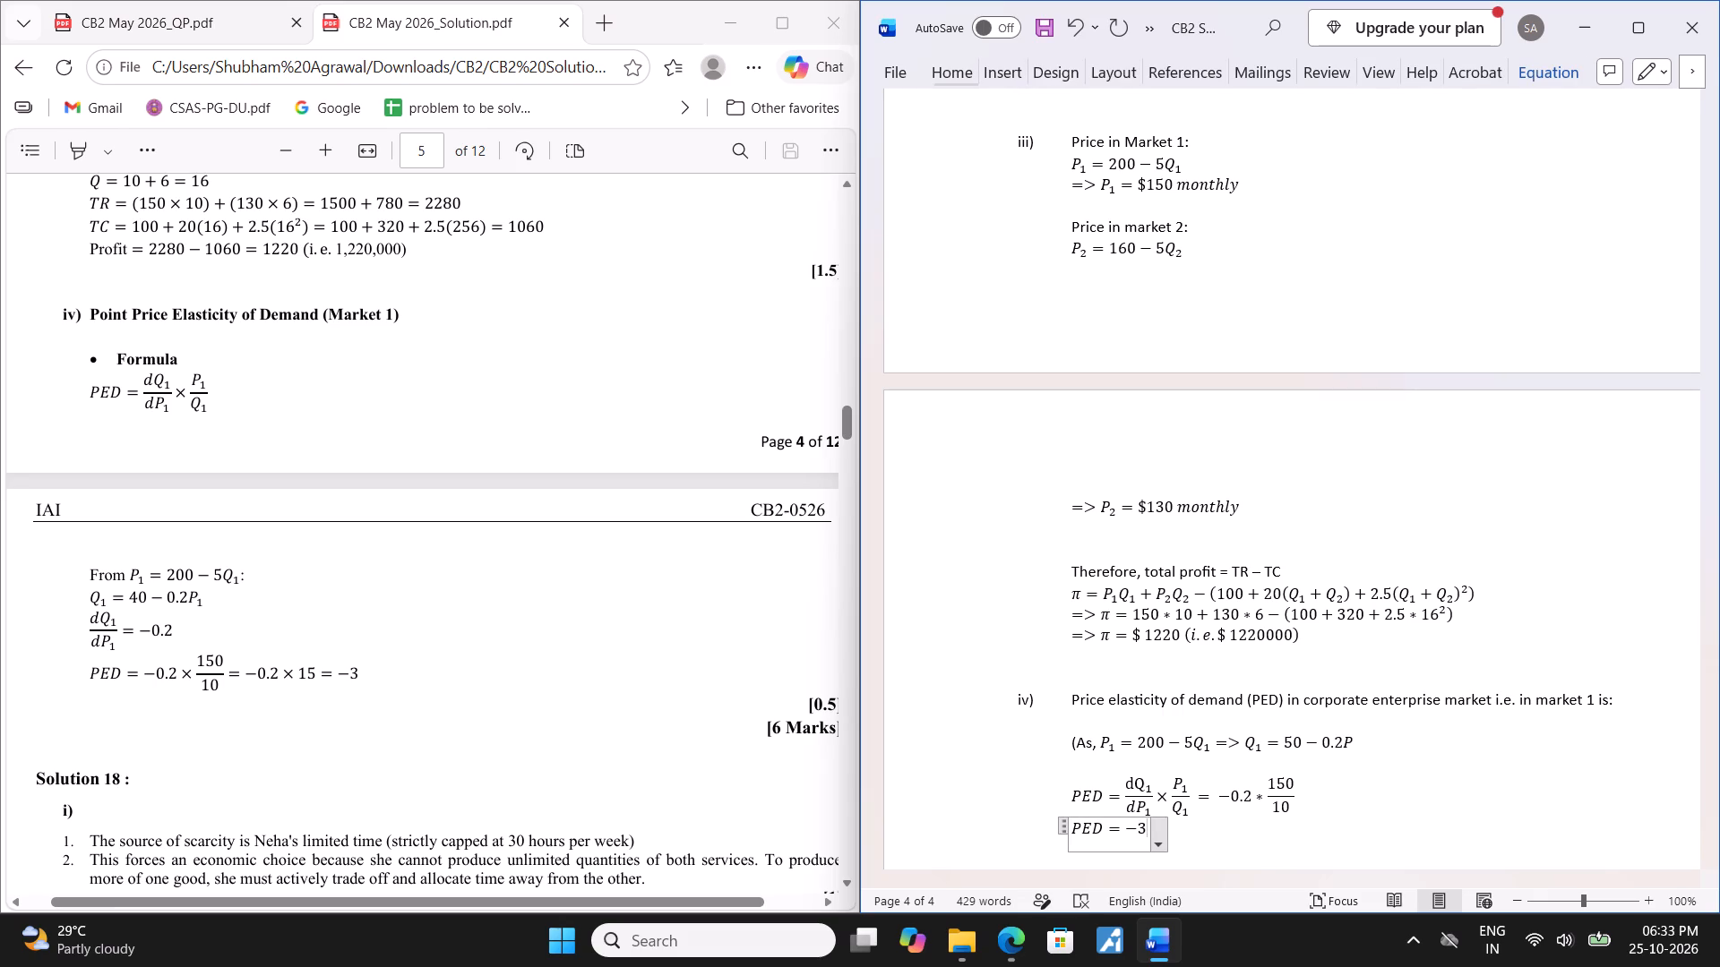
key("Right")
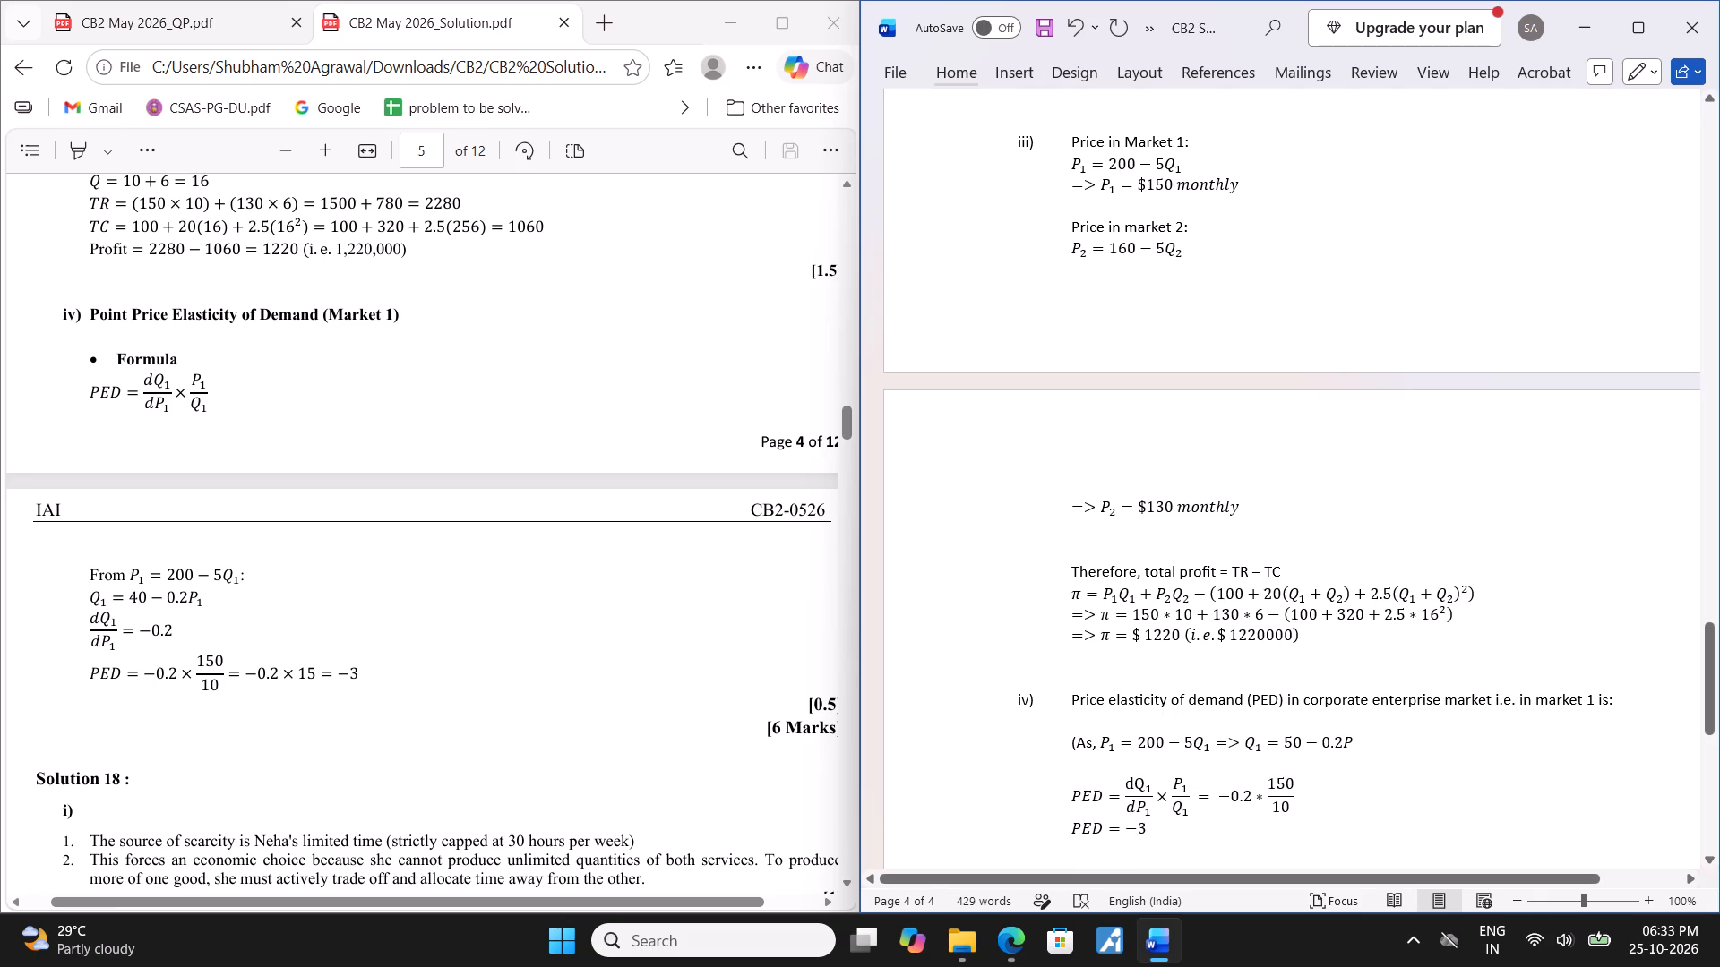
key("Down")
key("Down")
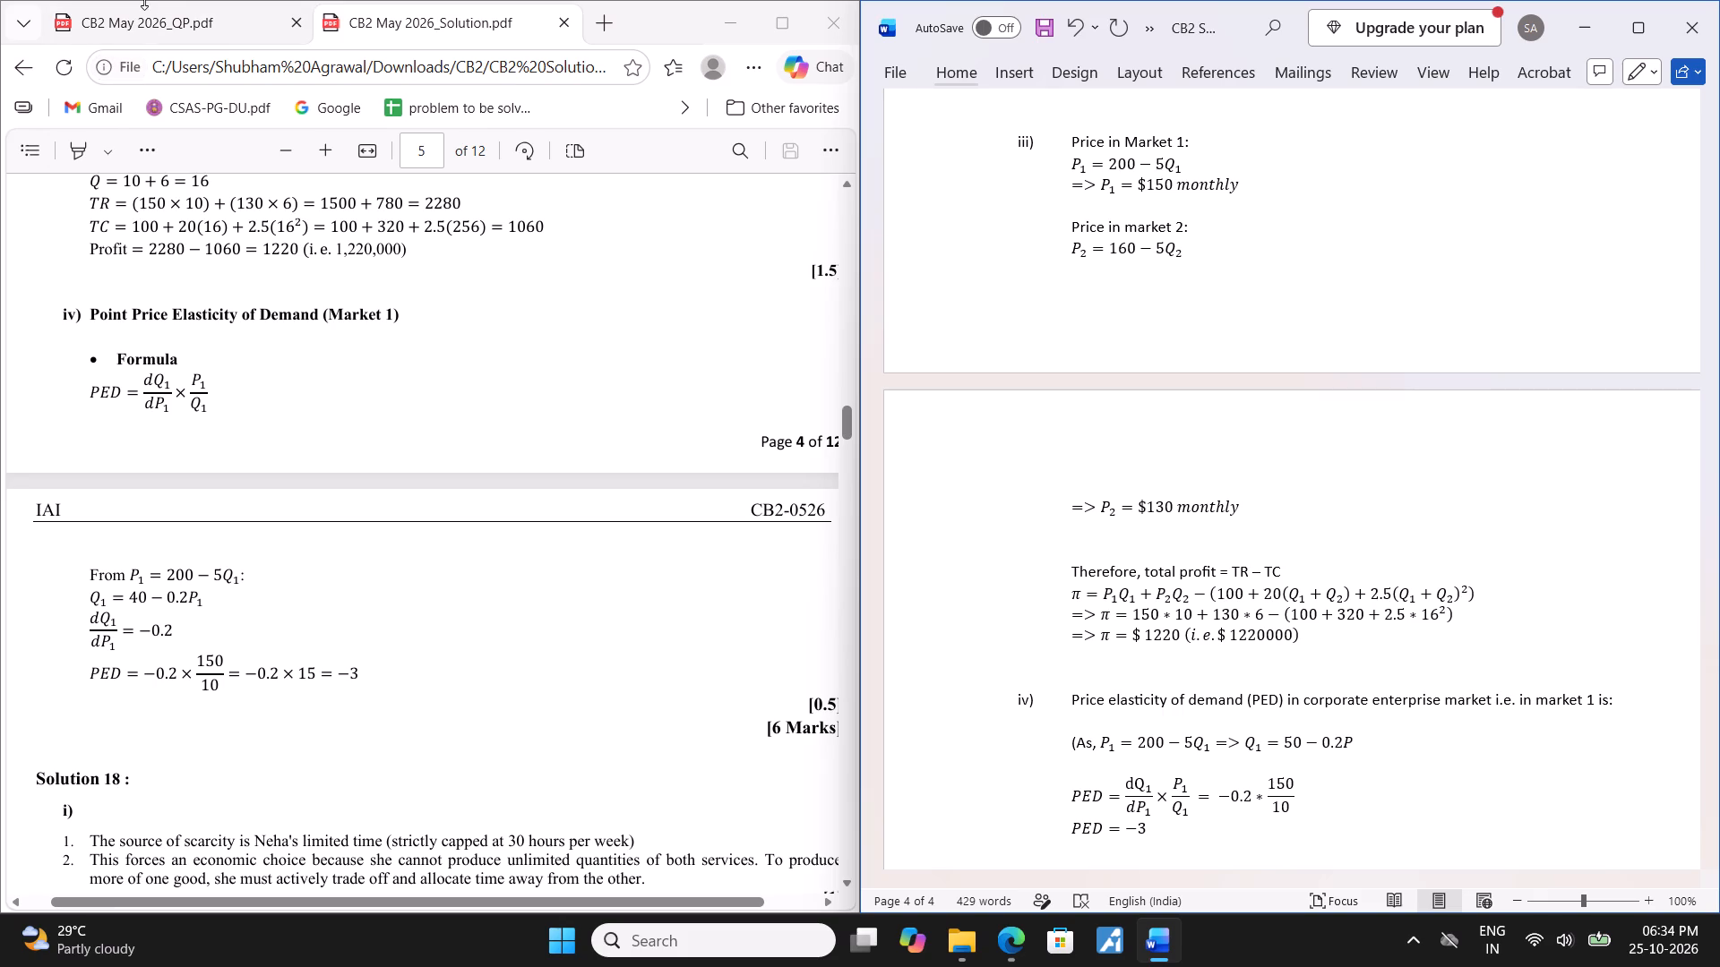
Find Q.18 in the question paper and start a new page in the Word document below the PED = −3 line.
left_click(159, 17)
scroll(494, 783, "down", 2)
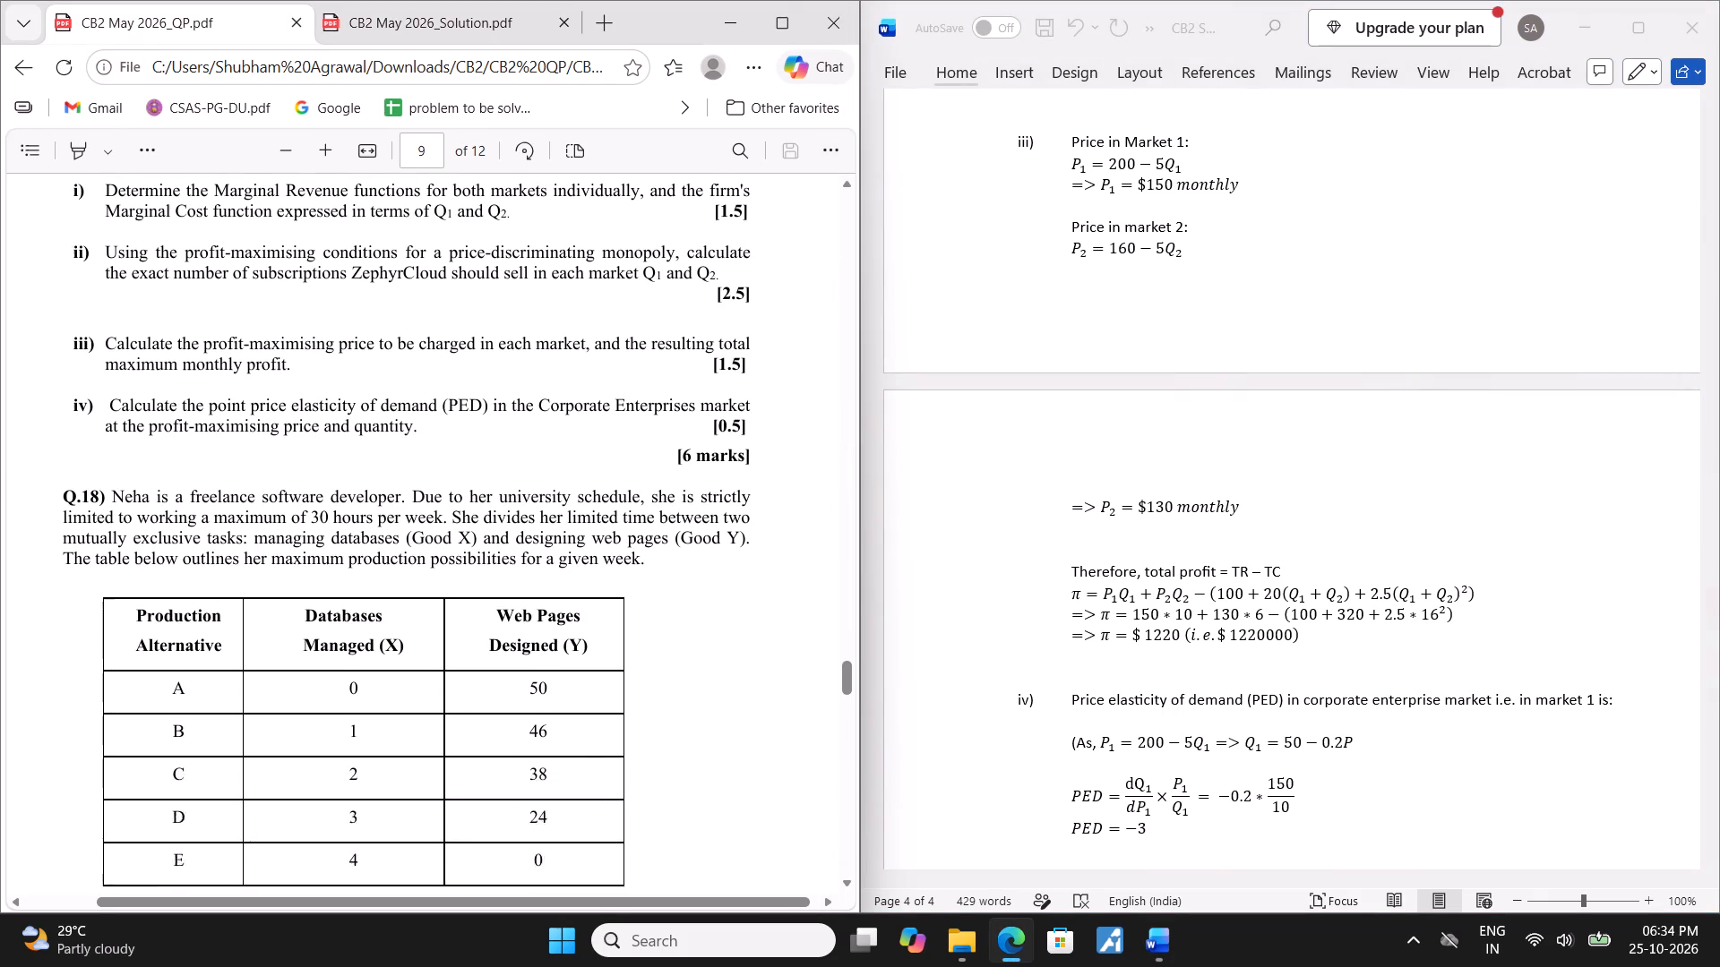
scroll(494, 783, "down", 1)
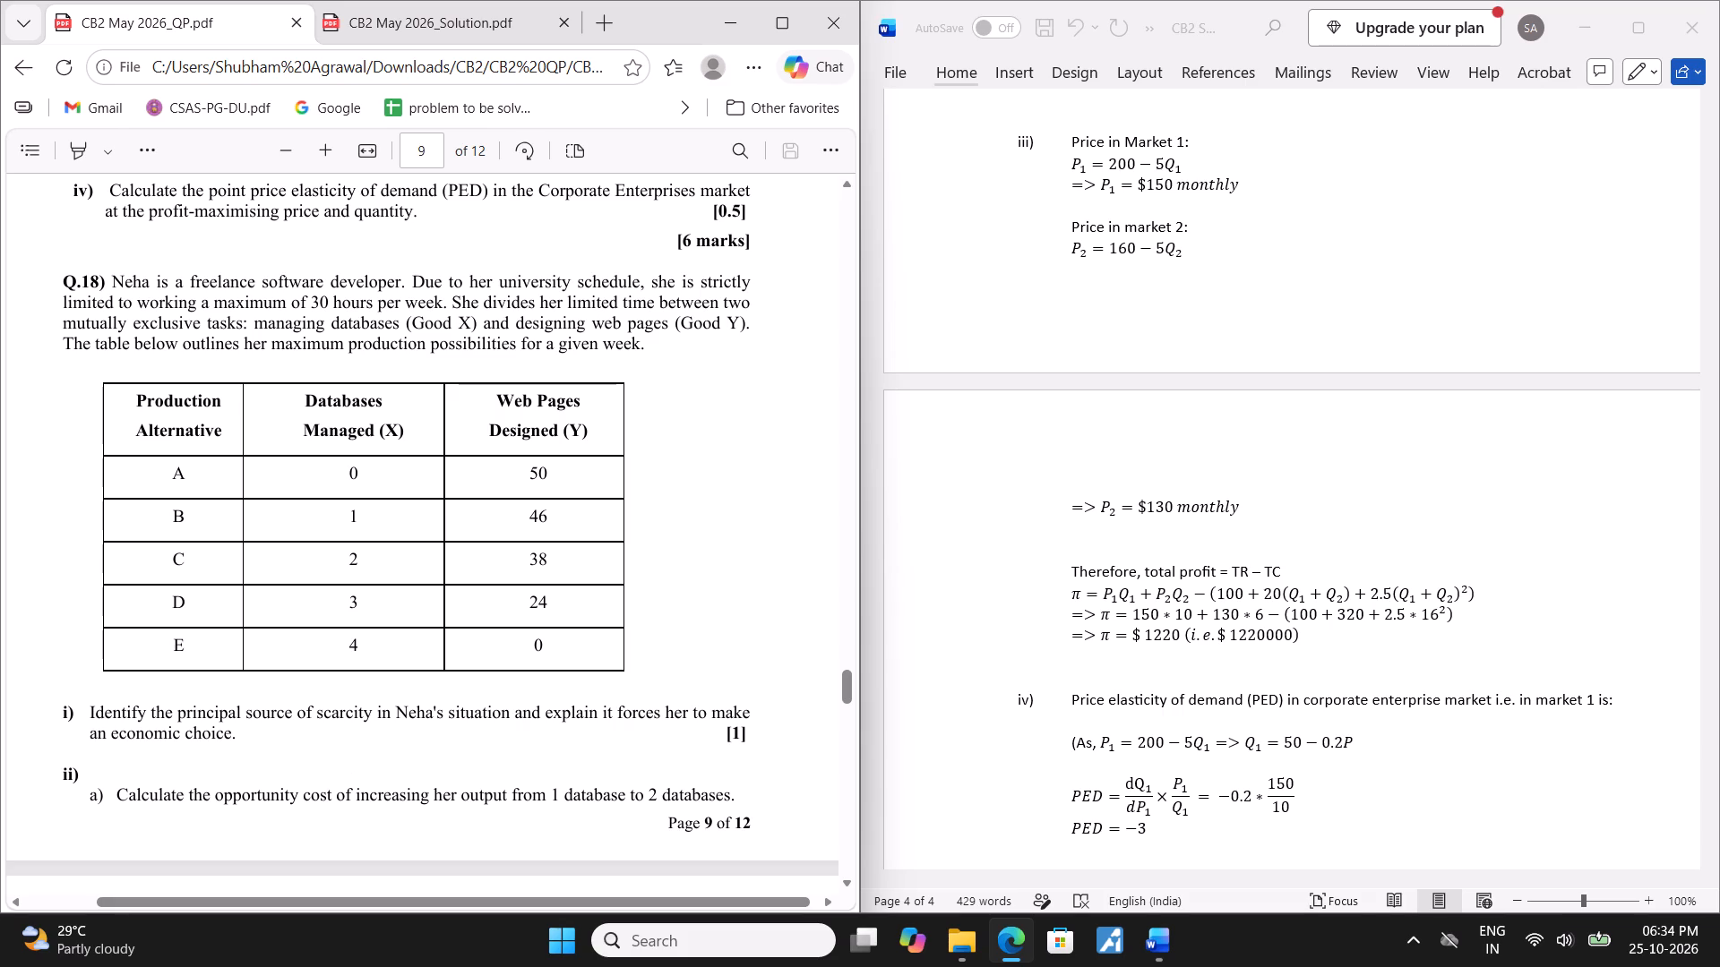
left_click(1124, 855)
key("Down")
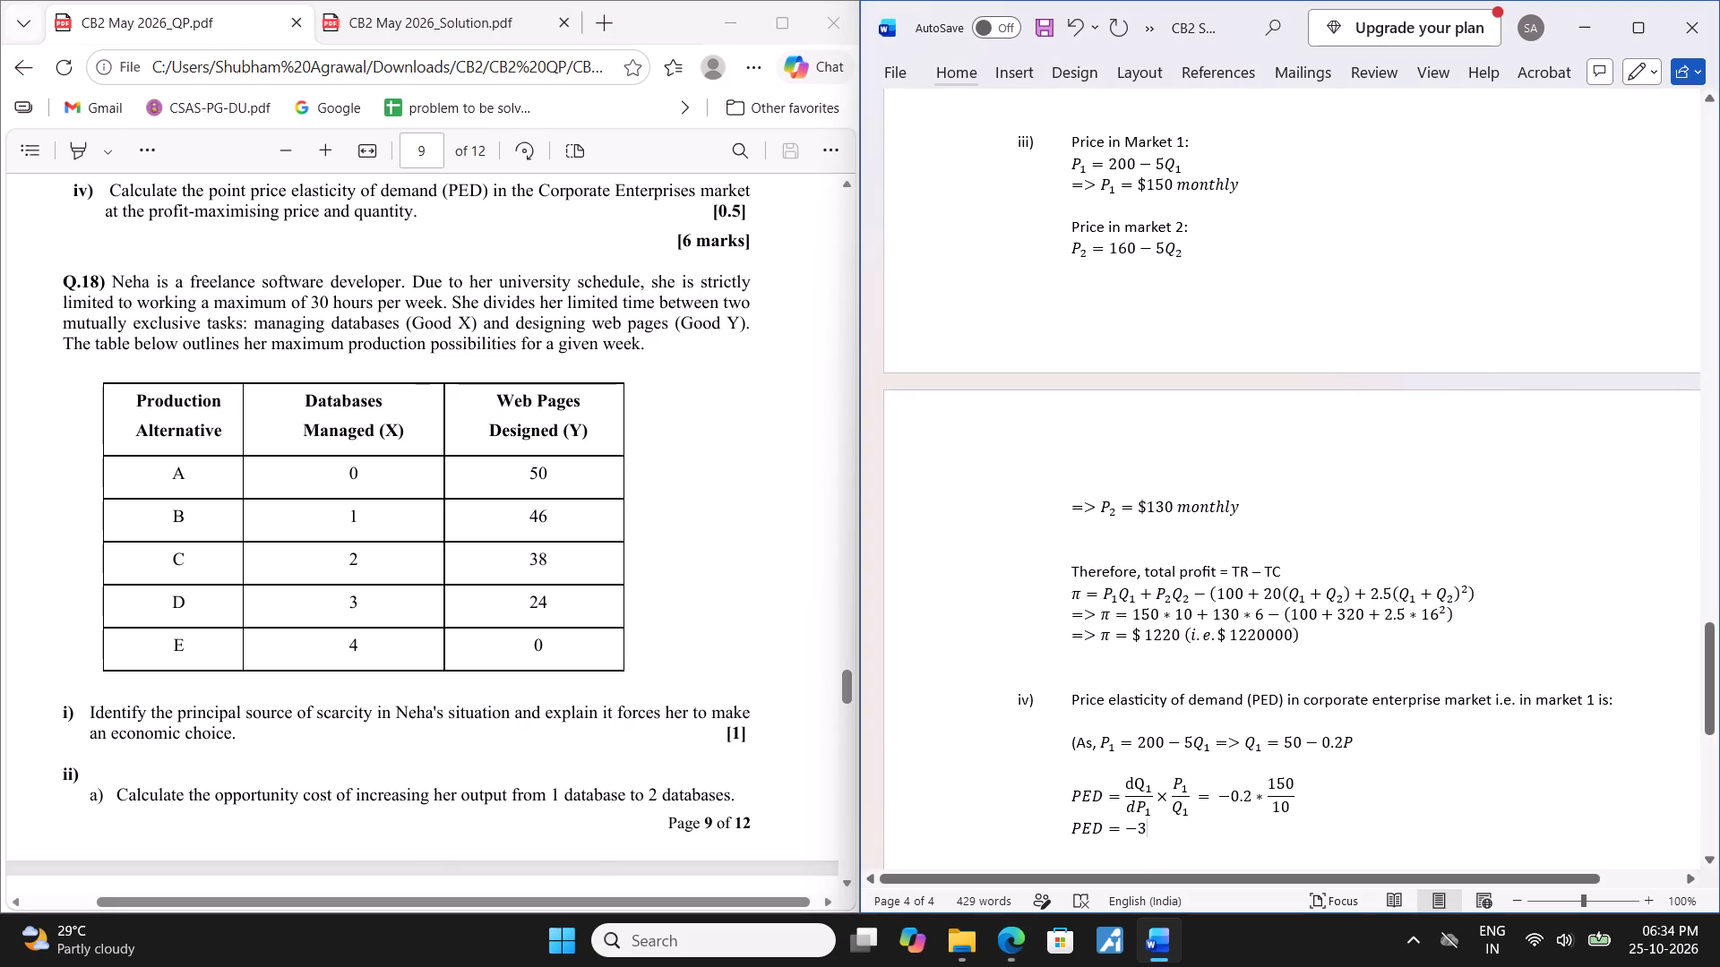
key("Return")
key("Return")
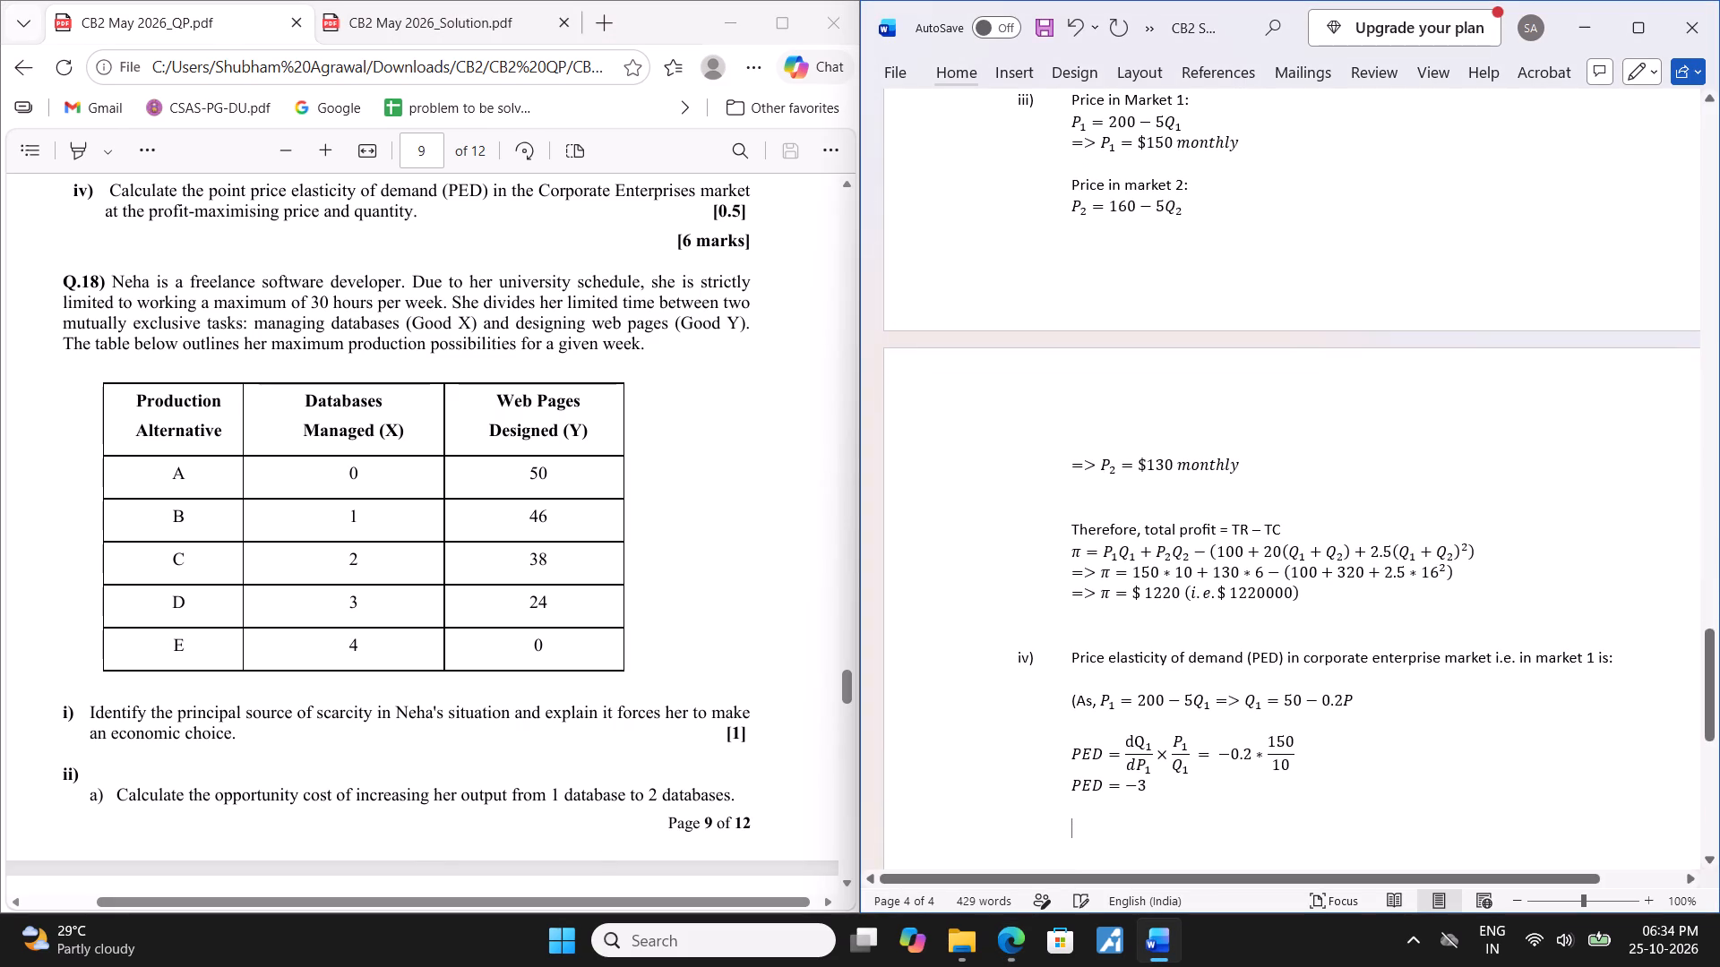
key("BackSpace")
key("BackSpace")
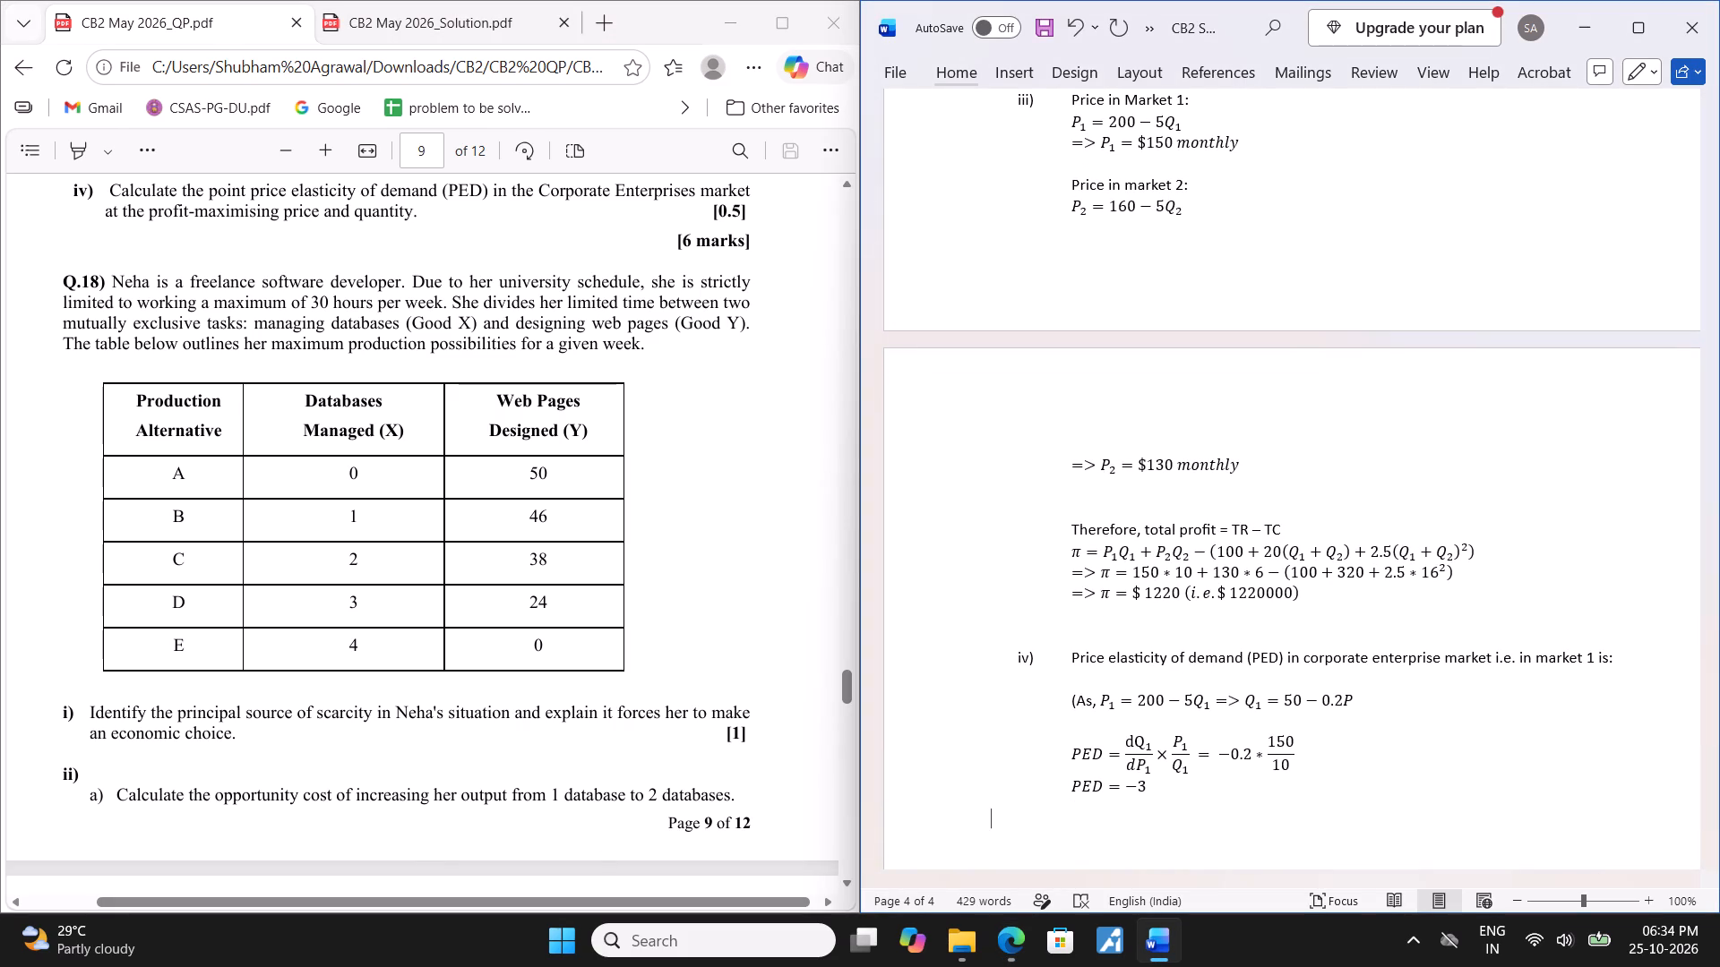
key("BackSpace")
key("Return")
key("Return")
key("BackSpace")
key("BackSpace")
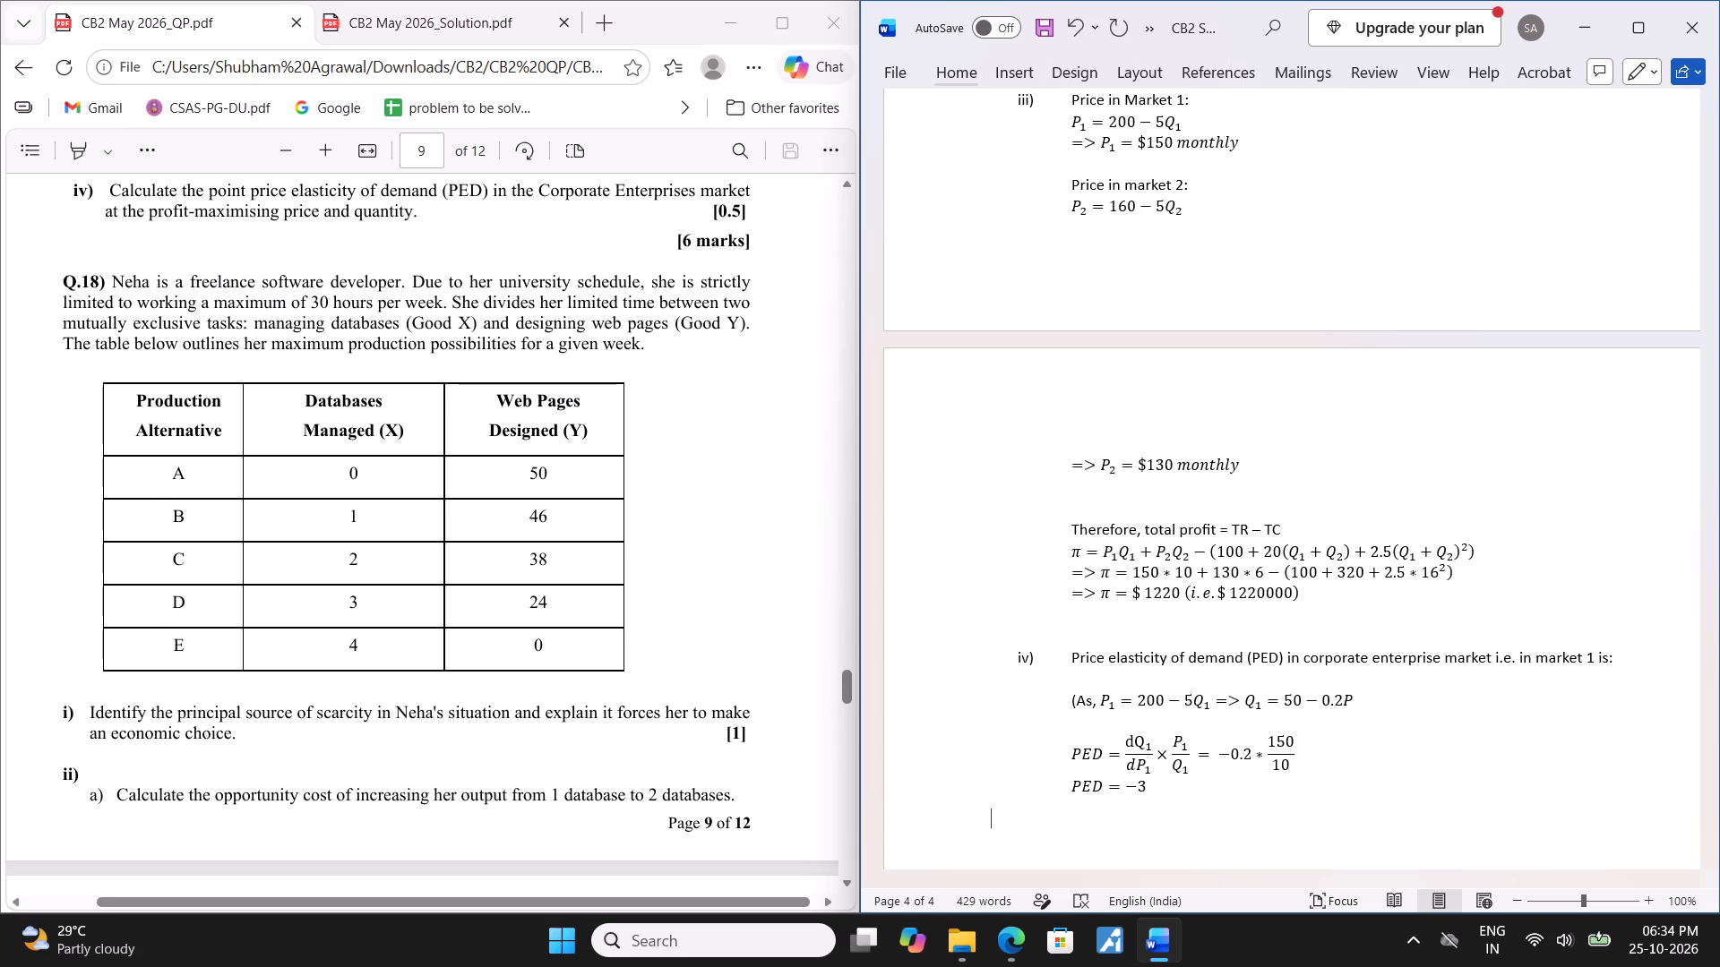
key("ctrl+Return")
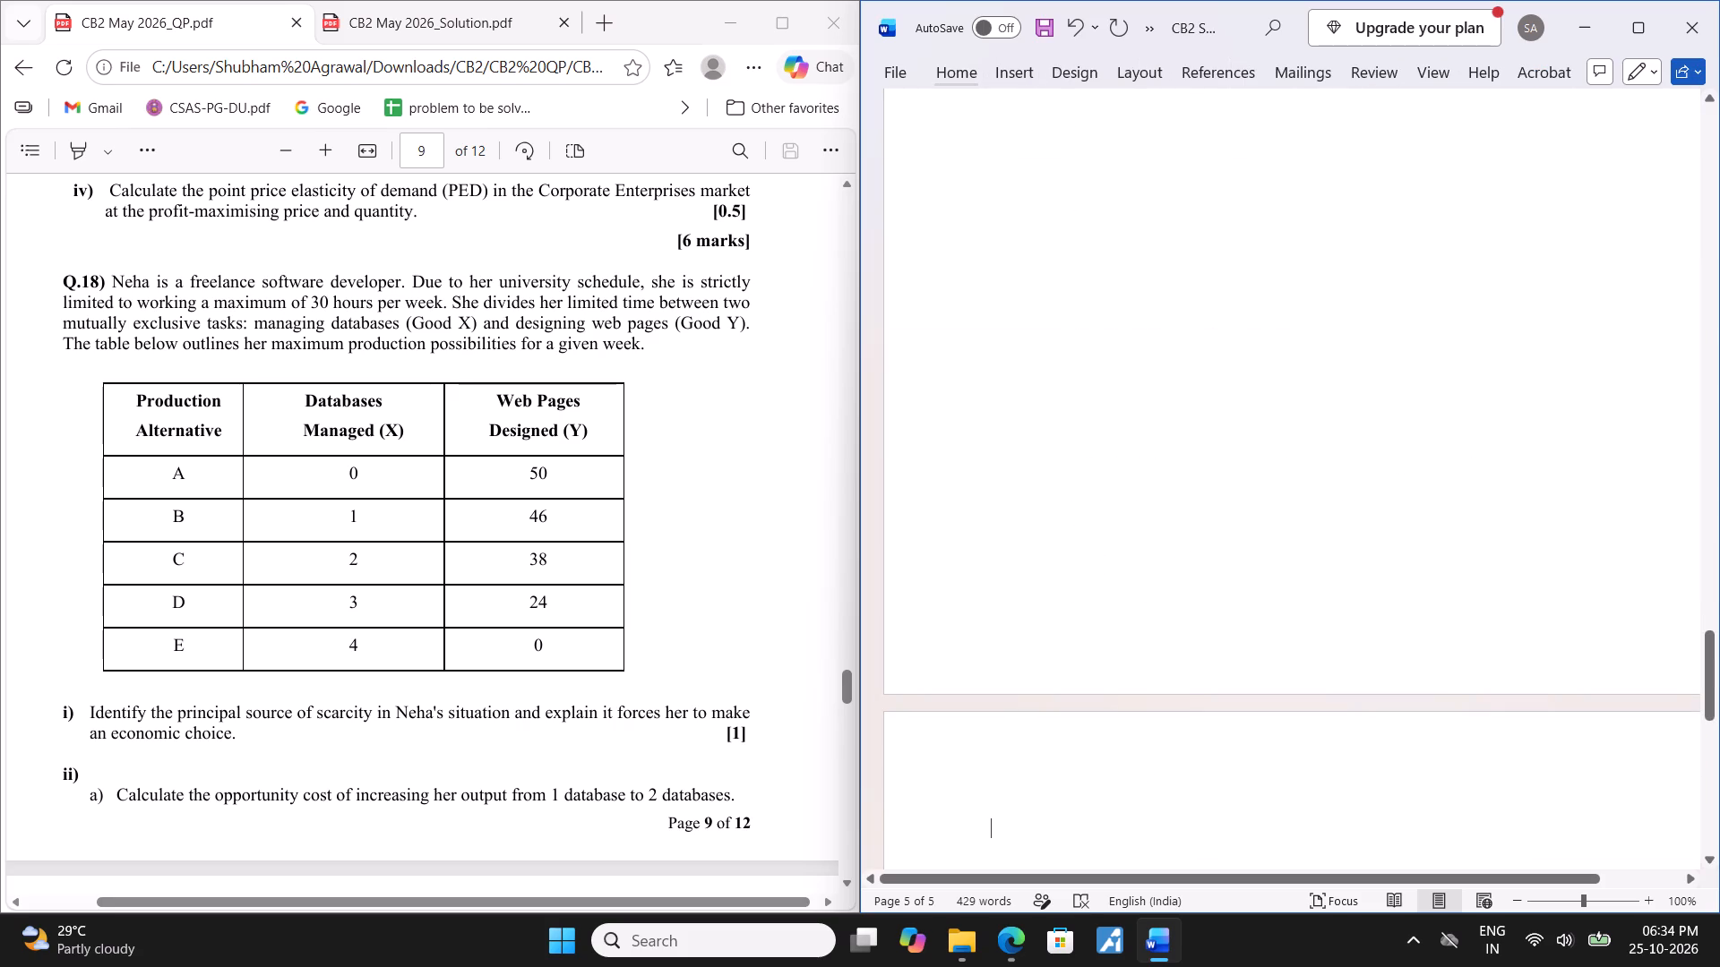
Add the heading Q18) on the new page with a numbered item i) beneath it.
type("Q18")
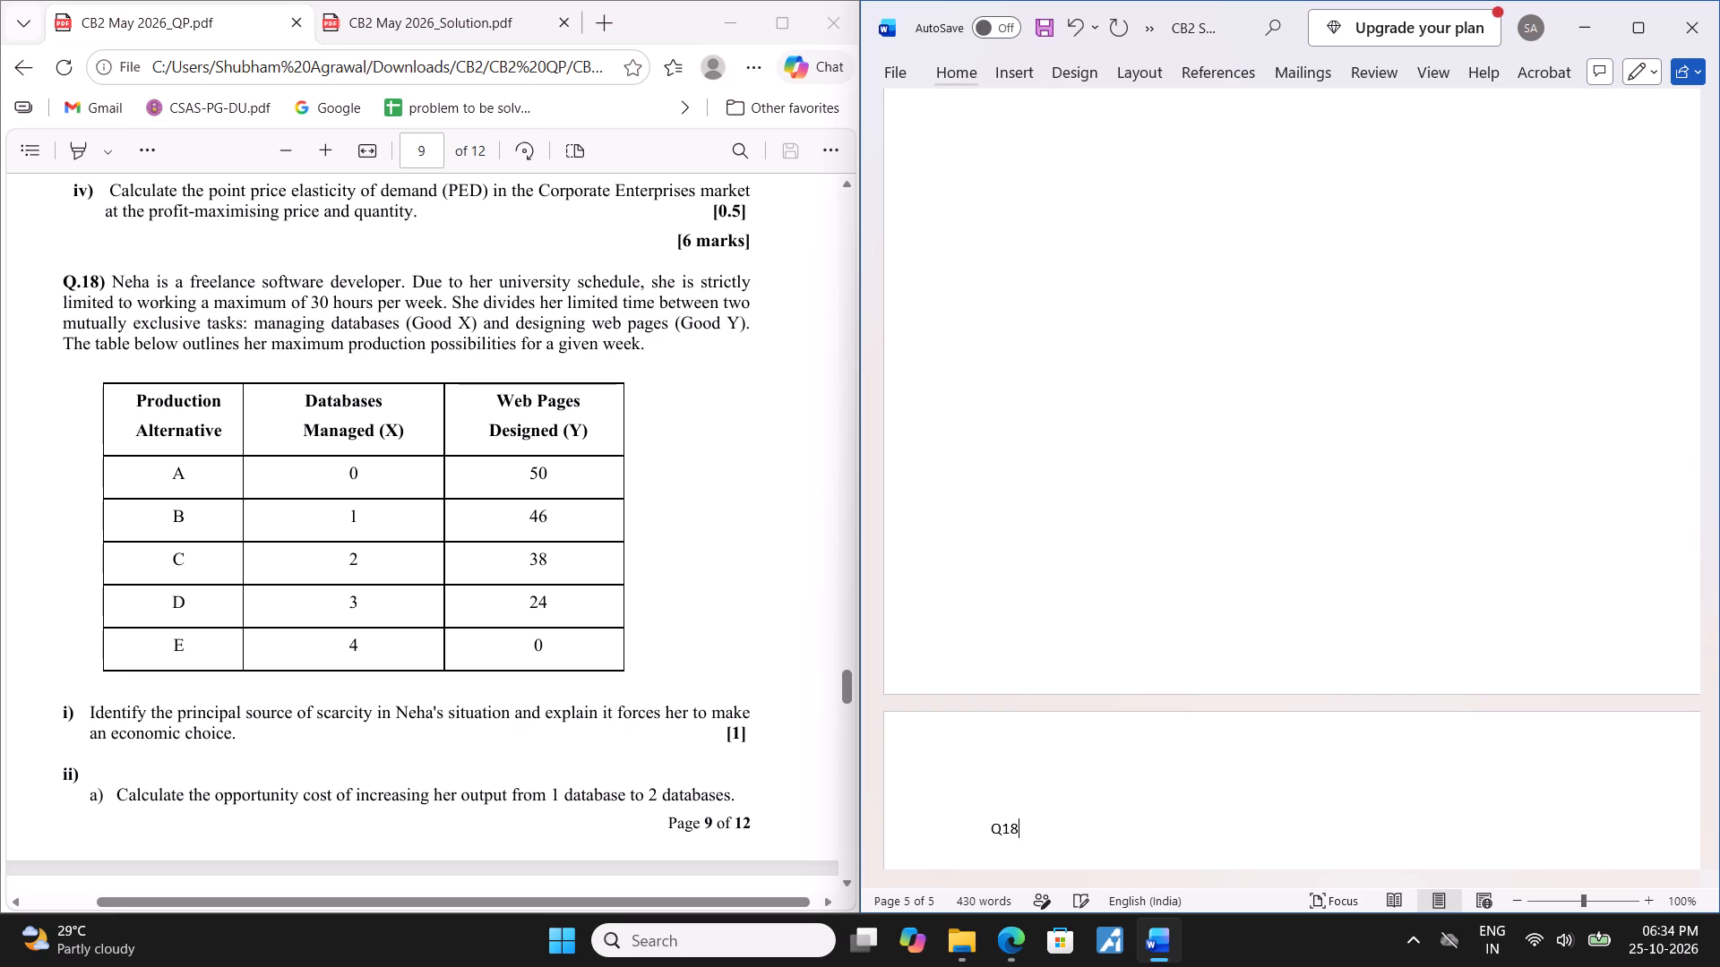
key("shift+parenright")
key("Return")
type("i)")
key("space")
Begin the answer to item i) with "The principle source of scarcity in Neha's situation is".
type("the")
key("space")
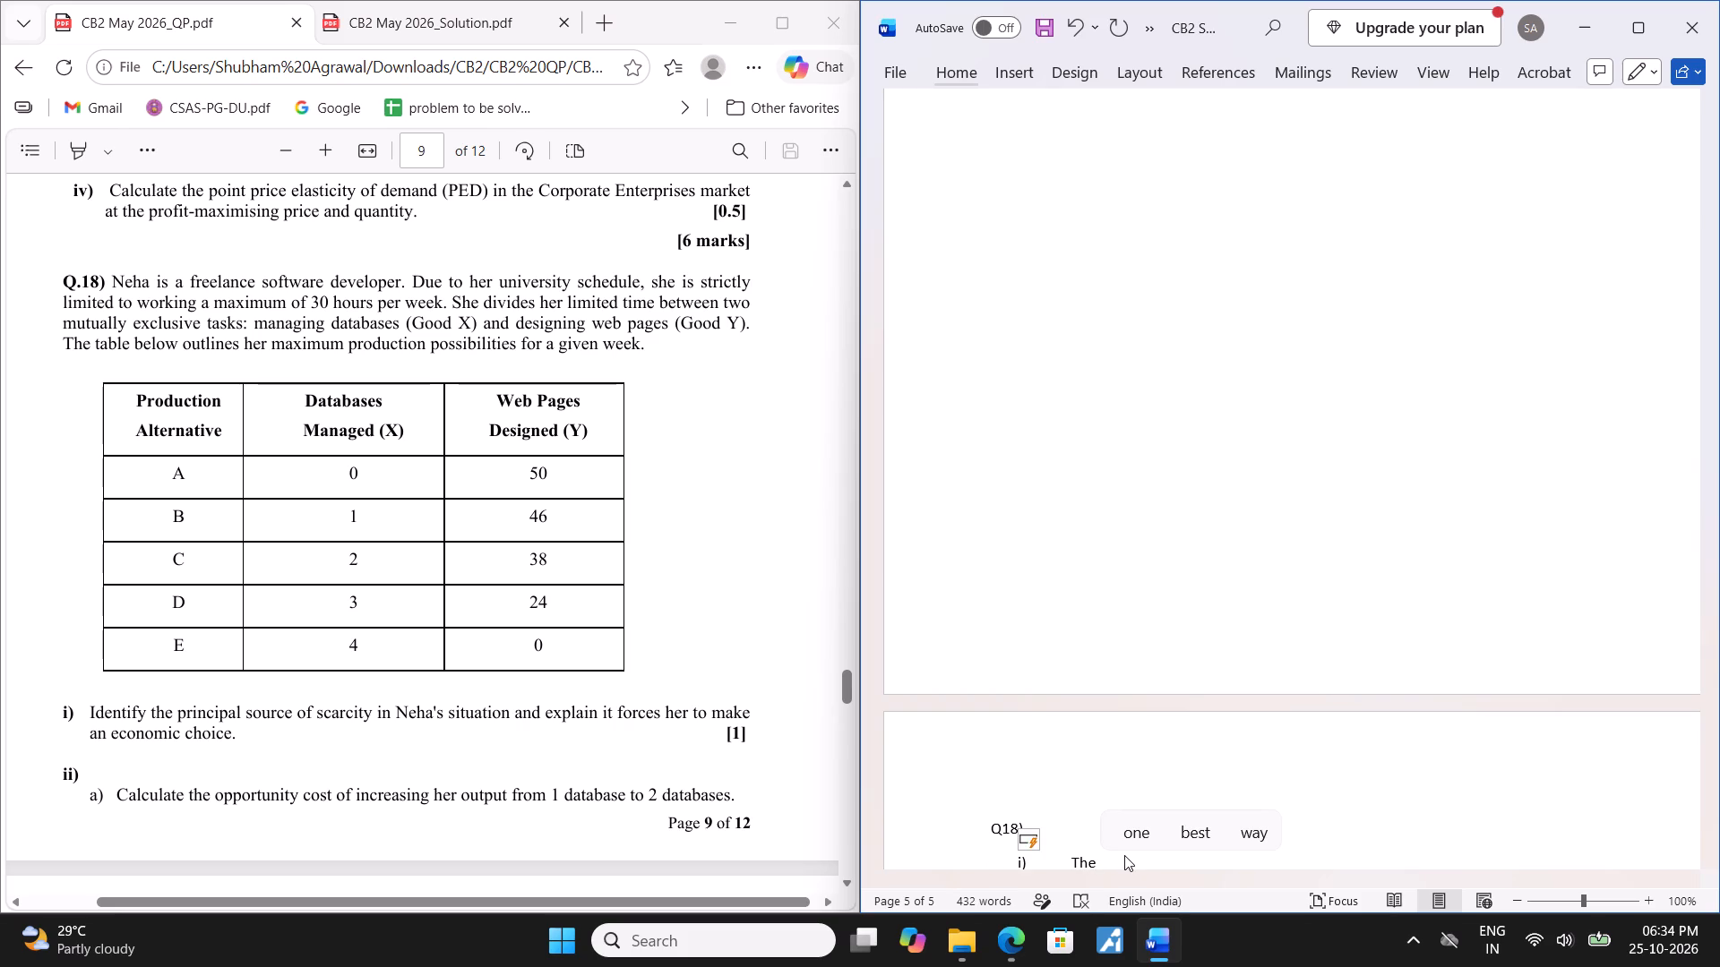
type("principle source of")
key("space")
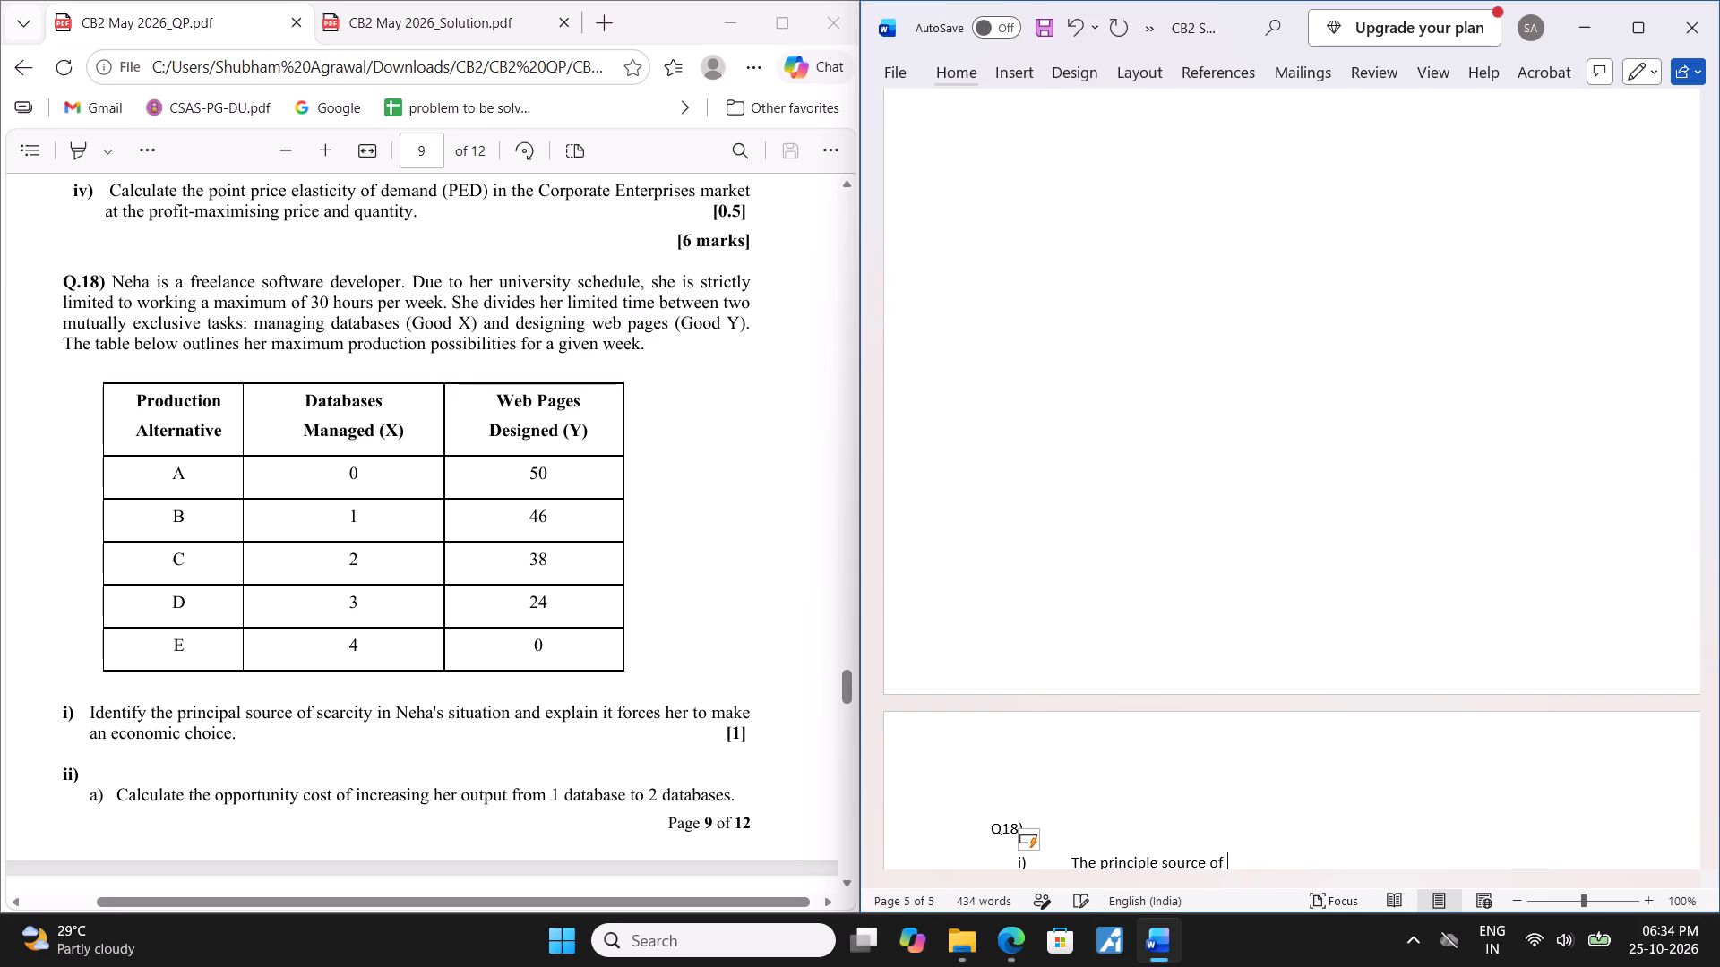
type("scarcity")
key("space")
type("in")
key("space")
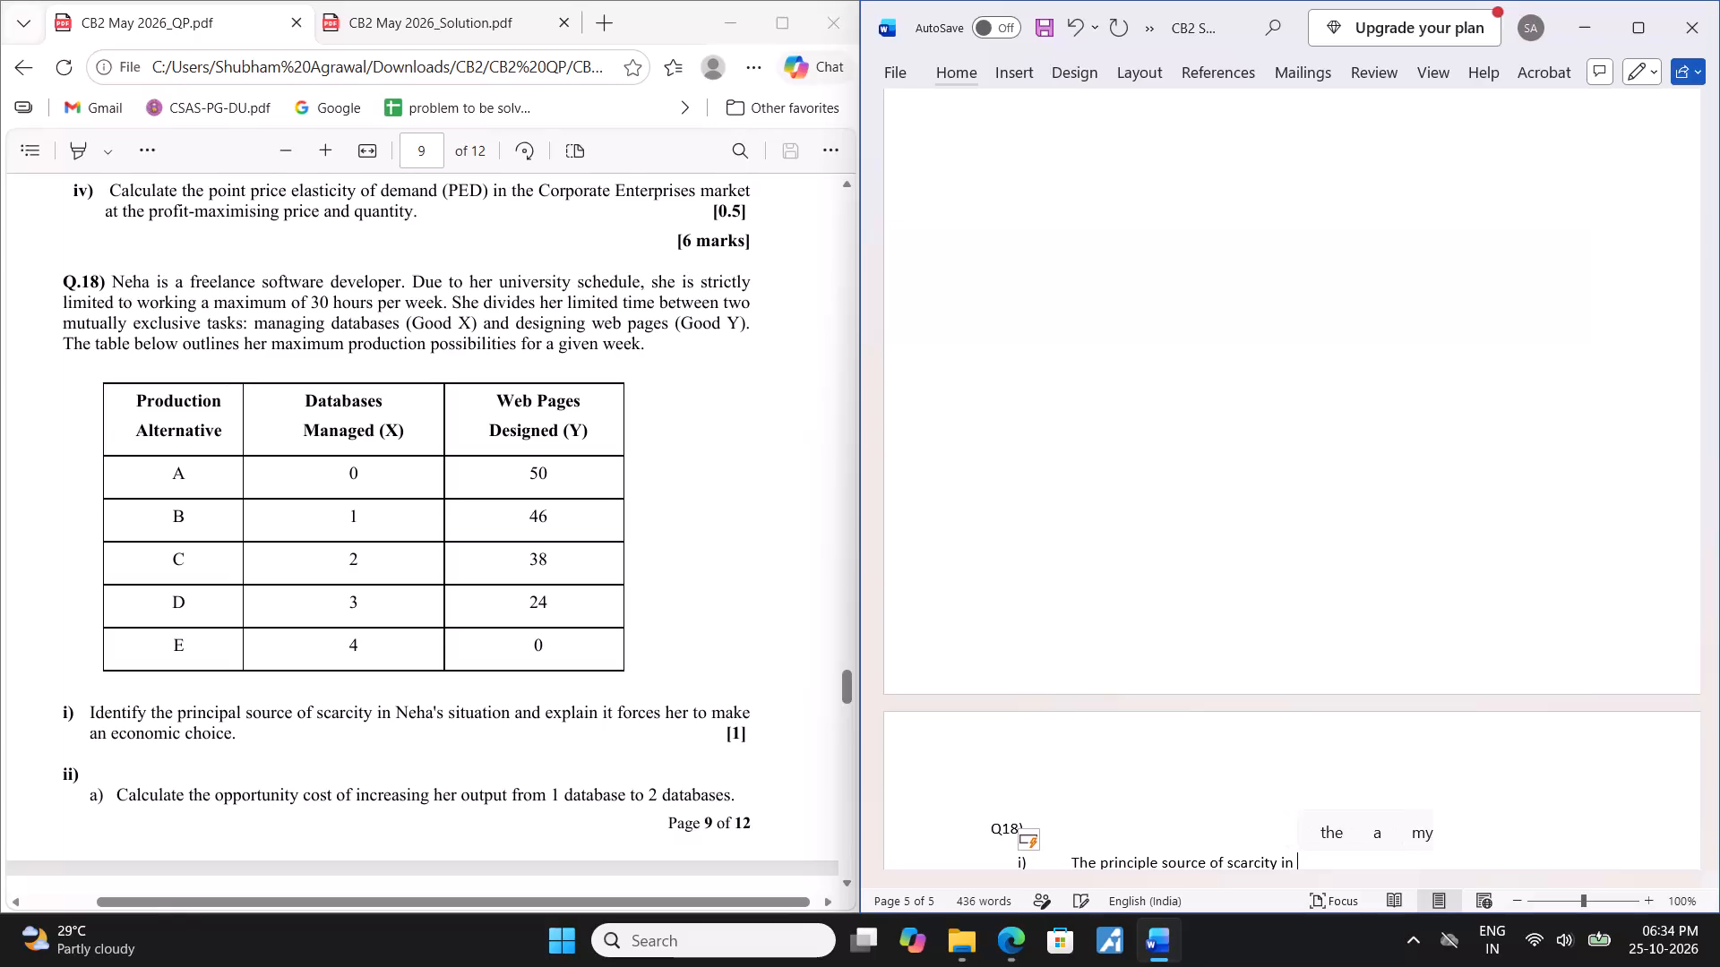
type("Neh")
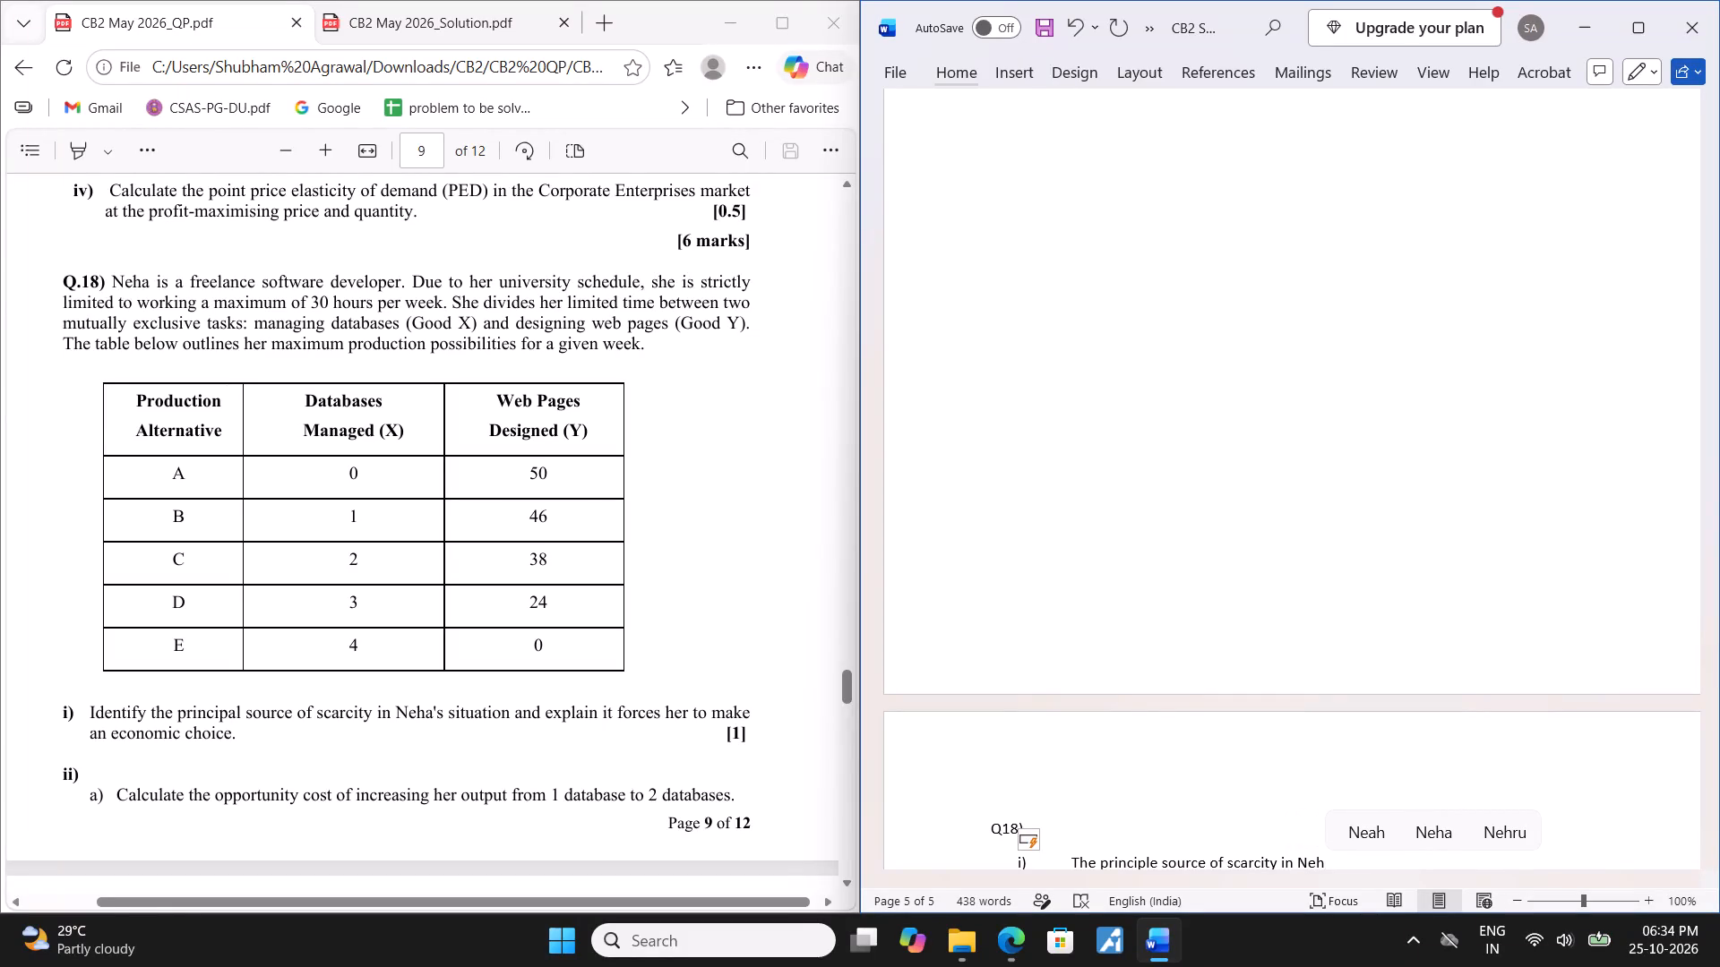
key("a")
type("'s situatio")
key("space")
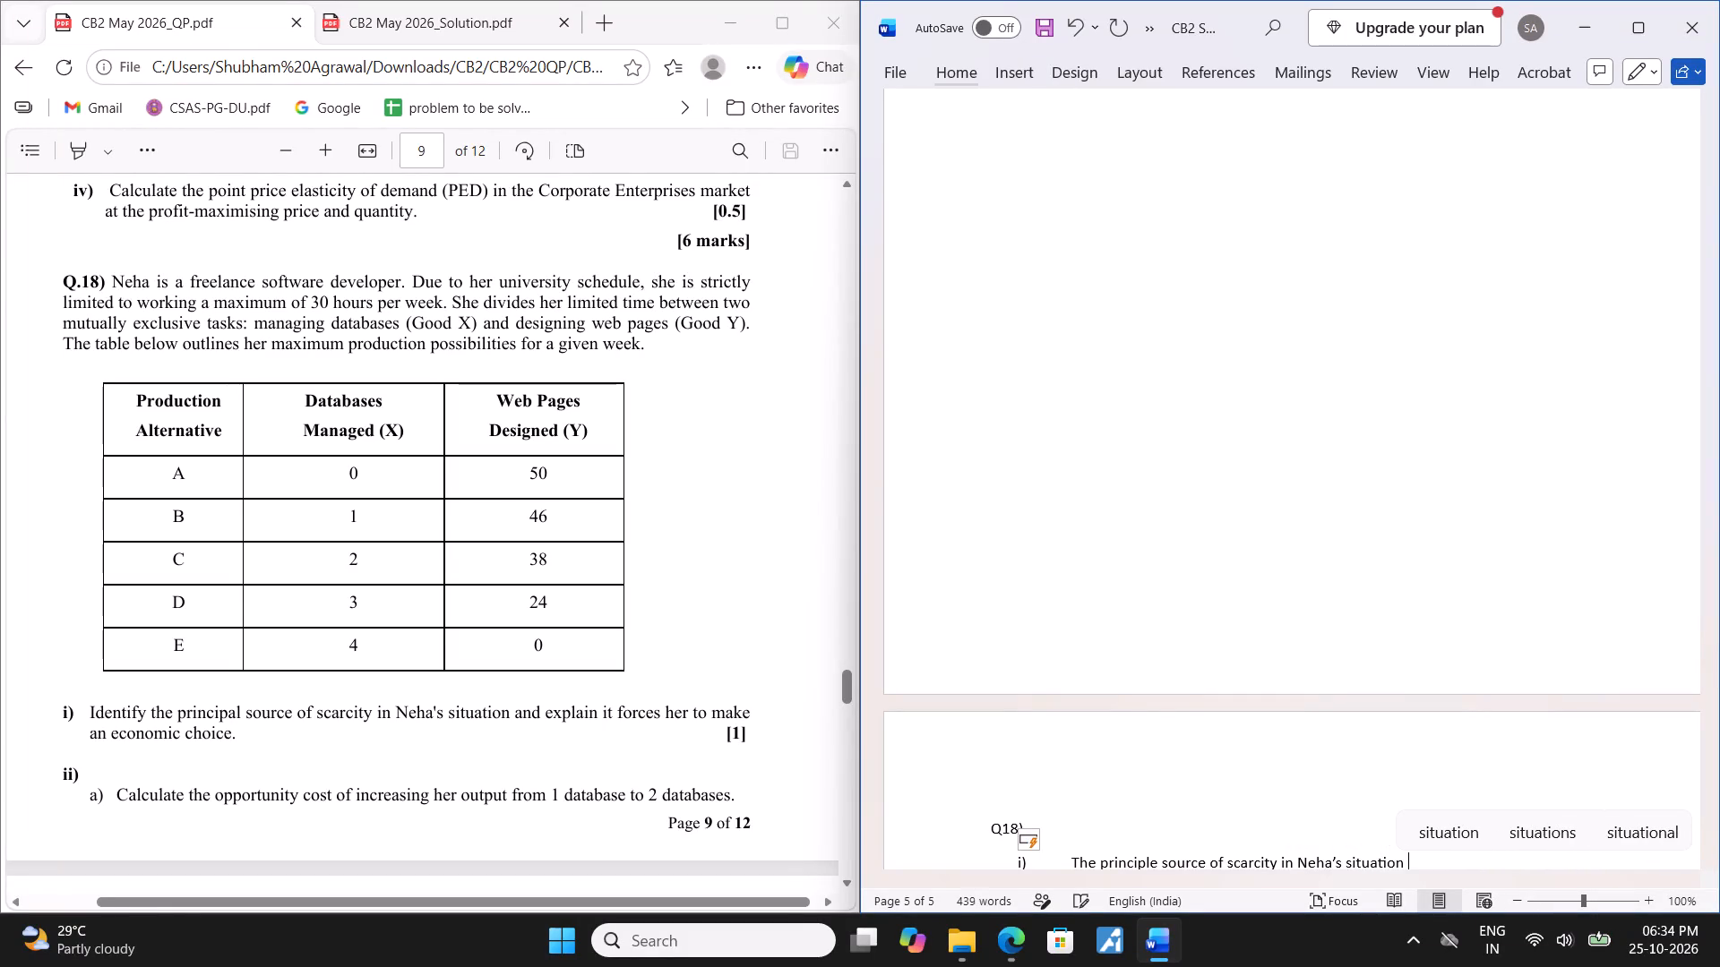
type("is")
key("space")
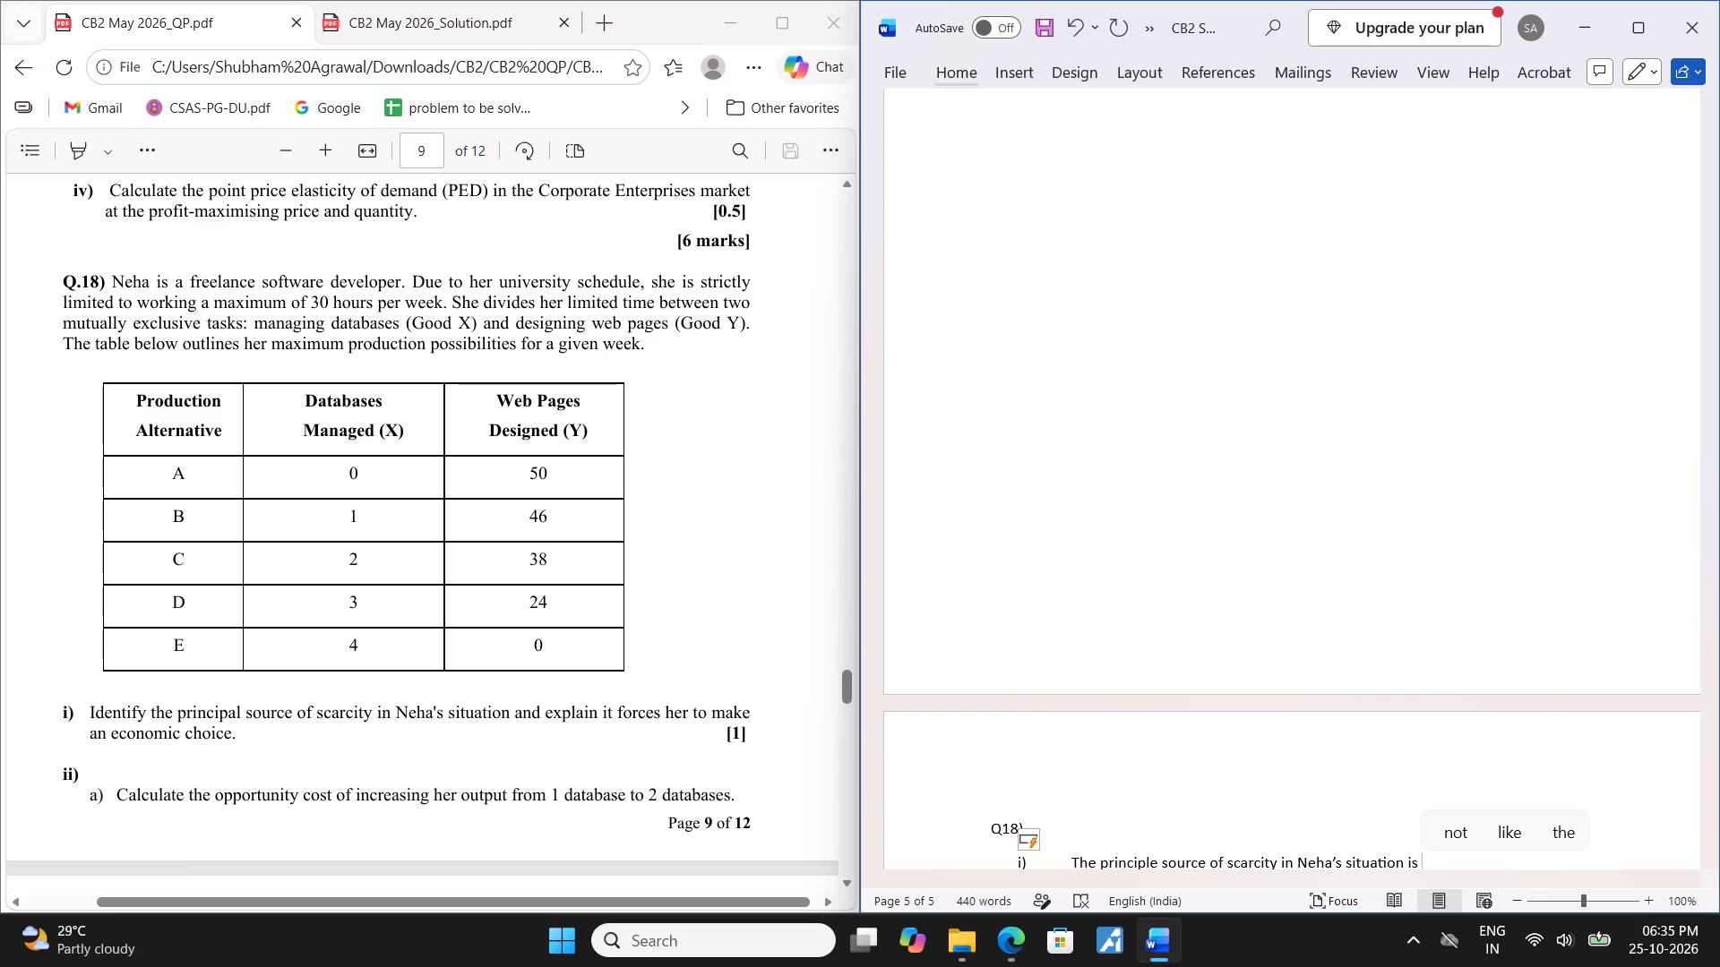
Complete the sentence in item i) with "her limited time due to her university schedule.".
type("her limited tiem")
key("space")
key("BackSpace")
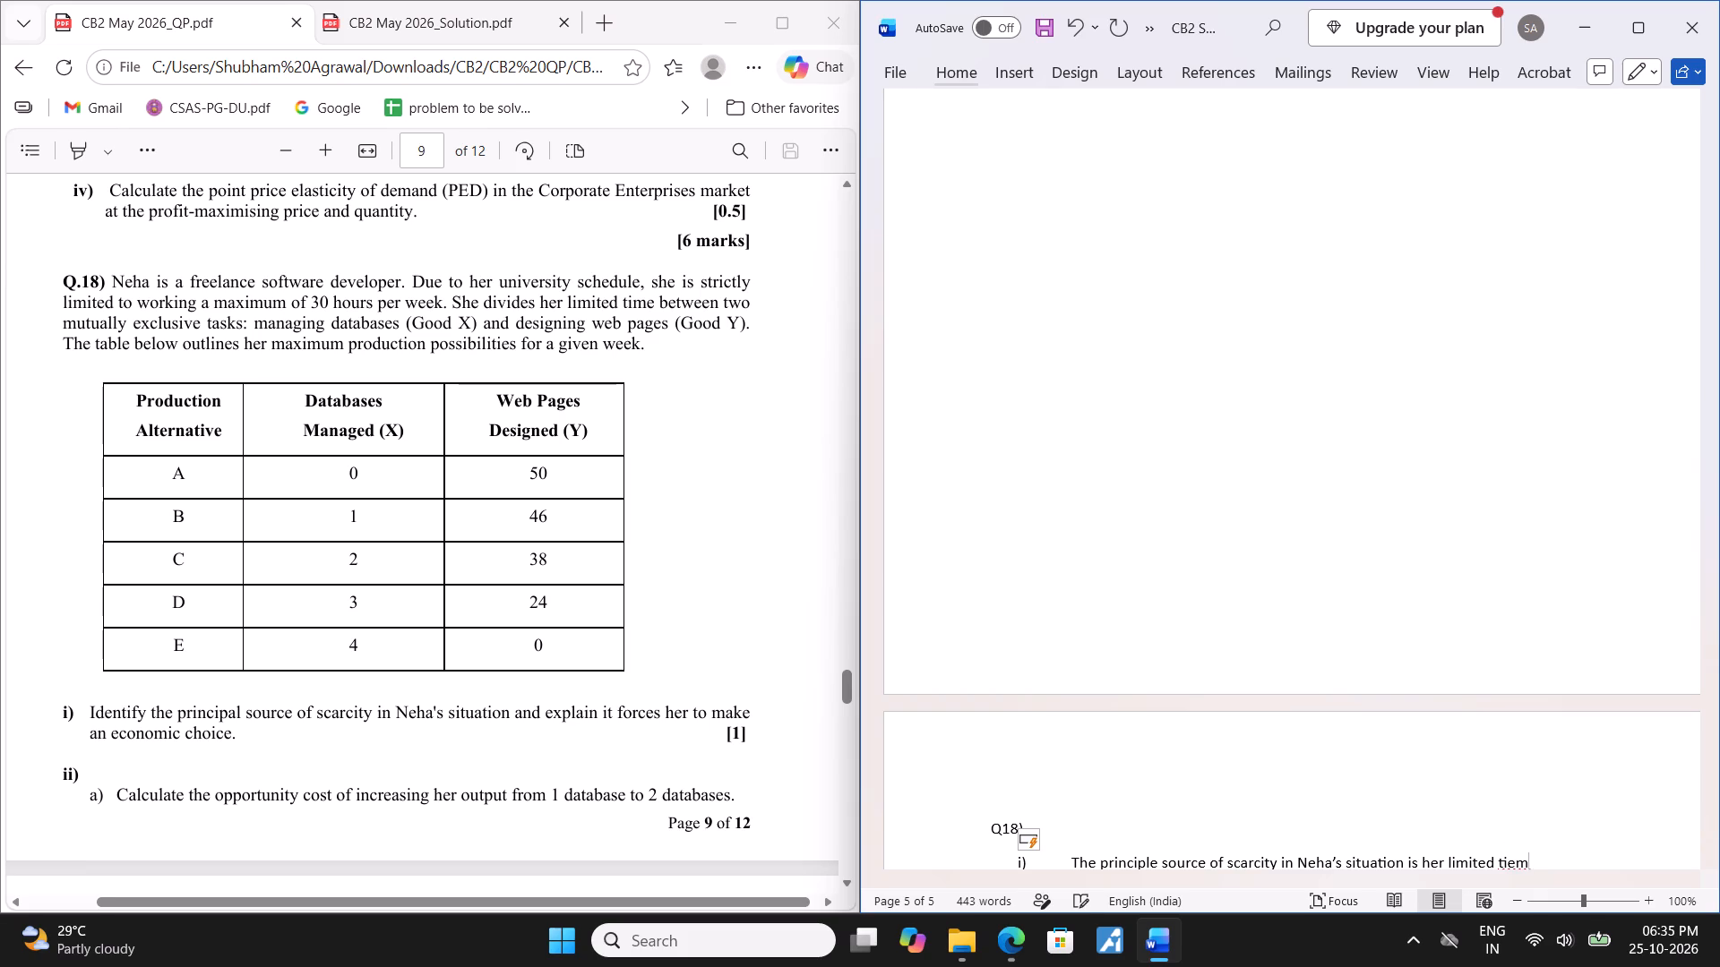
key("BackSpace")
key("BackSpace")
type("me de")
key("BackSpace")
type("ue to")
key("space")
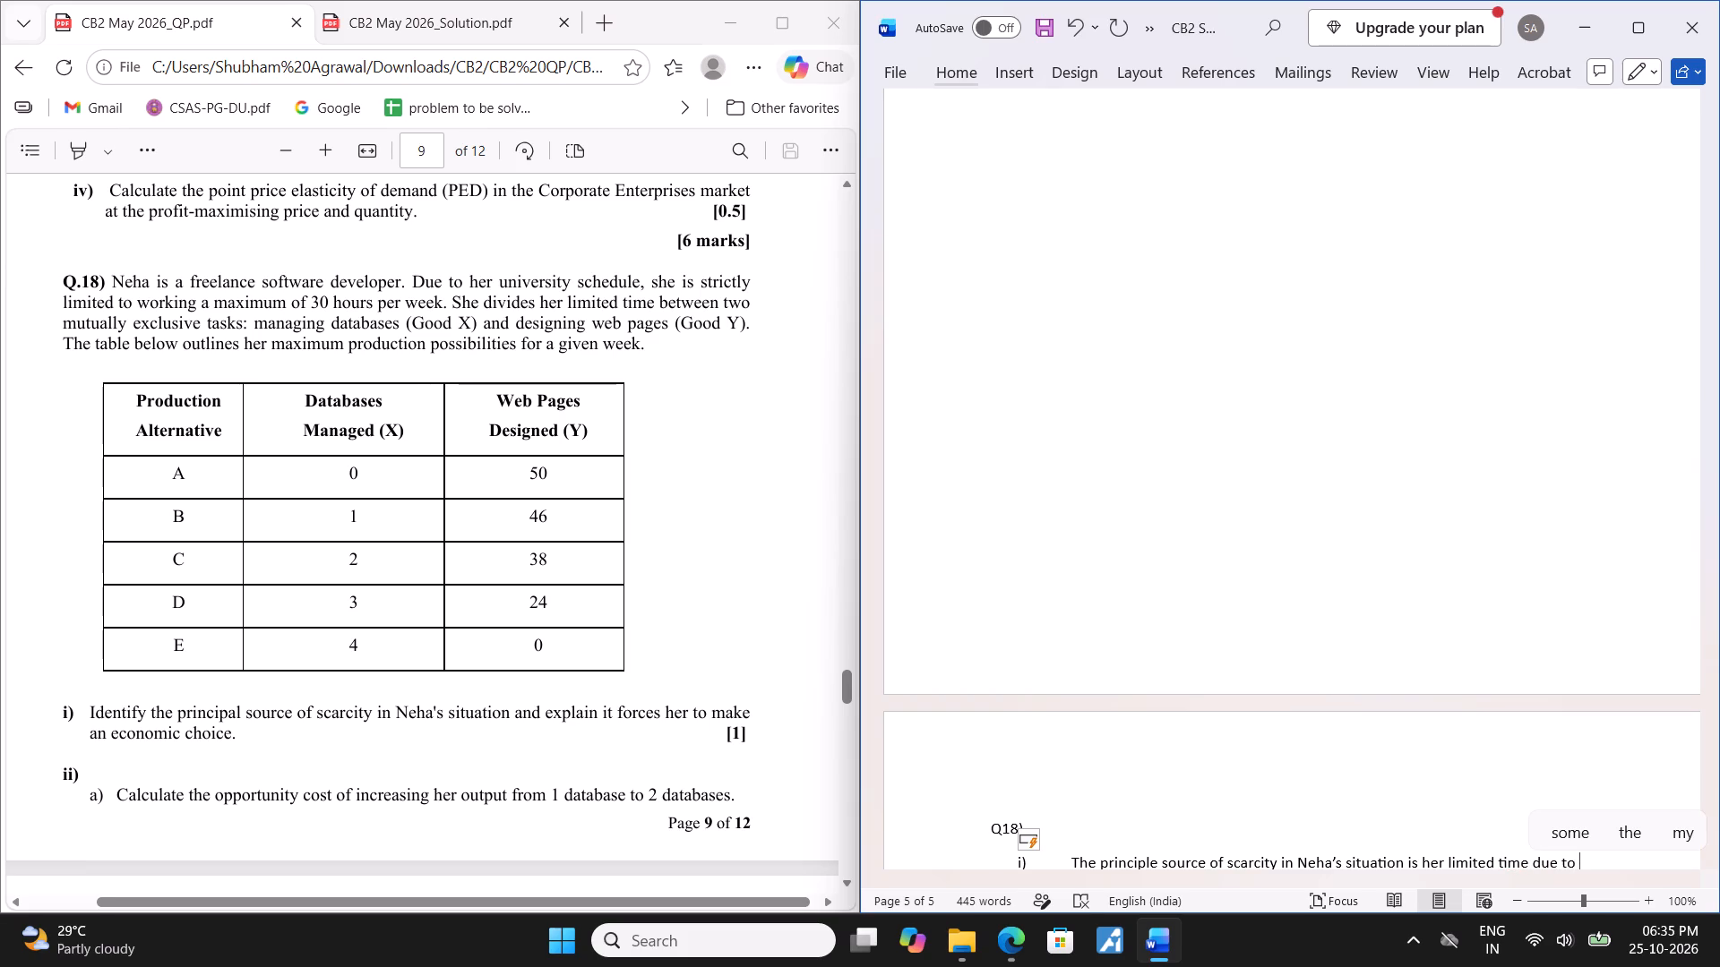
type("her")
key("space")
type("university schedule")
type(".")
key("space")
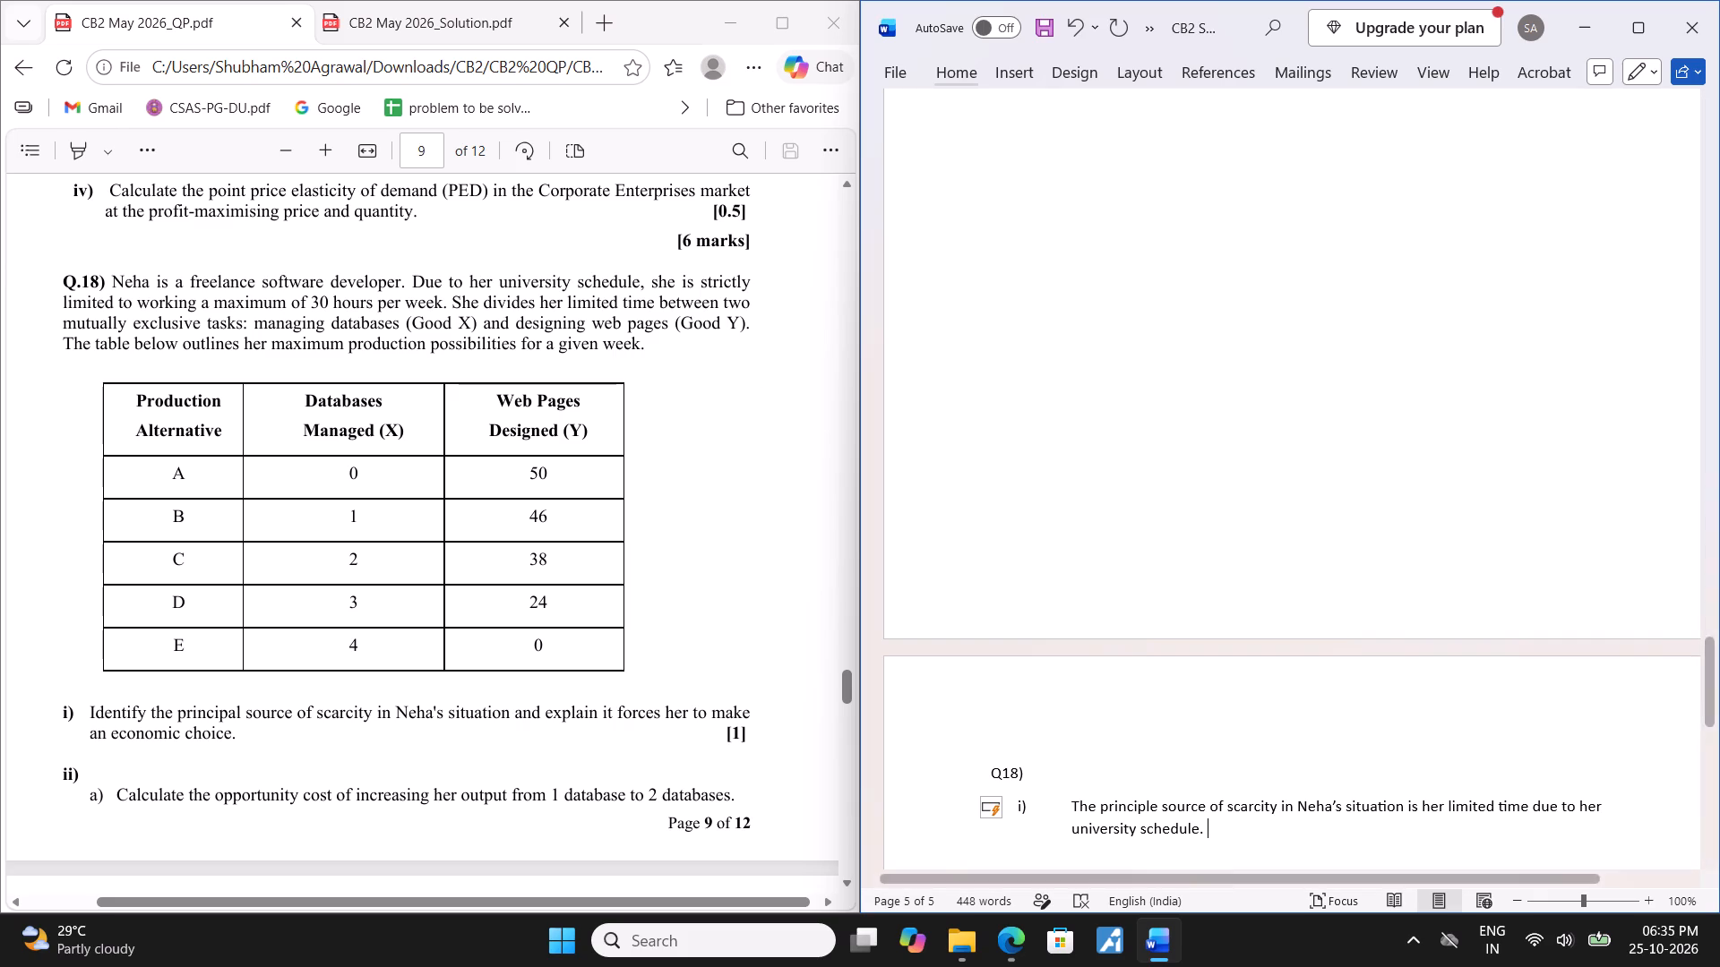
Check item i) against Solution 18 in the solution PDF and extend the Word sentence after "university schedule" with "strictly limited to".
left_click(377, 27)
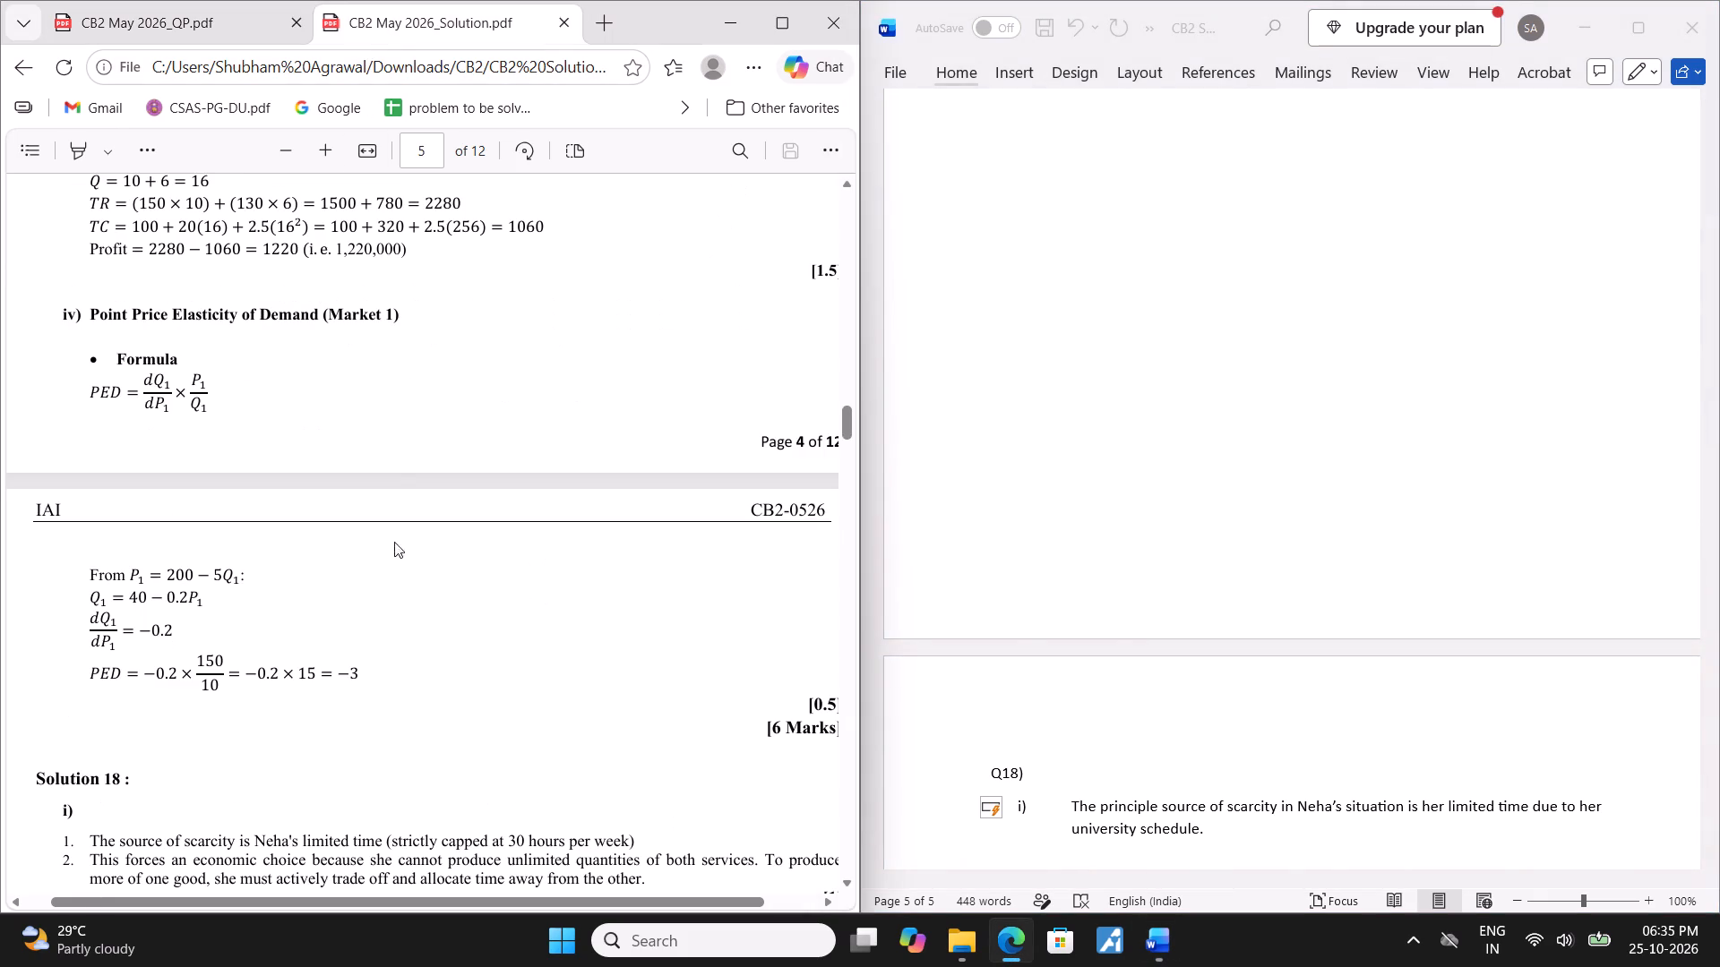
scroll(407, 518, "down", 3)
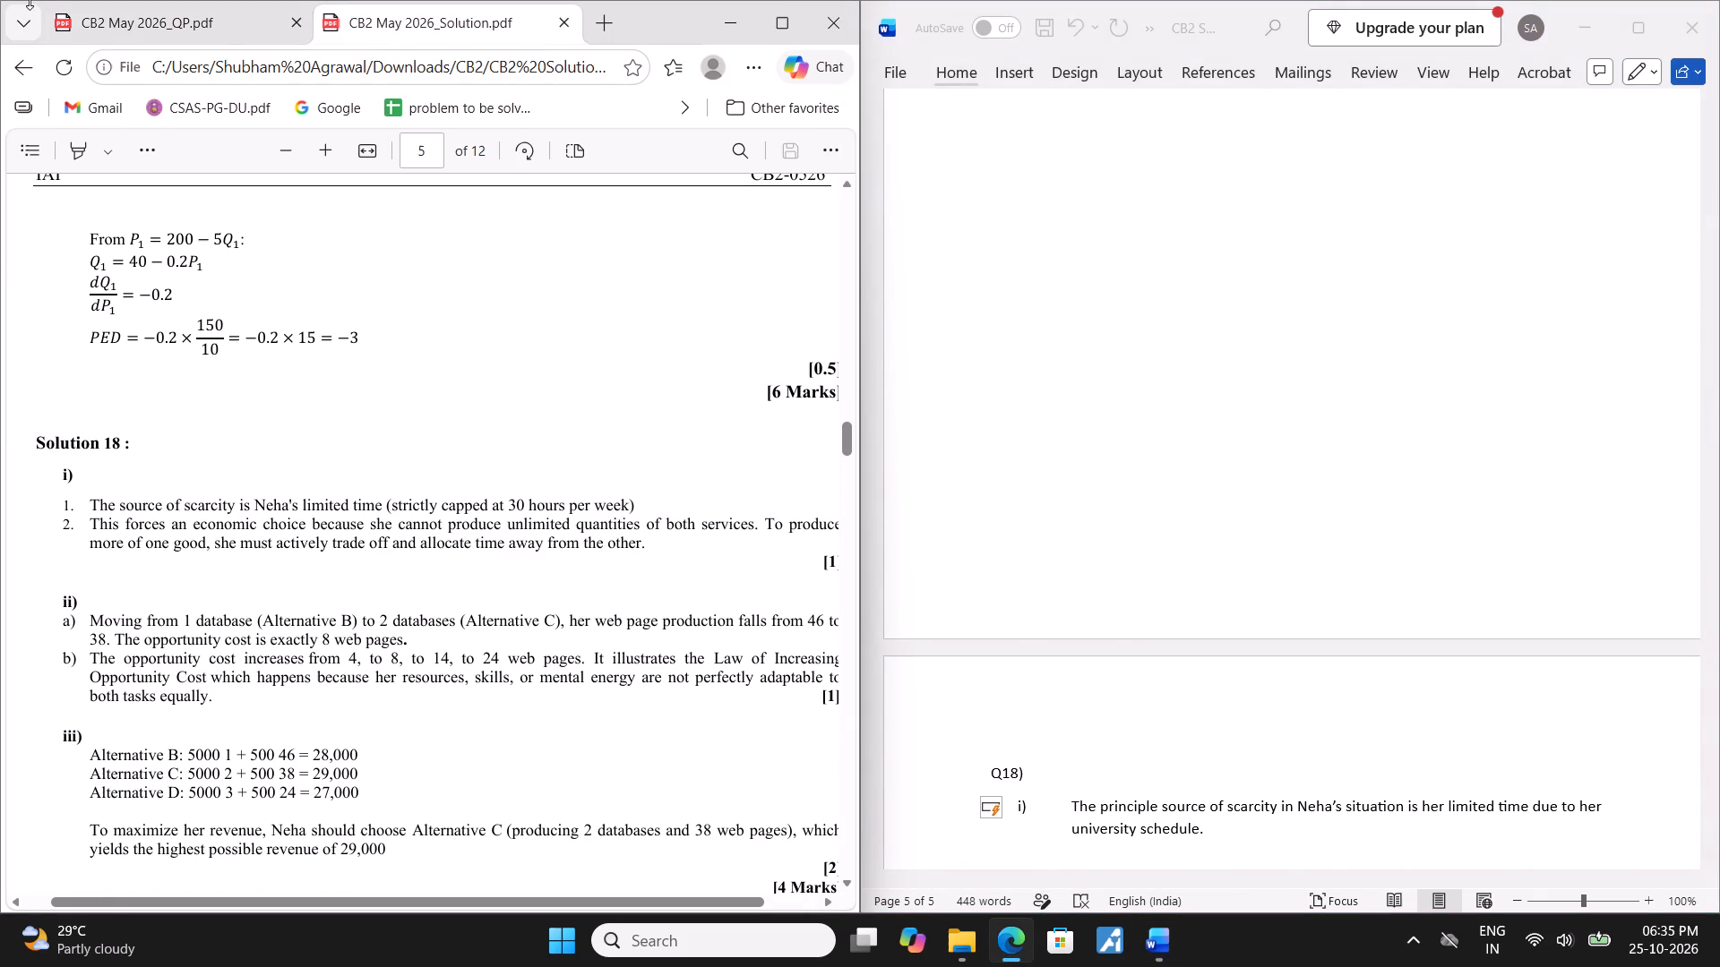
left_click(109, 19)
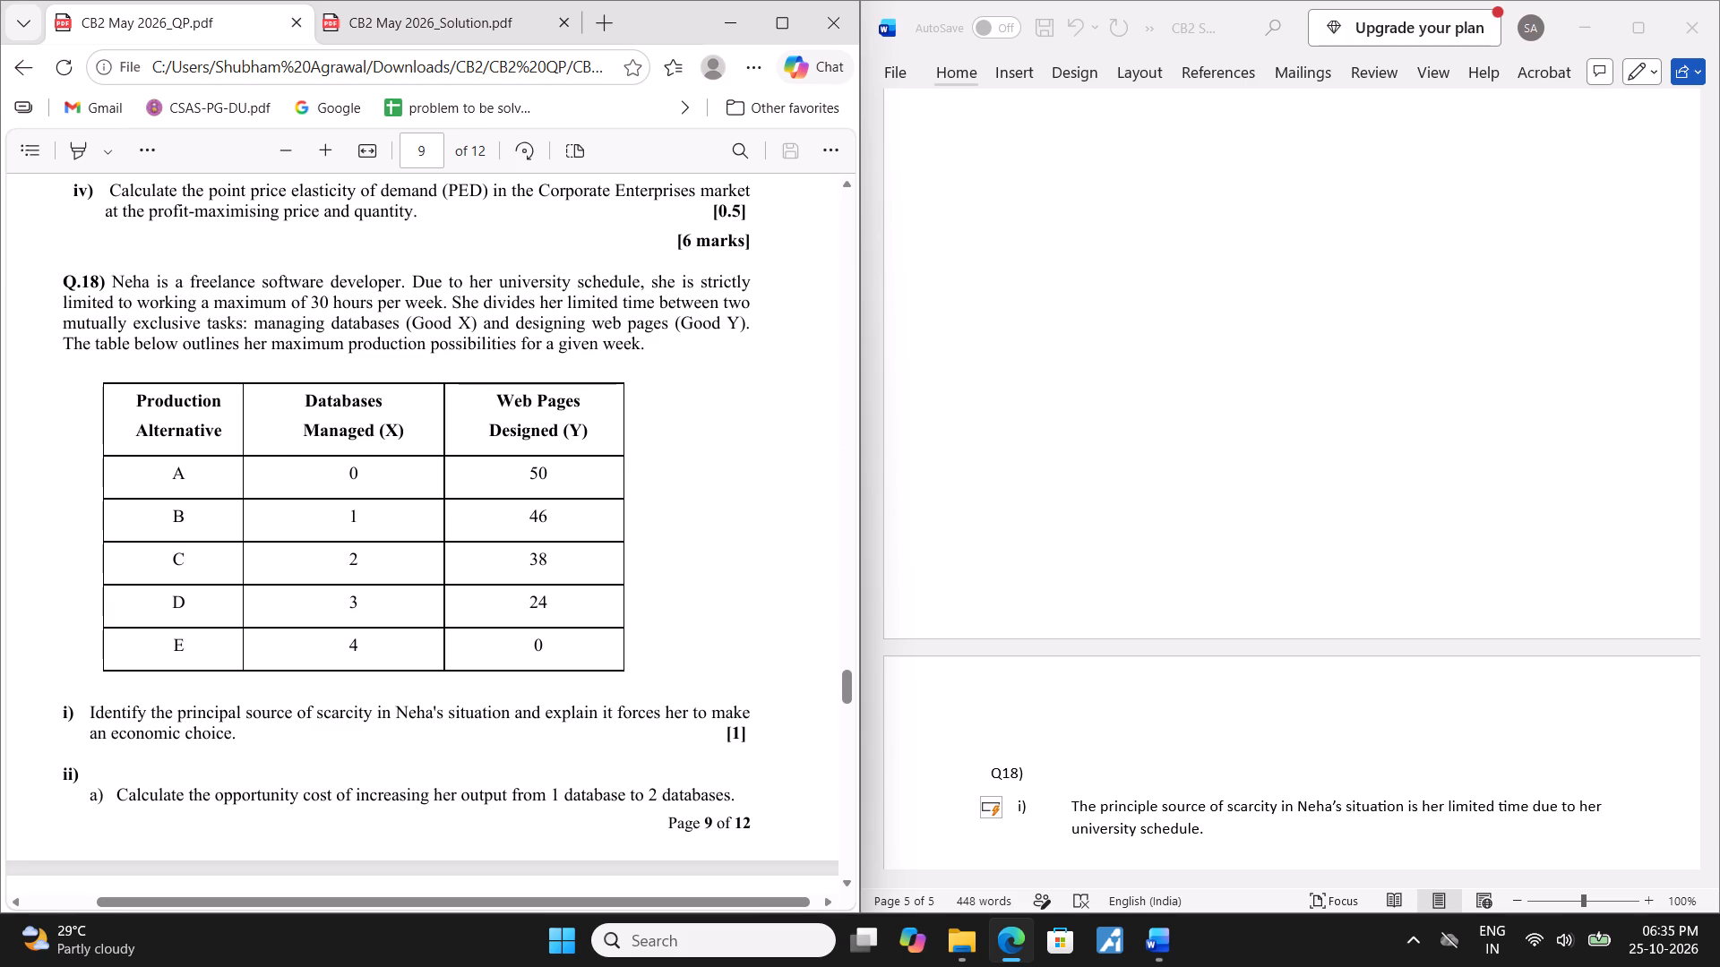
left_click(1247, 825)
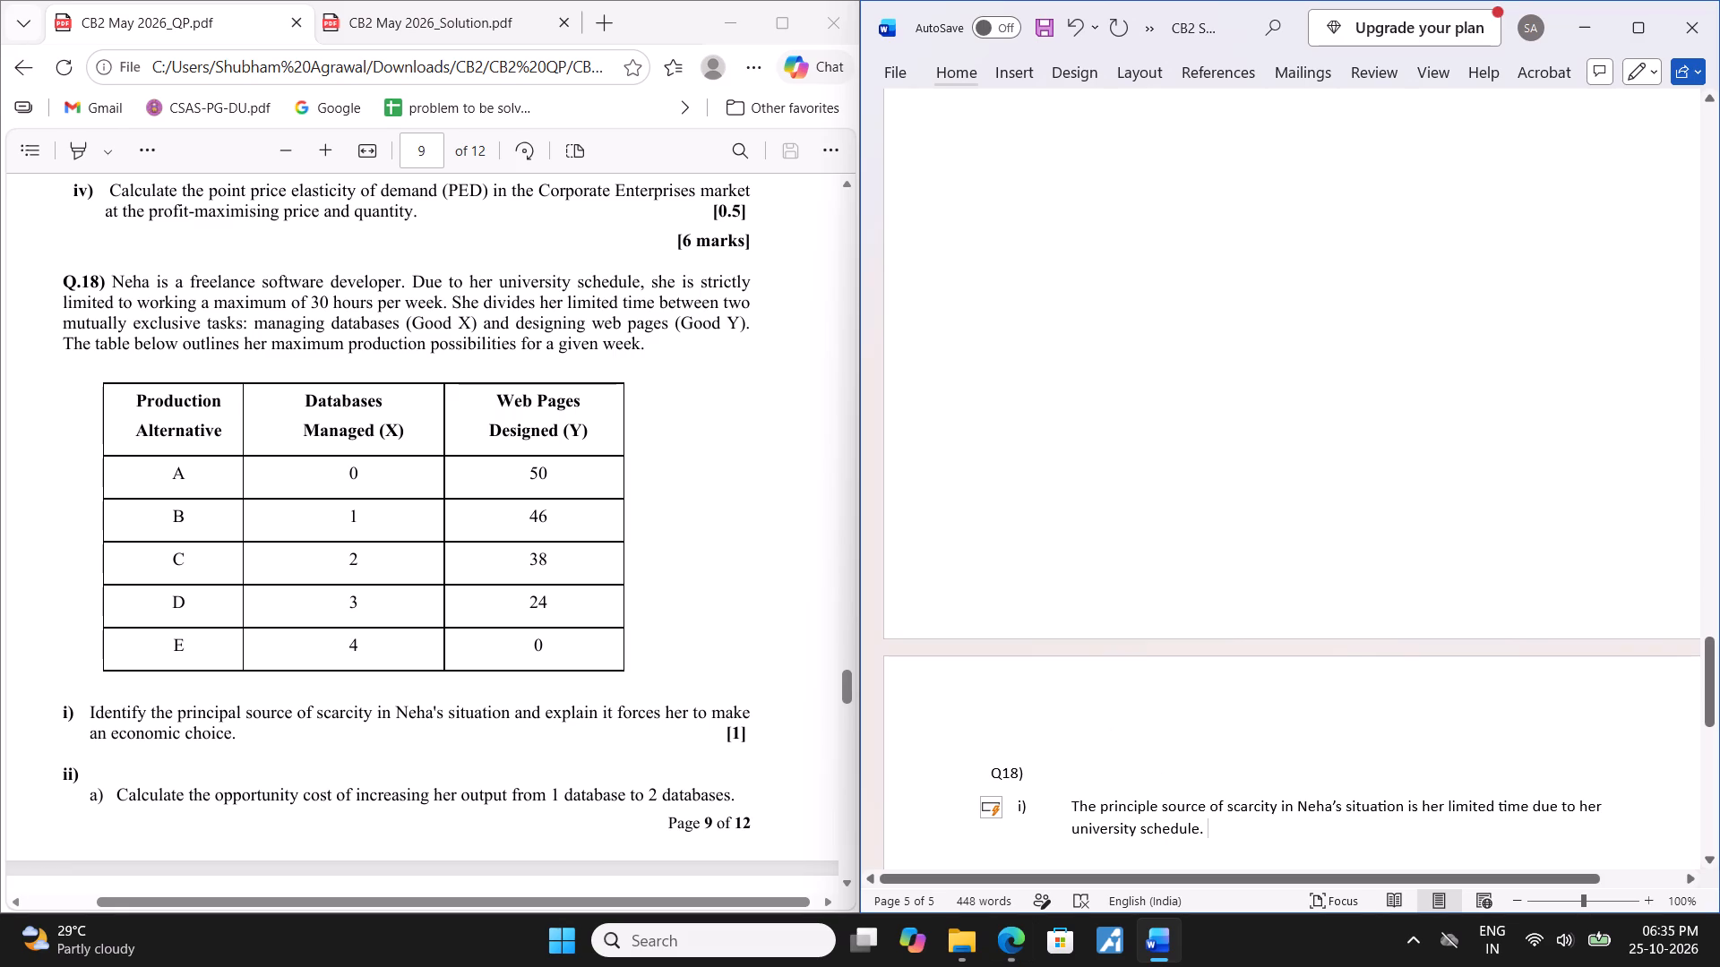
key("BackSpace")
key("BackSpace")
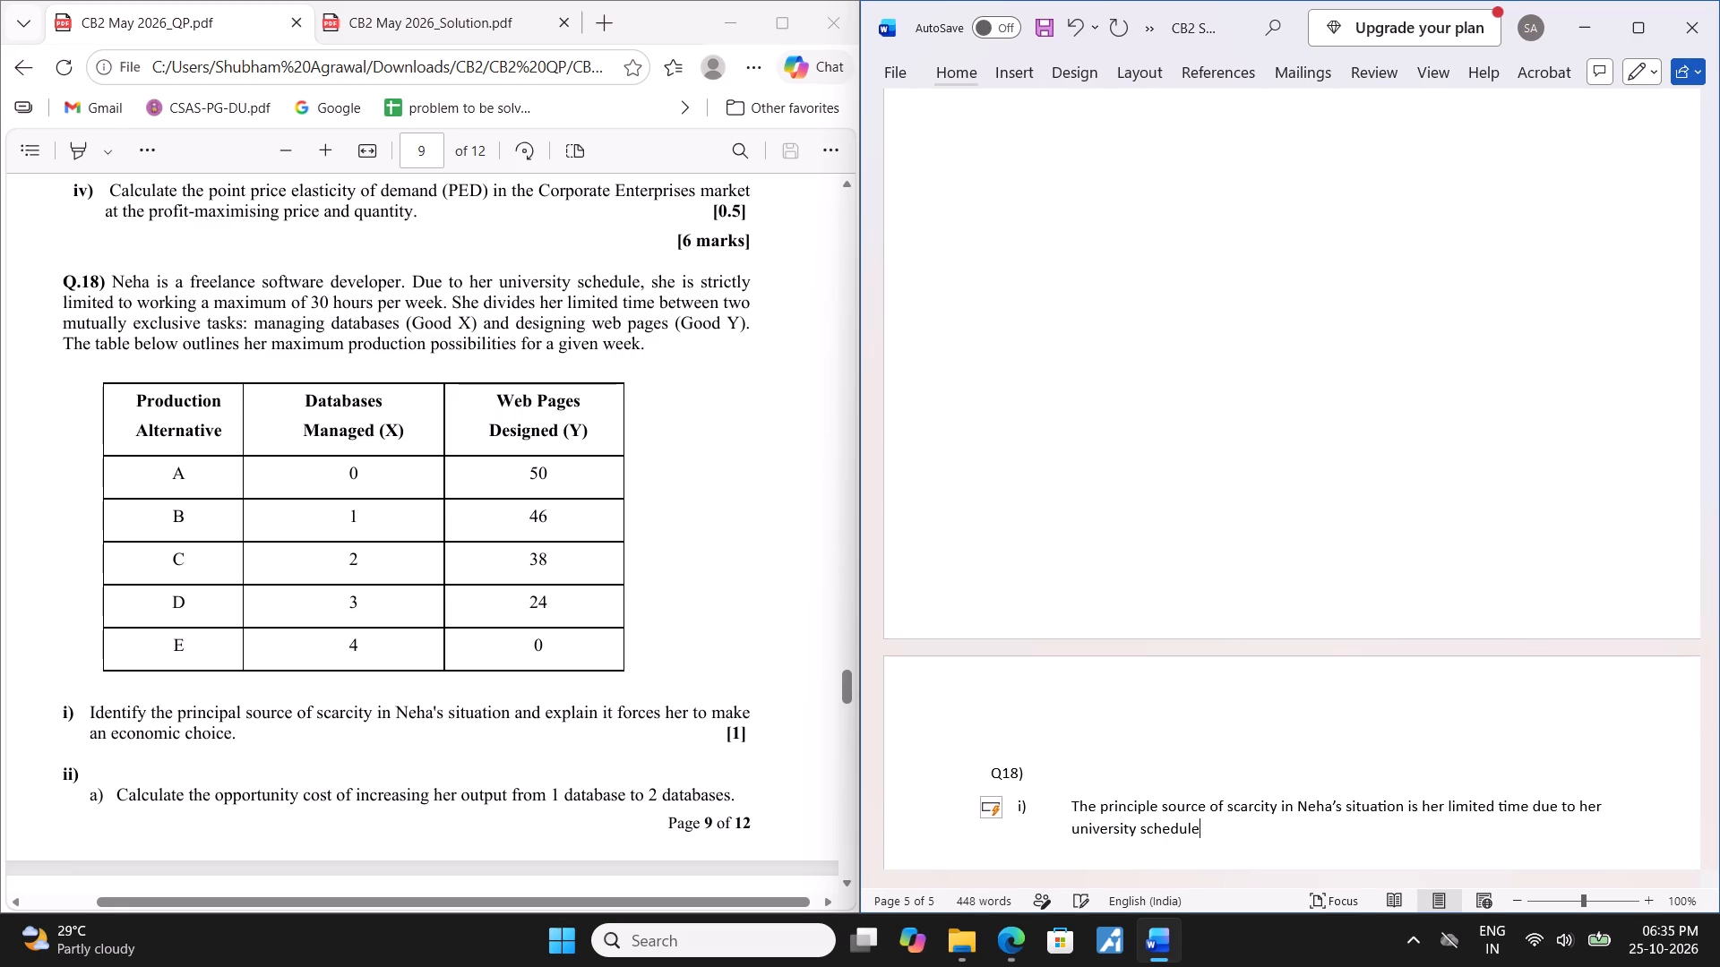
key("space")
type("stricyly")
key("space")
key("BackSpace")
key("BackSpace")
key("BackSpace")
key("BackSpace")
type("tly limited to")
key("space")
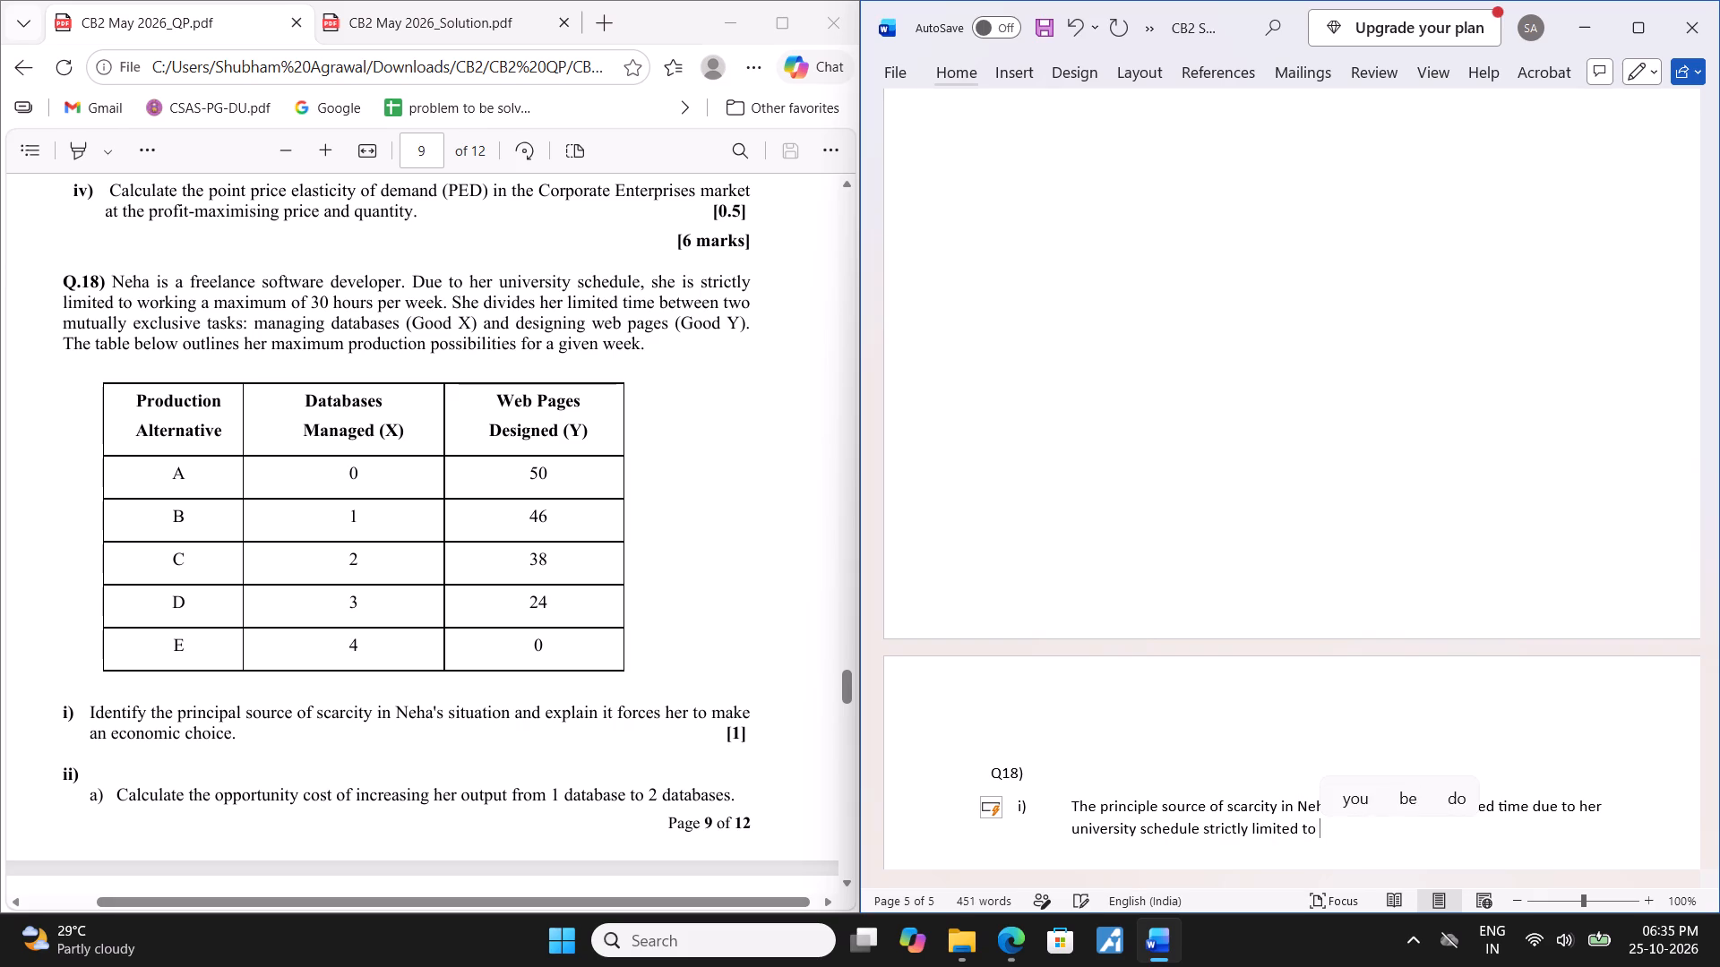
Finish the sentence in item i) with "30 hours per week." and start a new line below it.
type("30 hours [e")
key("BackSpace")
key("BackSpace")
type("oe")
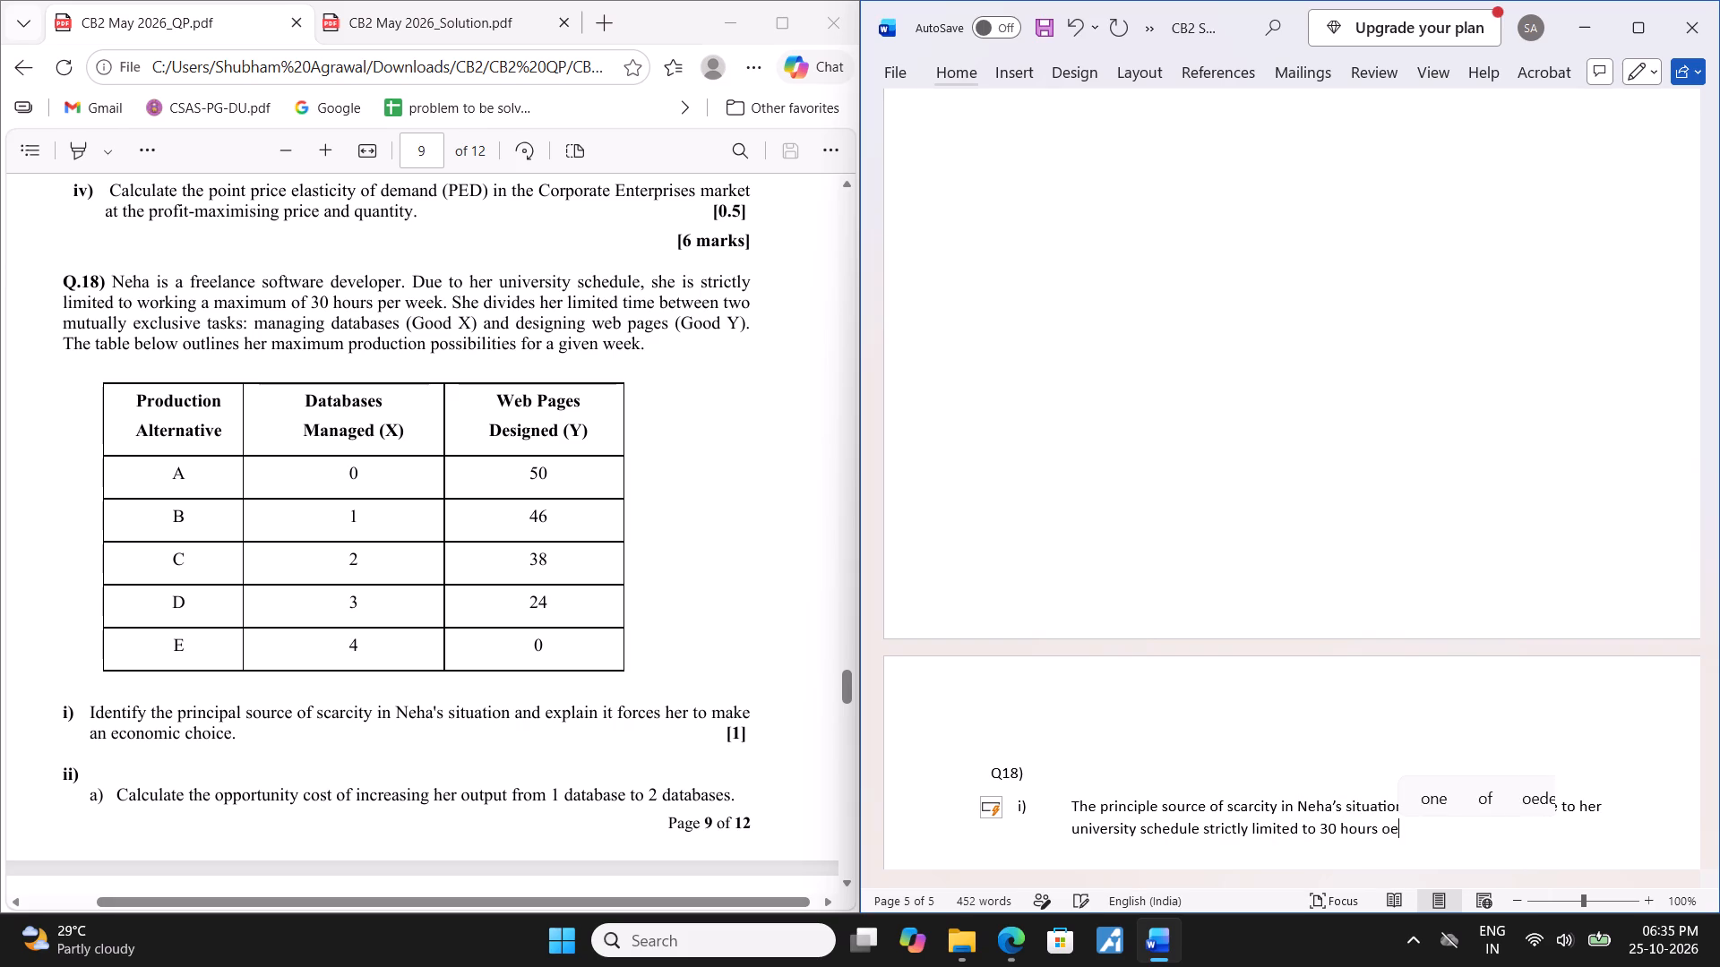
key("BackSpace")
key("BackSpace")
type("per")
key("space")
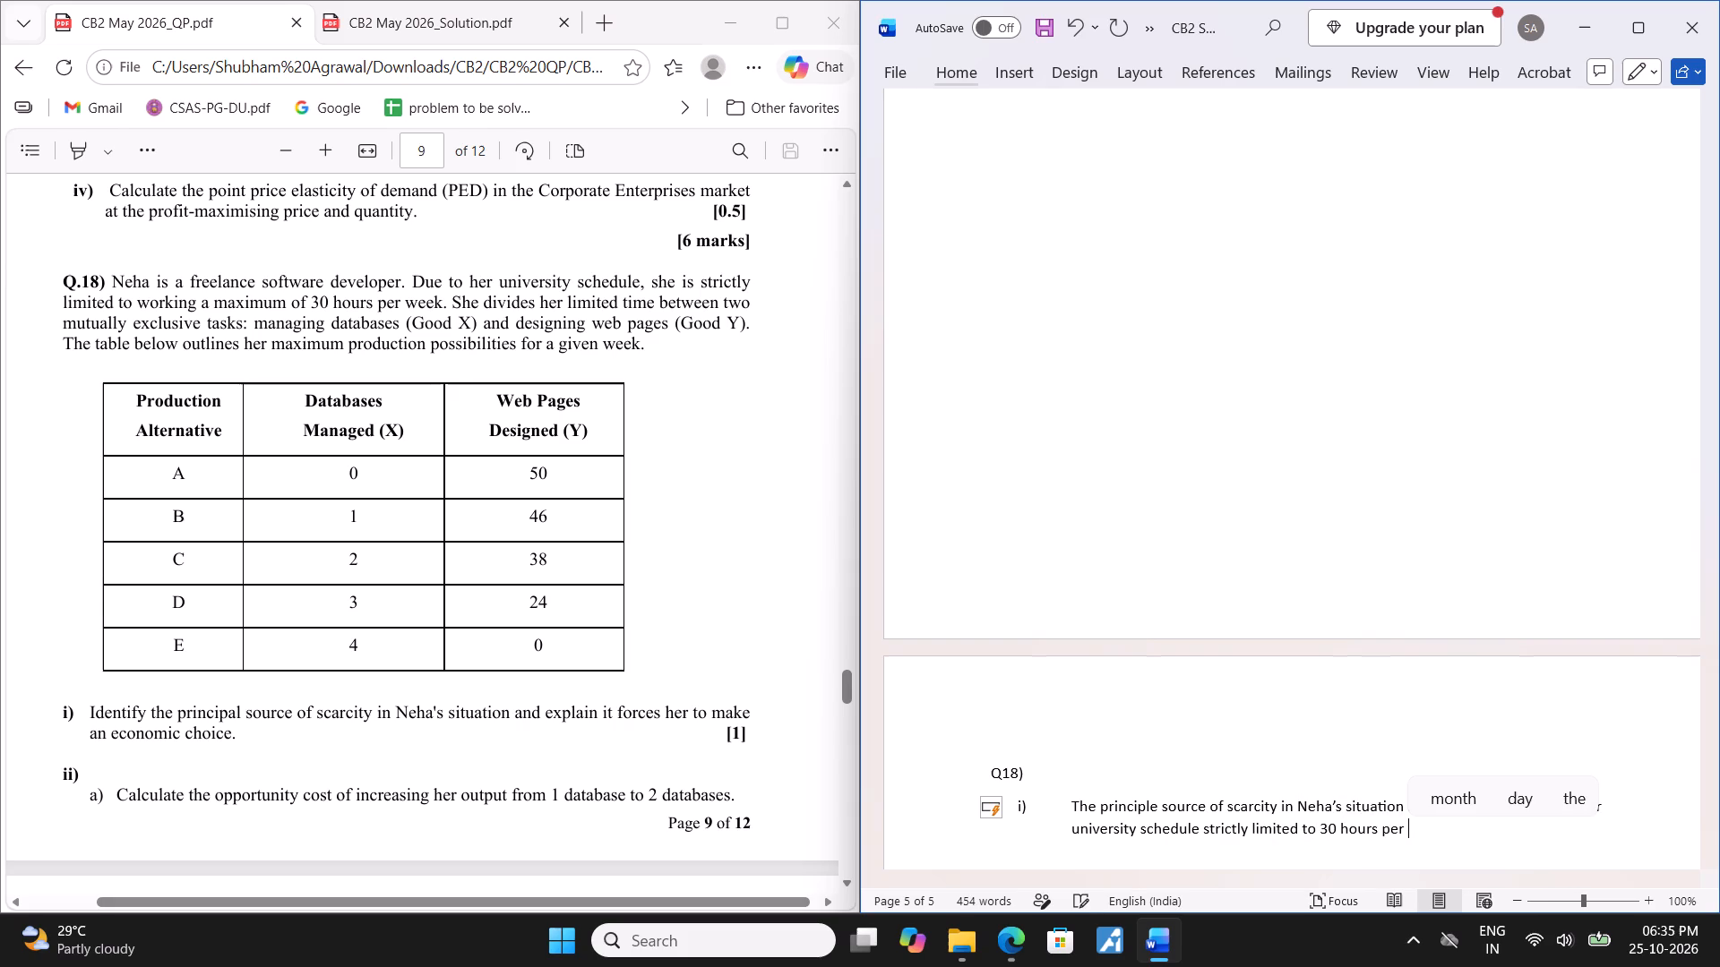
type("week")
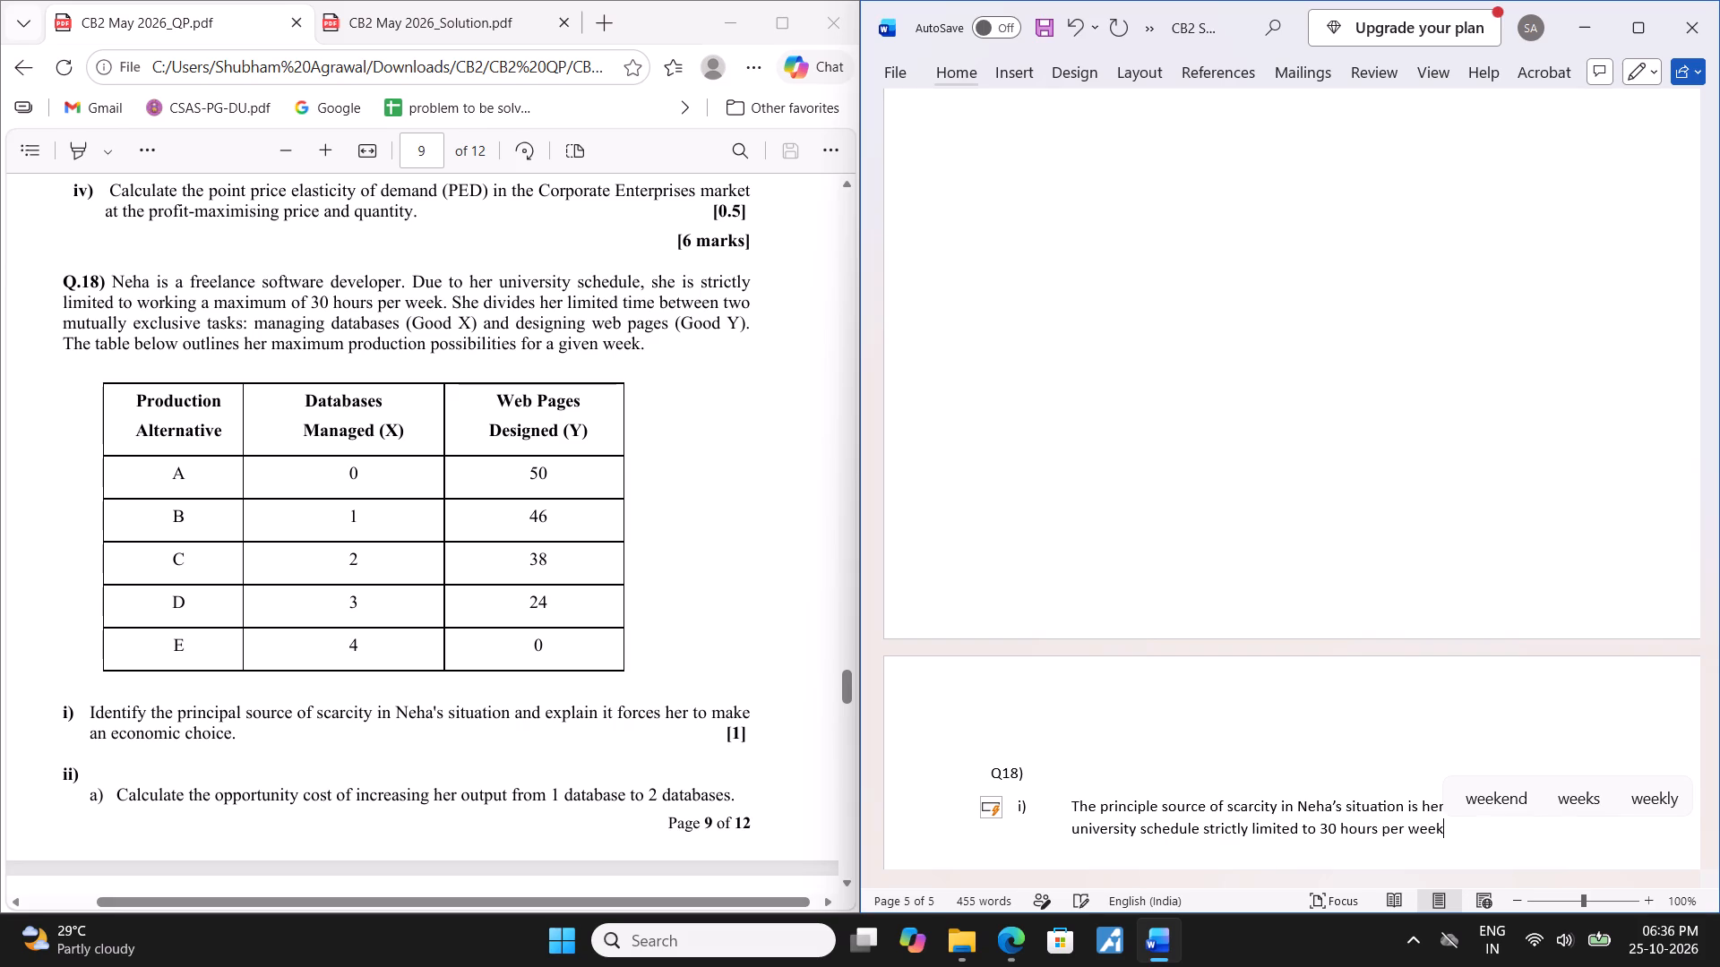
key("period")
key("Return")
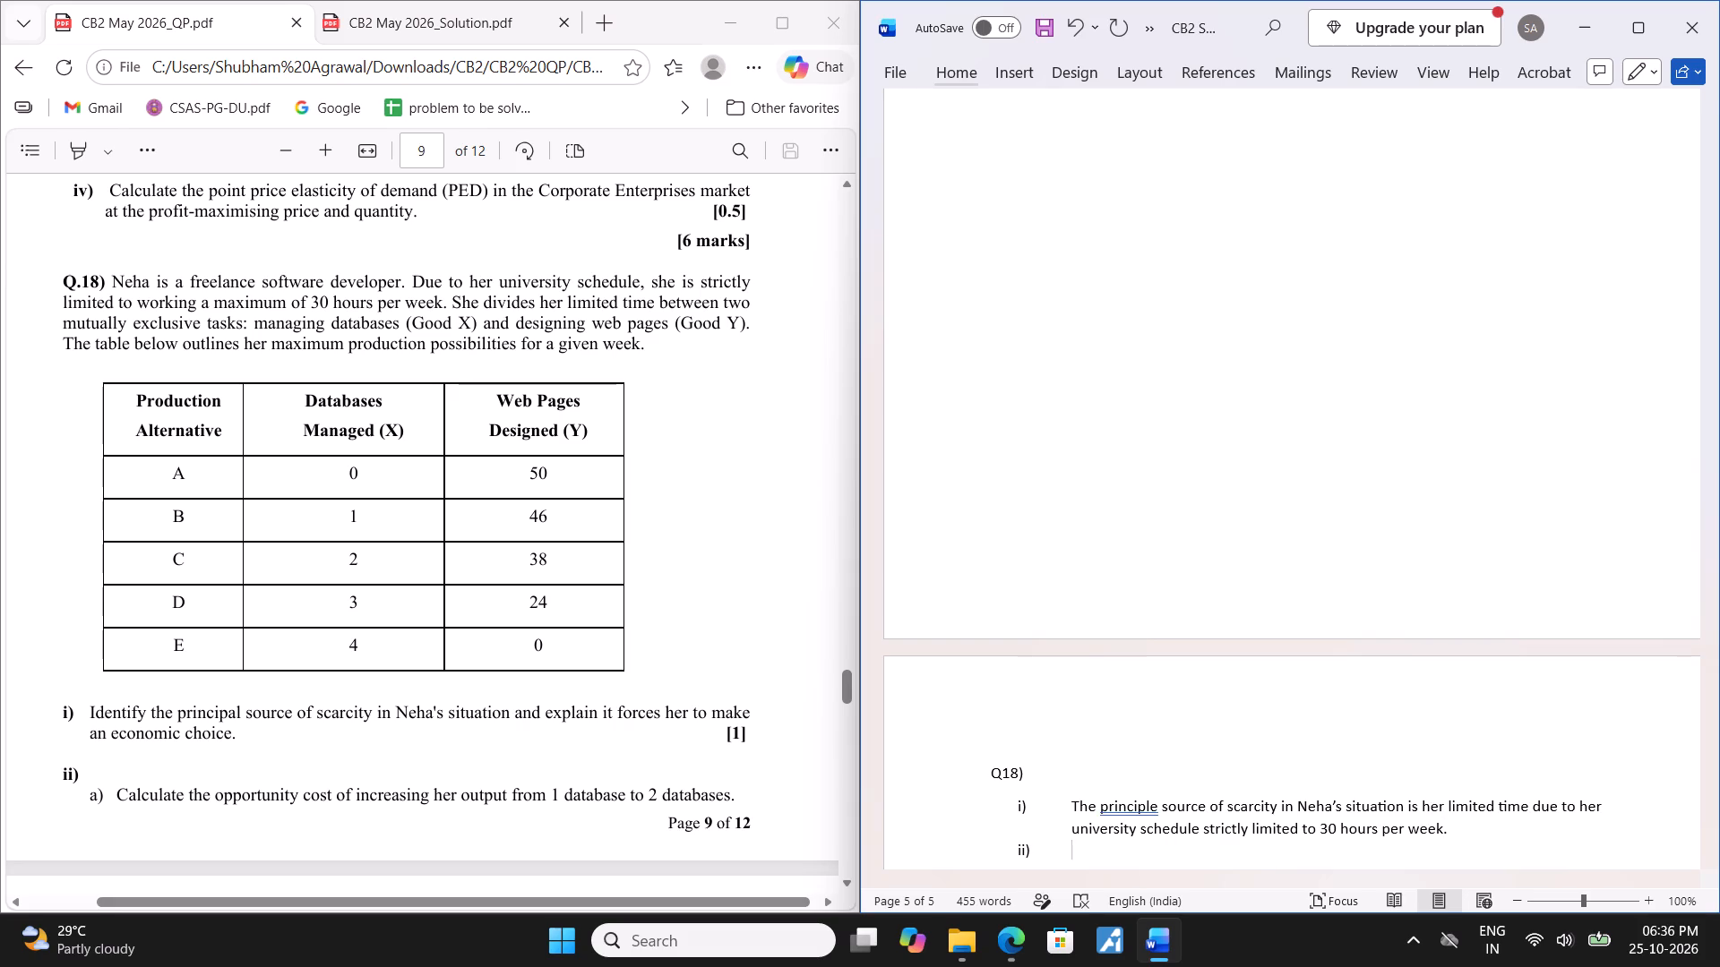
Correct "principle" to "principal" in the item i) sentence.
left_click(1157, 799)
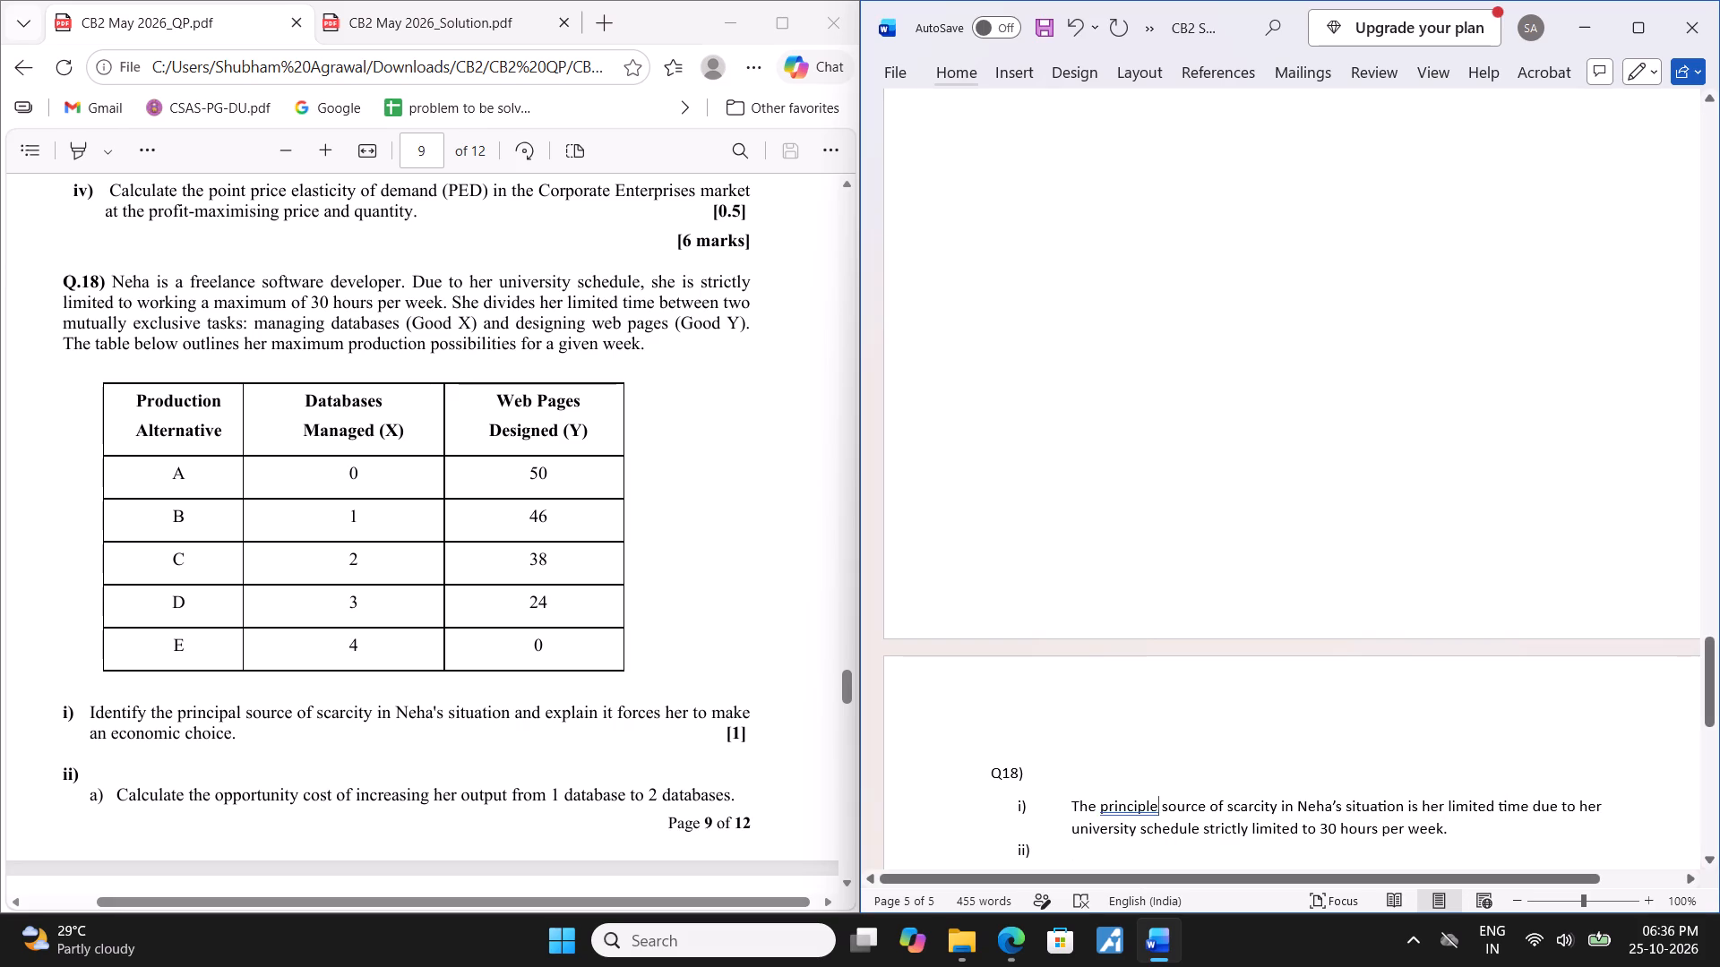
key("BackSpace")
key("BackSpace")
type("al")
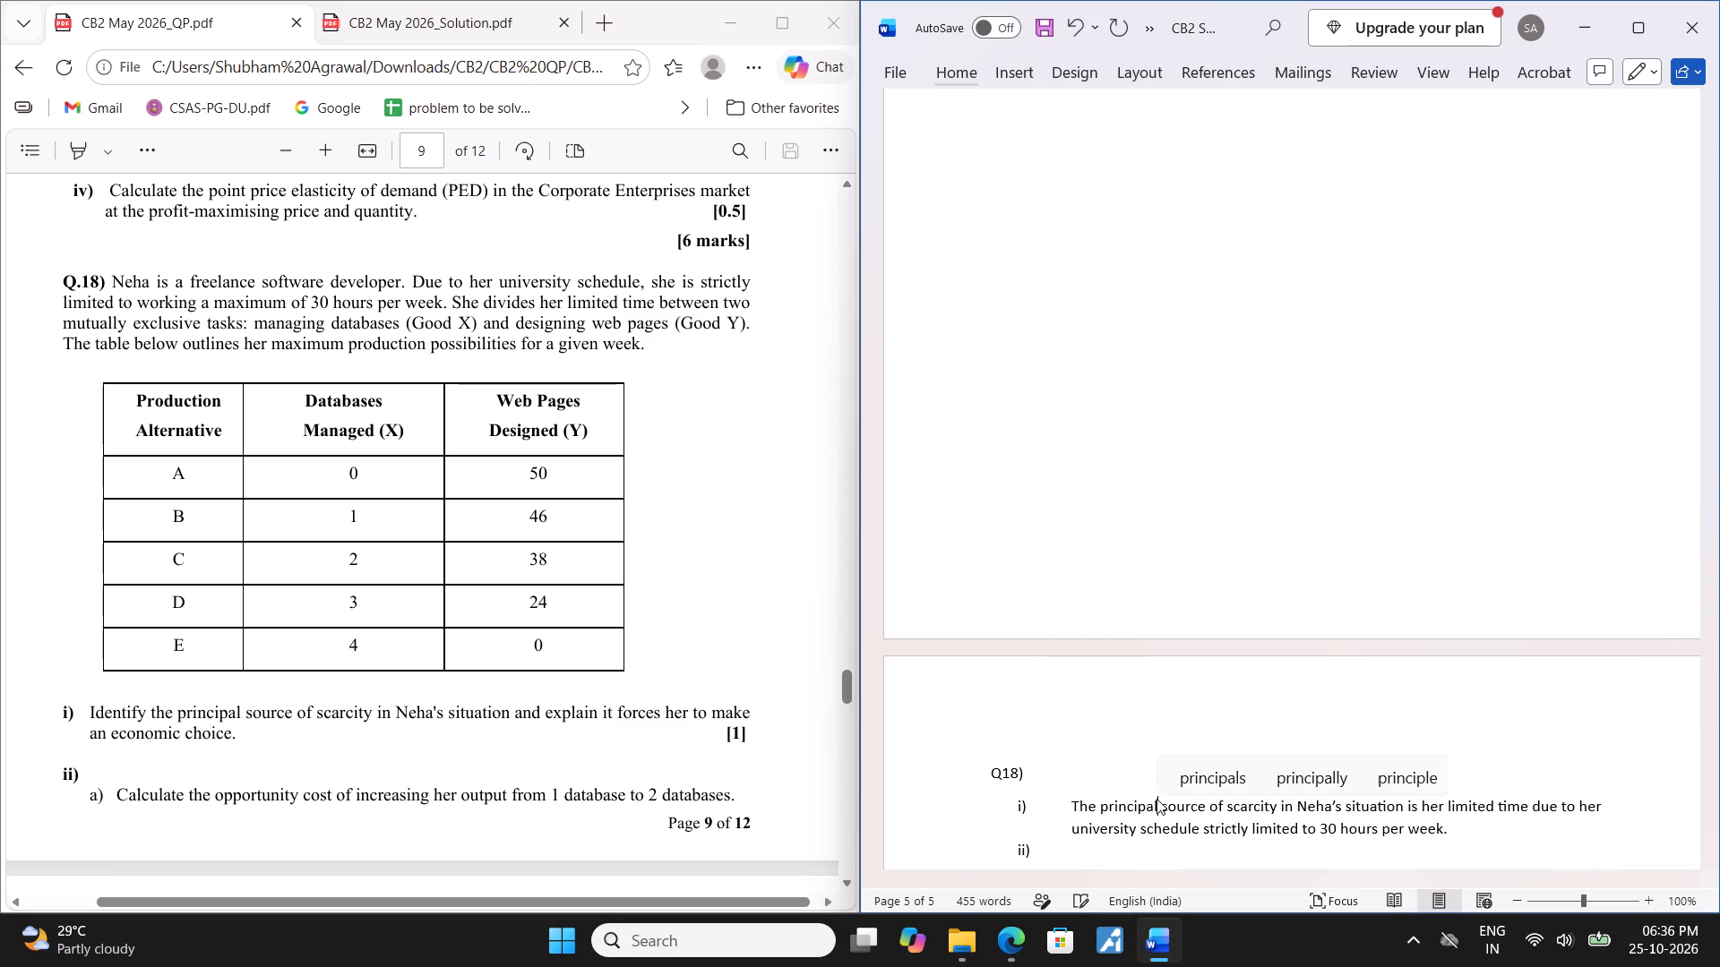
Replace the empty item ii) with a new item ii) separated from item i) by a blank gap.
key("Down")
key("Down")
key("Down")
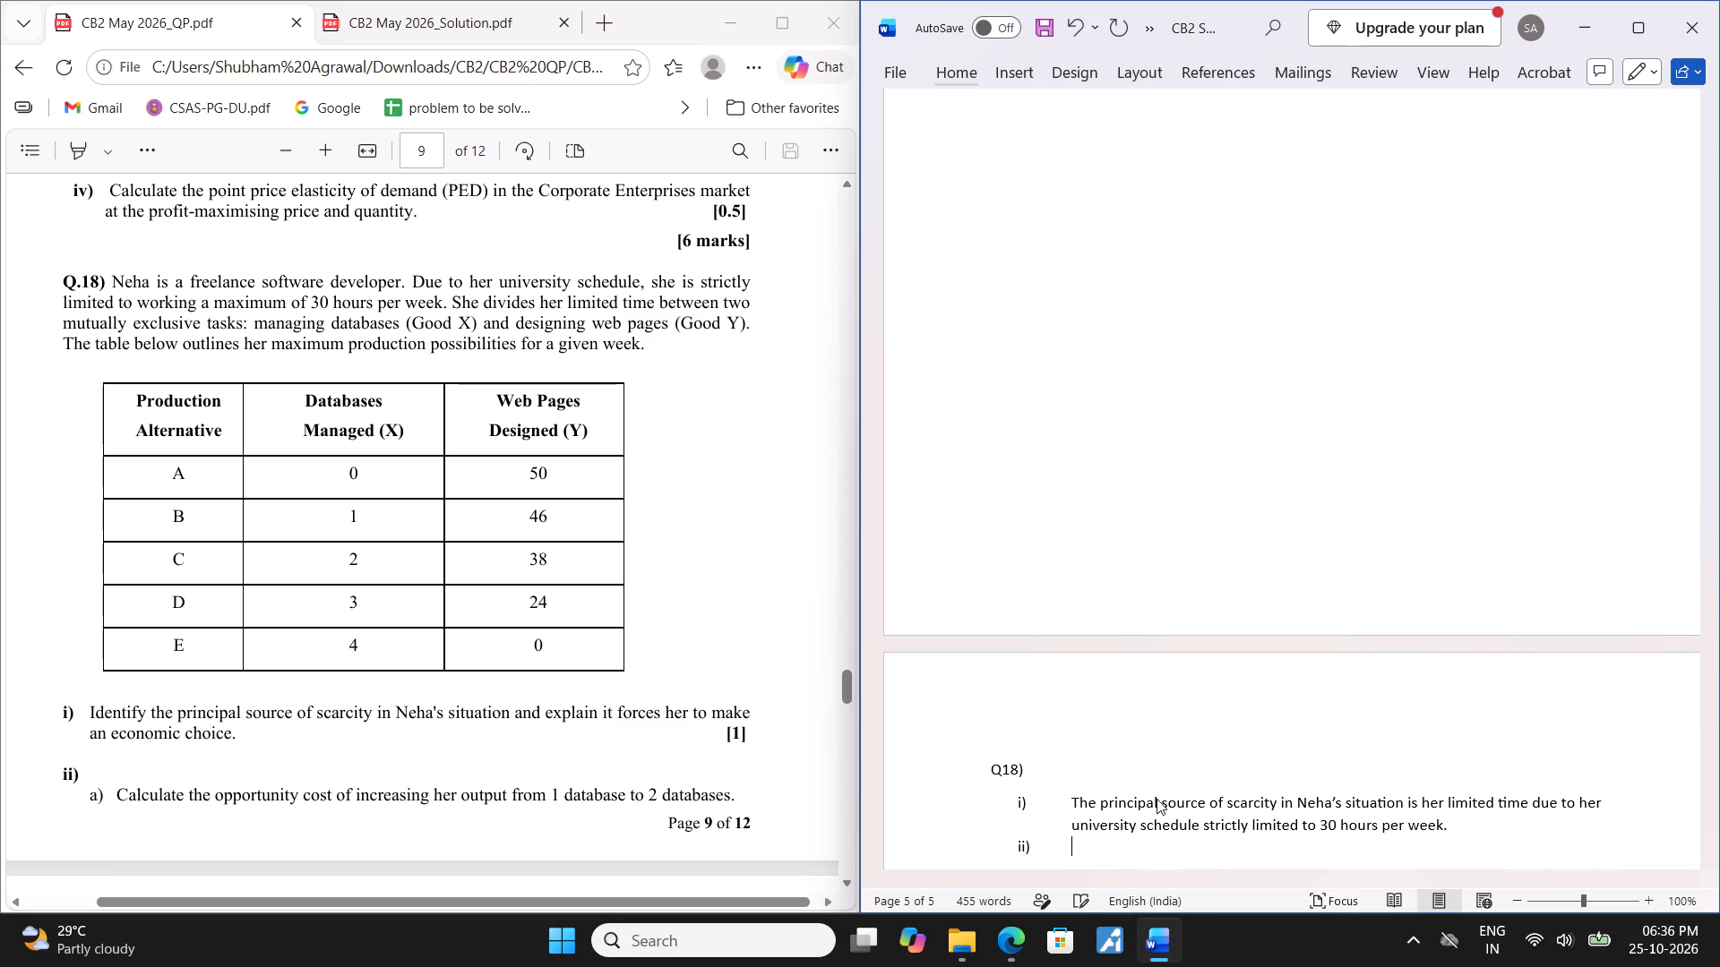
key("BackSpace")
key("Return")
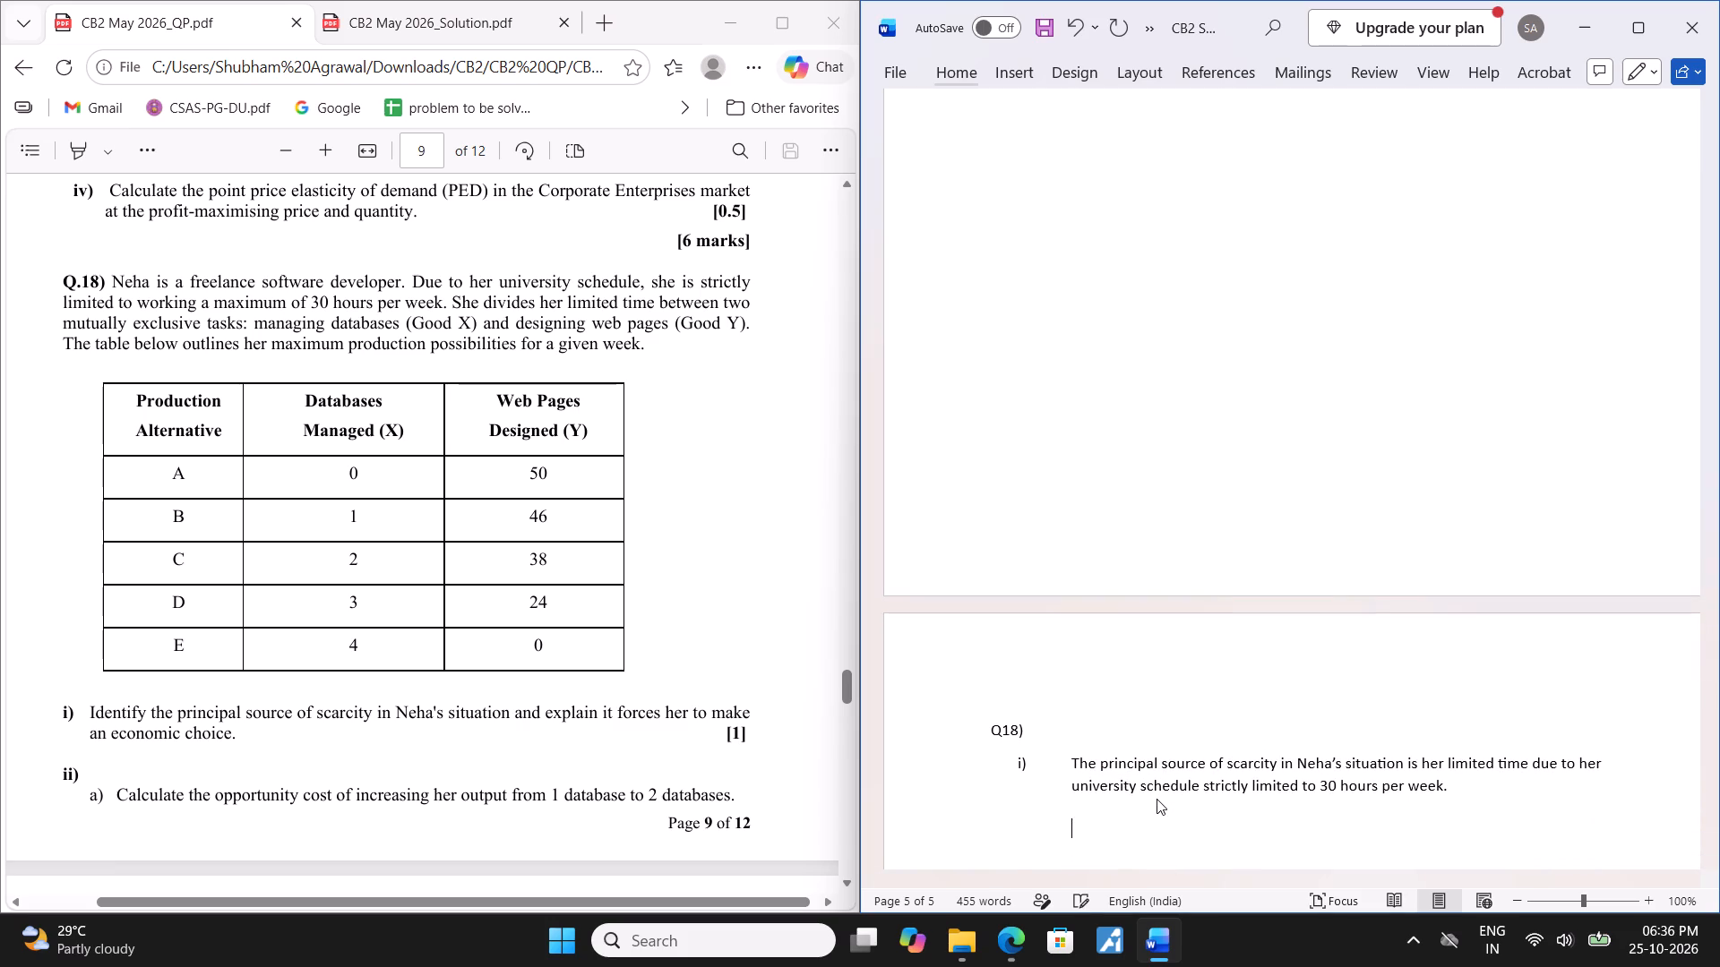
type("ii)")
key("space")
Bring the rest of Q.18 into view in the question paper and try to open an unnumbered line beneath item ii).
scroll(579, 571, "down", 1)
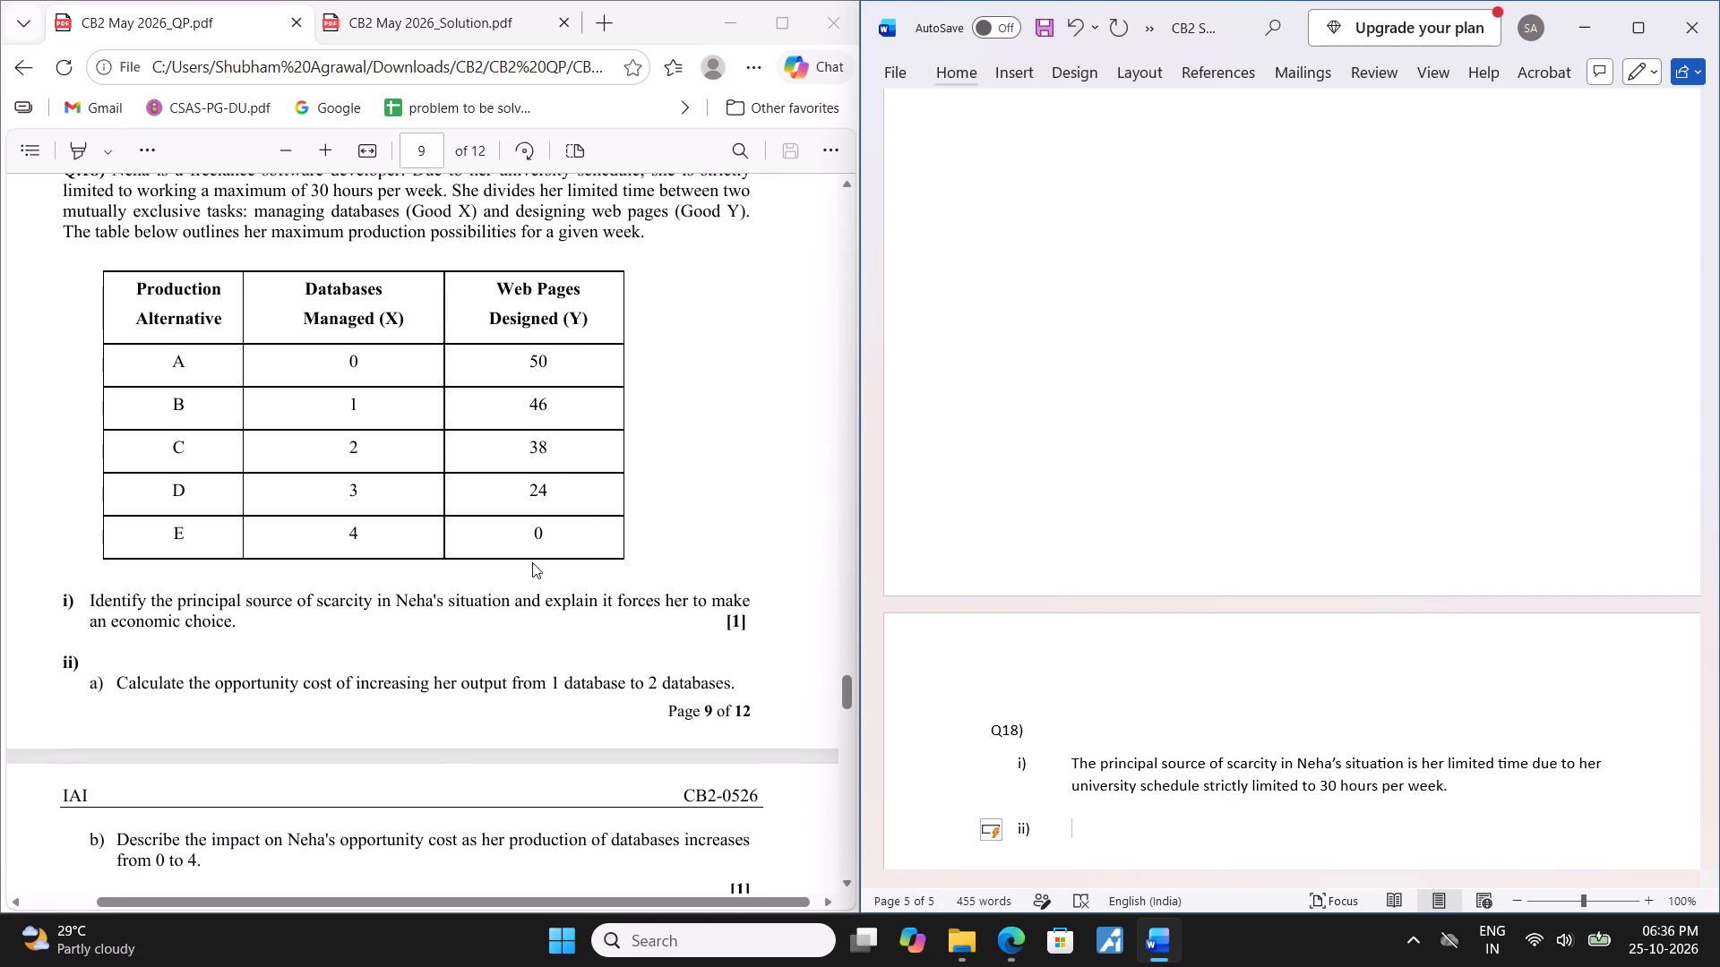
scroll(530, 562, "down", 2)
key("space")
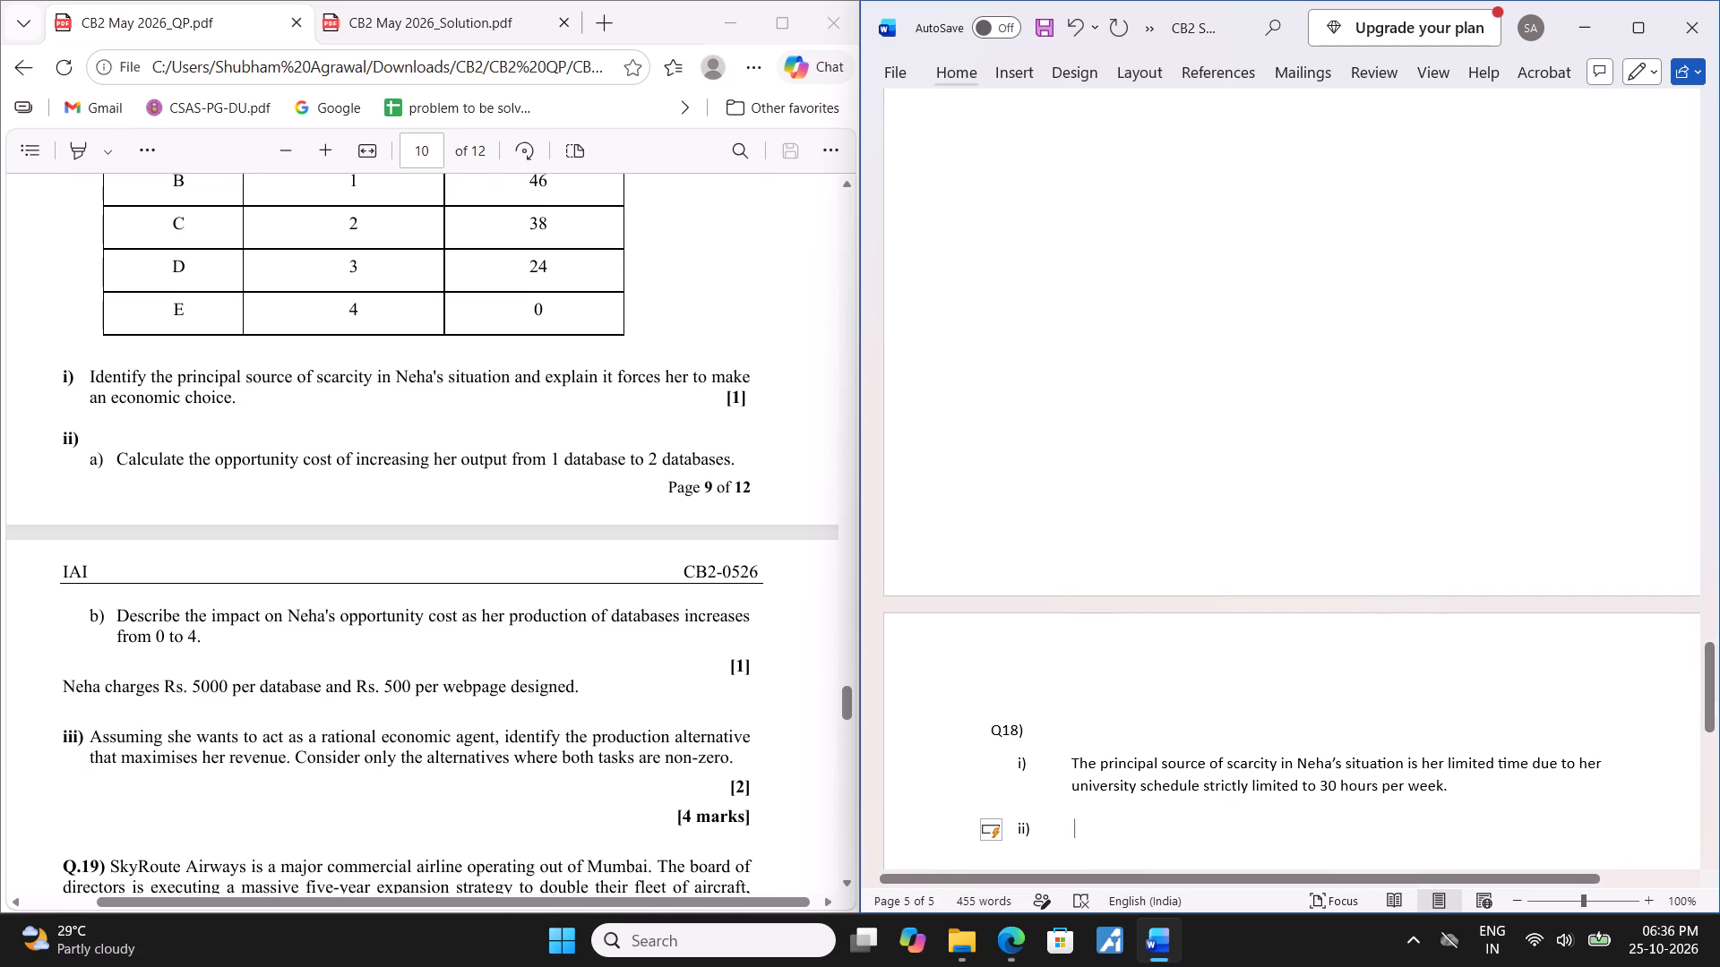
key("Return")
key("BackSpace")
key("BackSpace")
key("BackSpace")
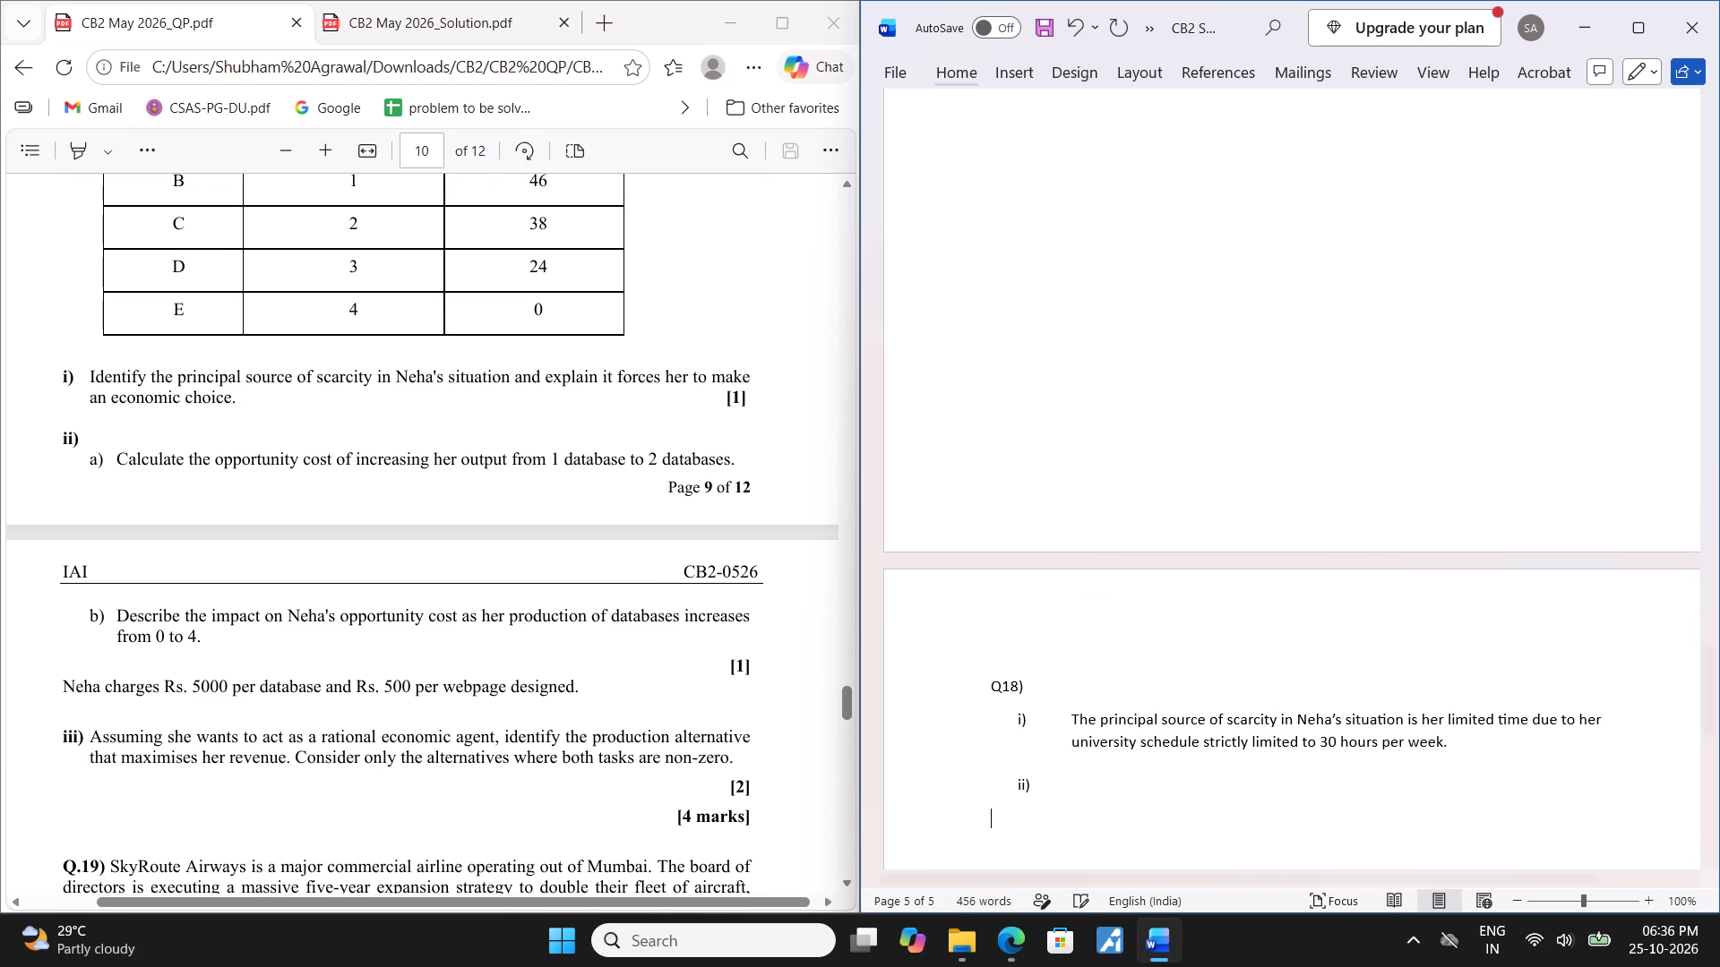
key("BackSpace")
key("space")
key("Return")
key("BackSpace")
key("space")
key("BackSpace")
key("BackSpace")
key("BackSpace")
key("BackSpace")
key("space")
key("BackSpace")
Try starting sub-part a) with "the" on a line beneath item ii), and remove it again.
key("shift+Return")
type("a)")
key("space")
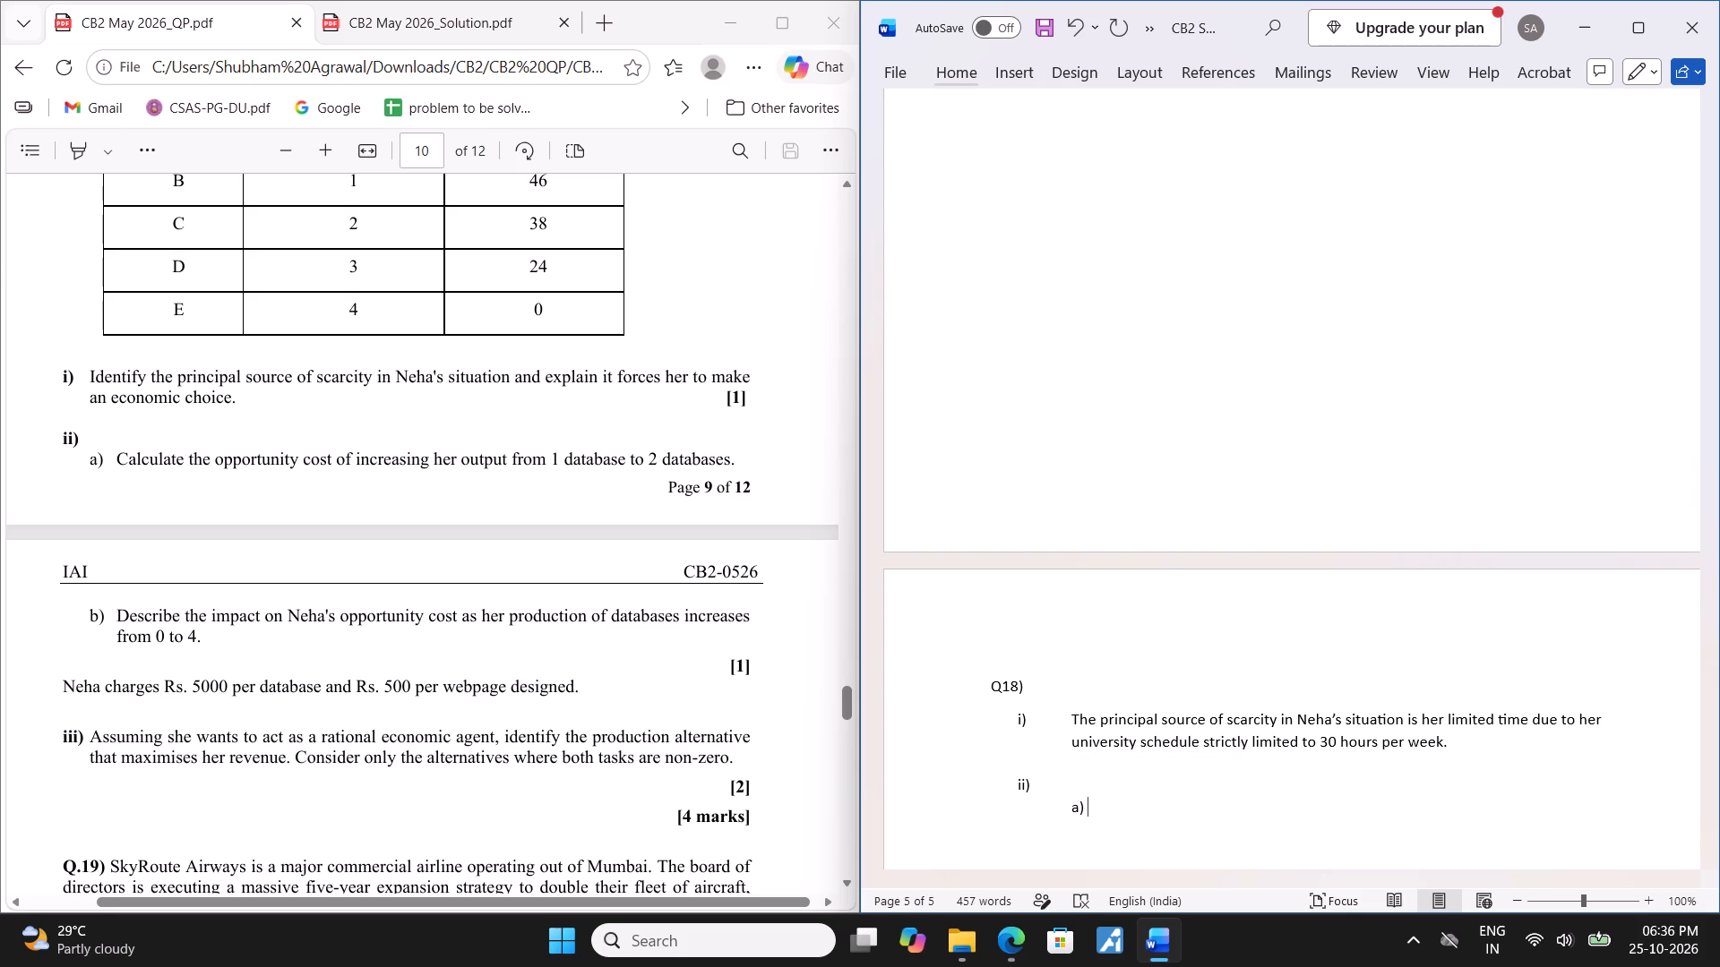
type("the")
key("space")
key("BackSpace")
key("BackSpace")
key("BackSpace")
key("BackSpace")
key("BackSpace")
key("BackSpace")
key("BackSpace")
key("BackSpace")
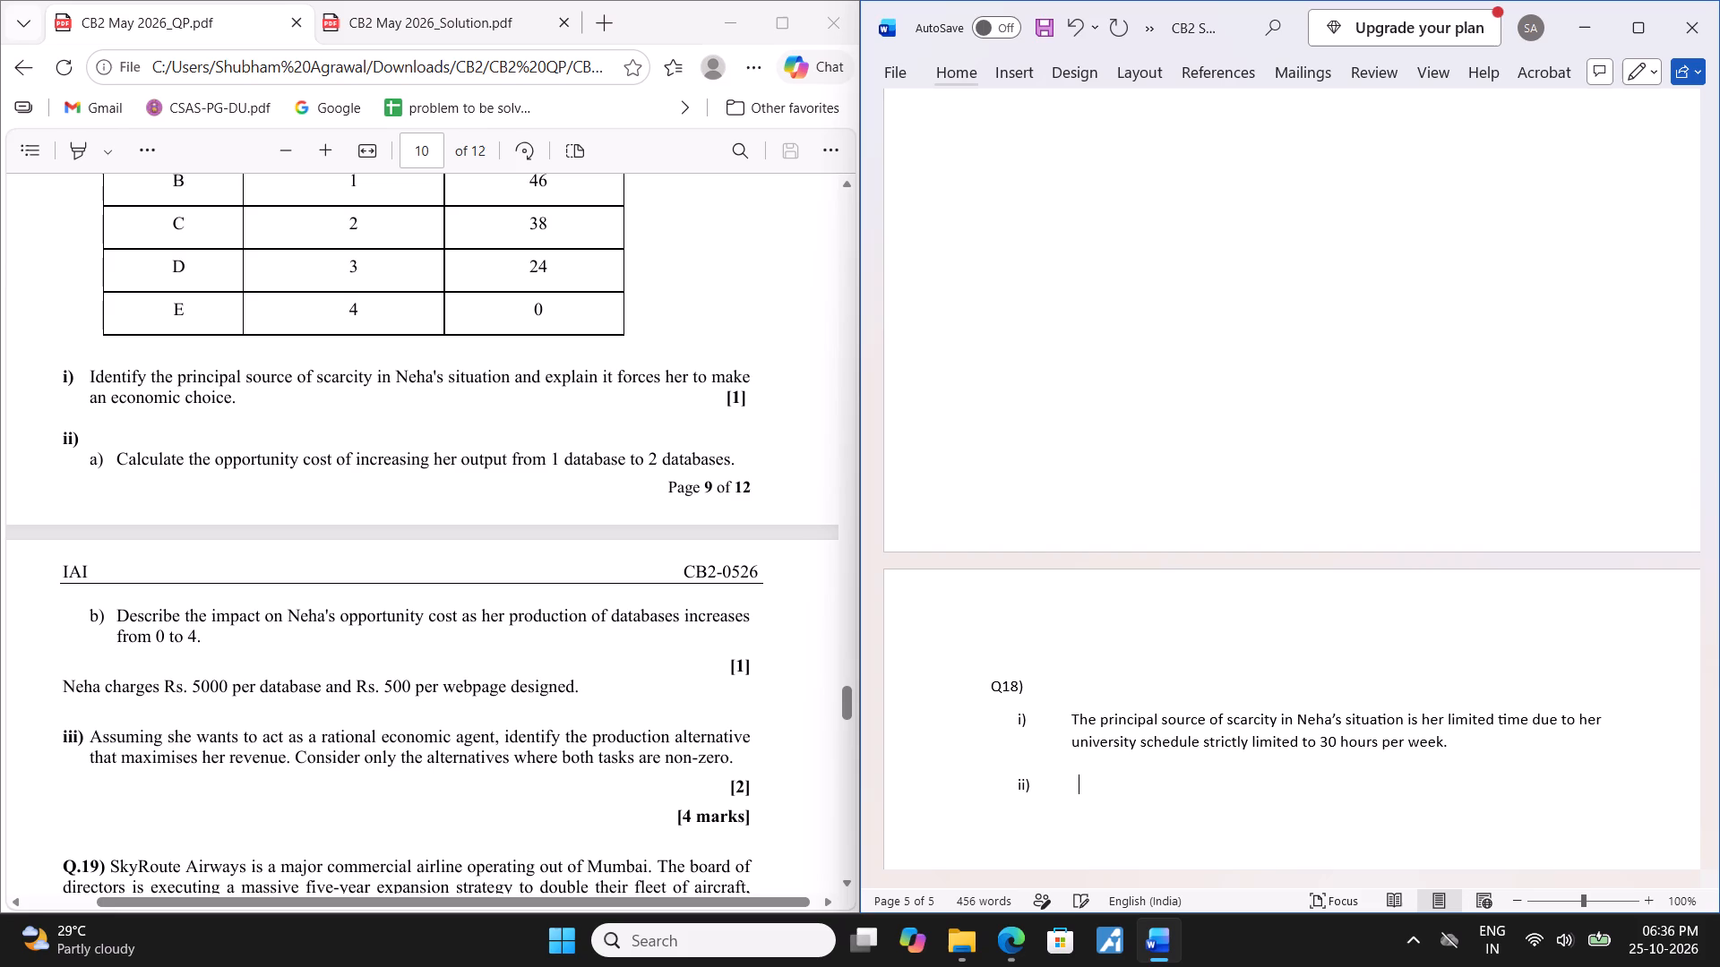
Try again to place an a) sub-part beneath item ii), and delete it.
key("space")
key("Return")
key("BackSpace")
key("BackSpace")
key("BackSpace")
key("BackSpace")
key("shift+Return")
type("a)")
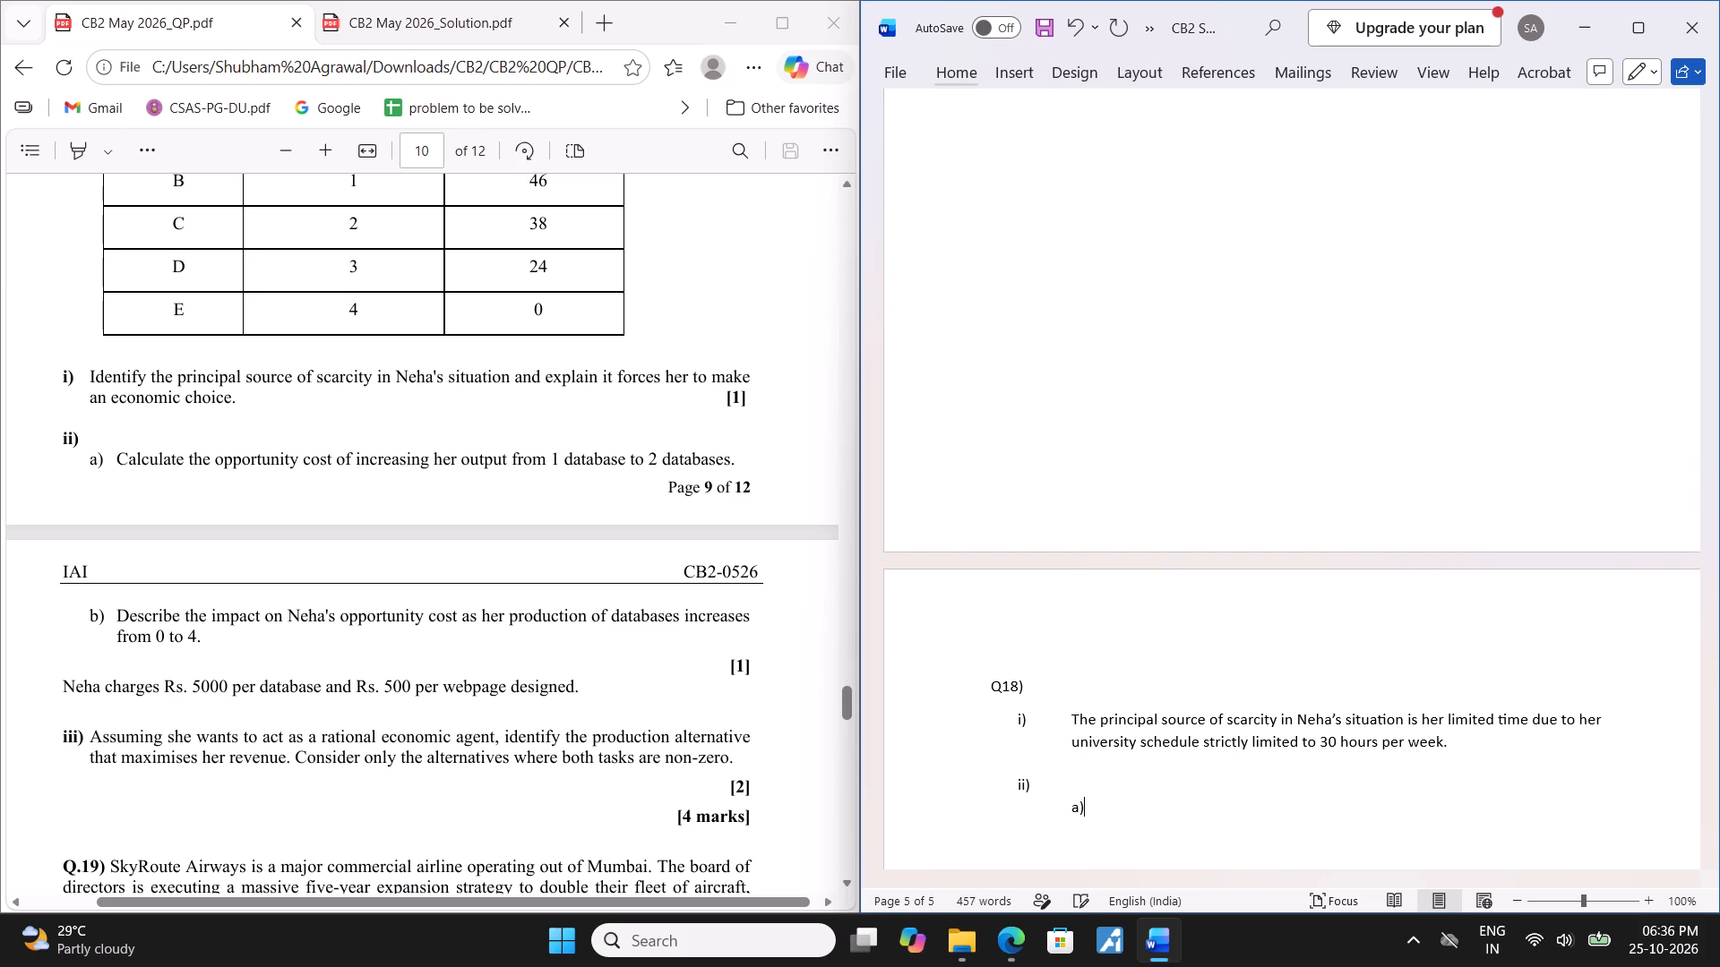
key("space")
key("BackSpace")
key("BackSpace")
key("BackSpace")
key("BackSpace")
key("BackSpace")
Remove the spaced-out item ii) and add a numbered item ii) directly beneath the item i) answer.
key("BackSpace")
key("BackSpace")
key("BackSpace")
key("BackSpace")
key("BackSpace")
key("BackSpace")
key("Return")
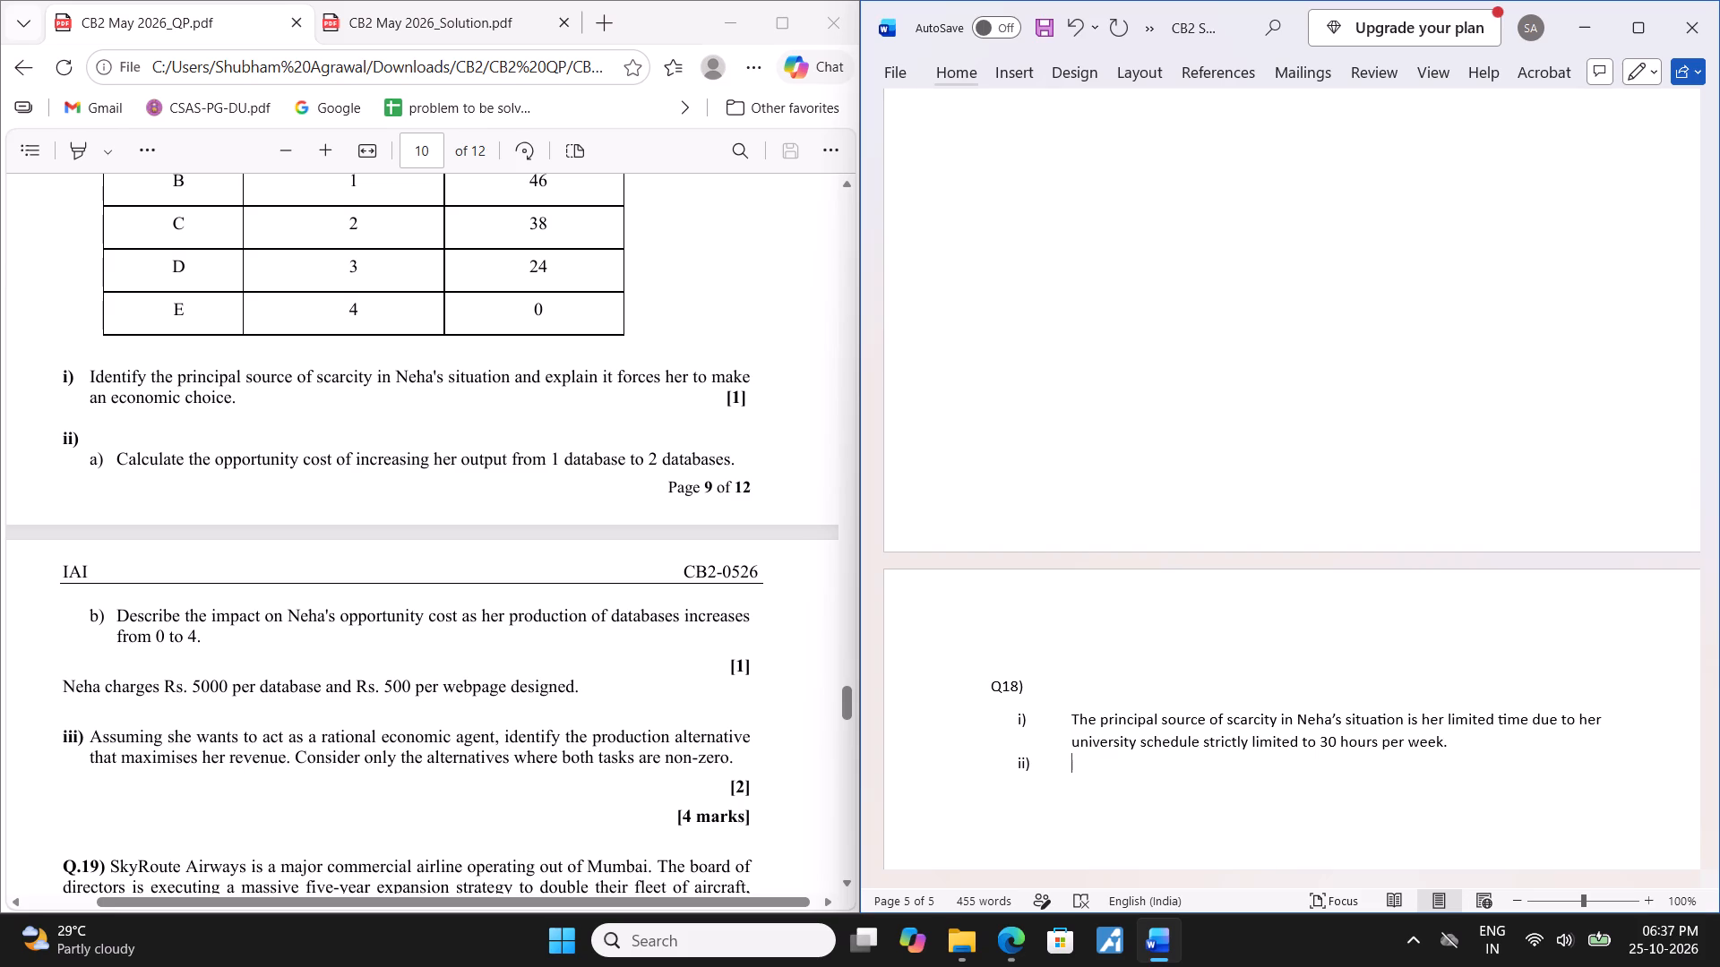
key("Return")
type("ii")
type(")")
key("space")
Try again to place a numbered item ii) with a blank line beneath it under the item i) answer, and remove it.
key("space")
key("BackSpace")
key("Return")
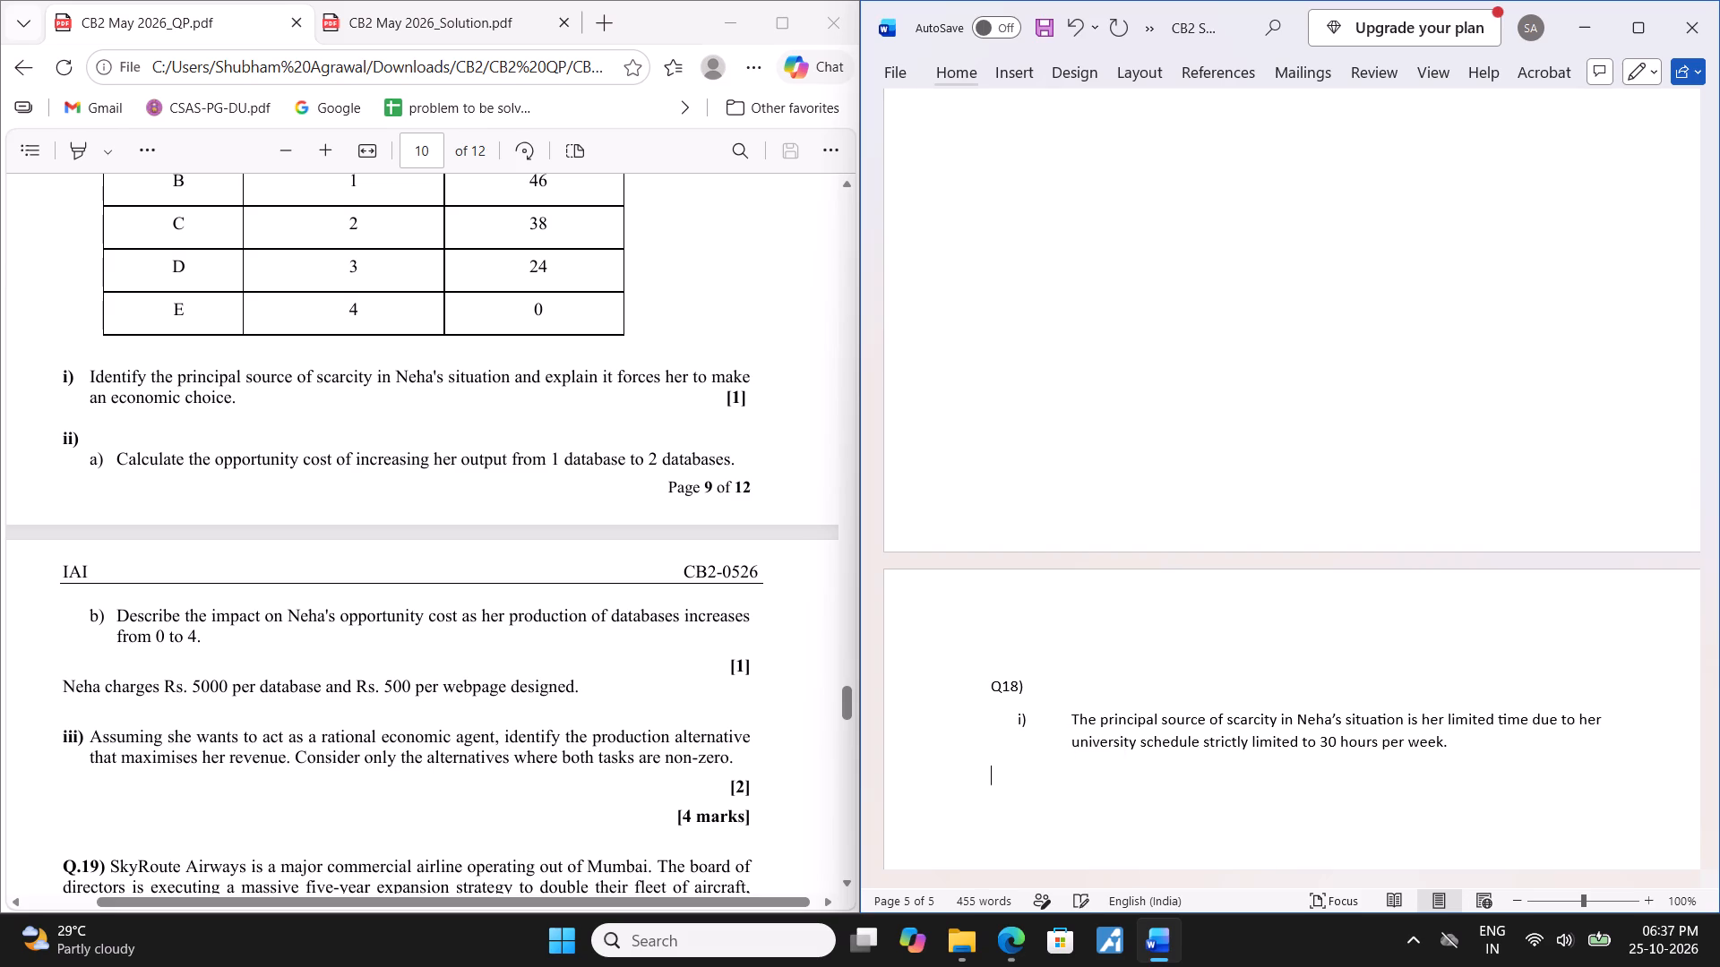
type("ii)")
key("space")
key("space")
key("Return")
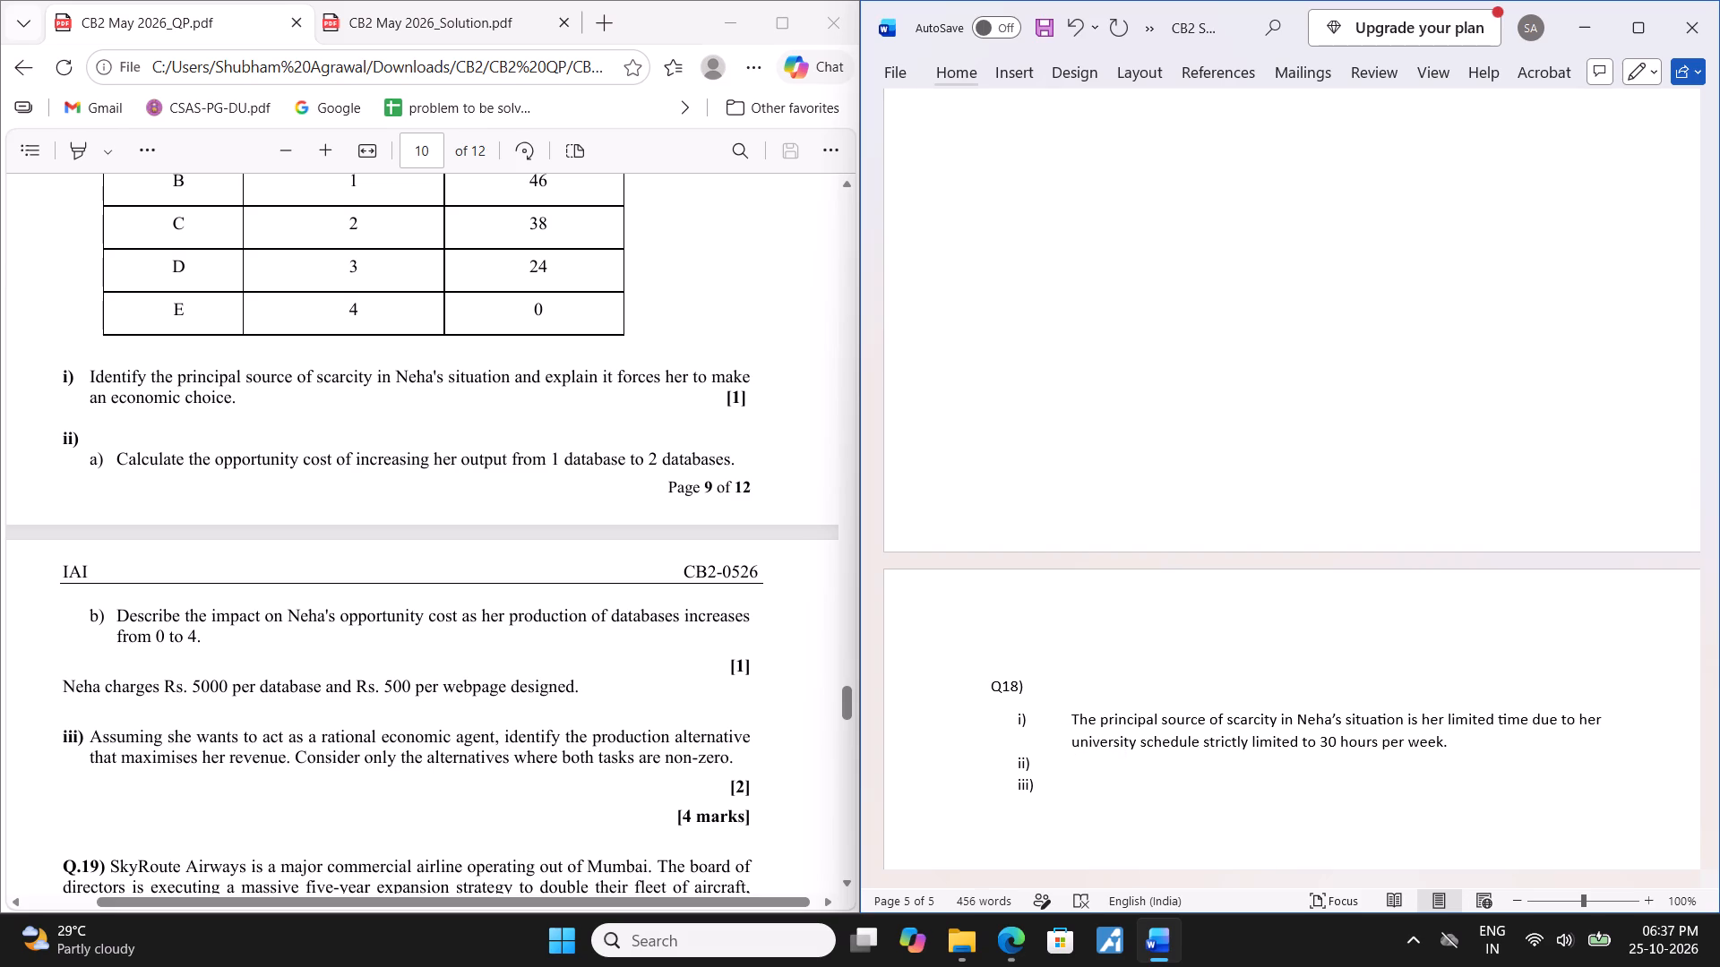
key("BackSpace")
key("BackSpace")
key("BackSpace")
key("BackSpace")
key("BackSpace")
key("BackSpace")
Add a numbered item ii) set apart by a gap below the item i) answer, with no item iii) after it.
key("Return")
key("i")
type("i)")
key("space")
key("space")
key("Return")
key("BackSpace")
key("BackSpace")
key("BackSpace")
key("BackSpace")
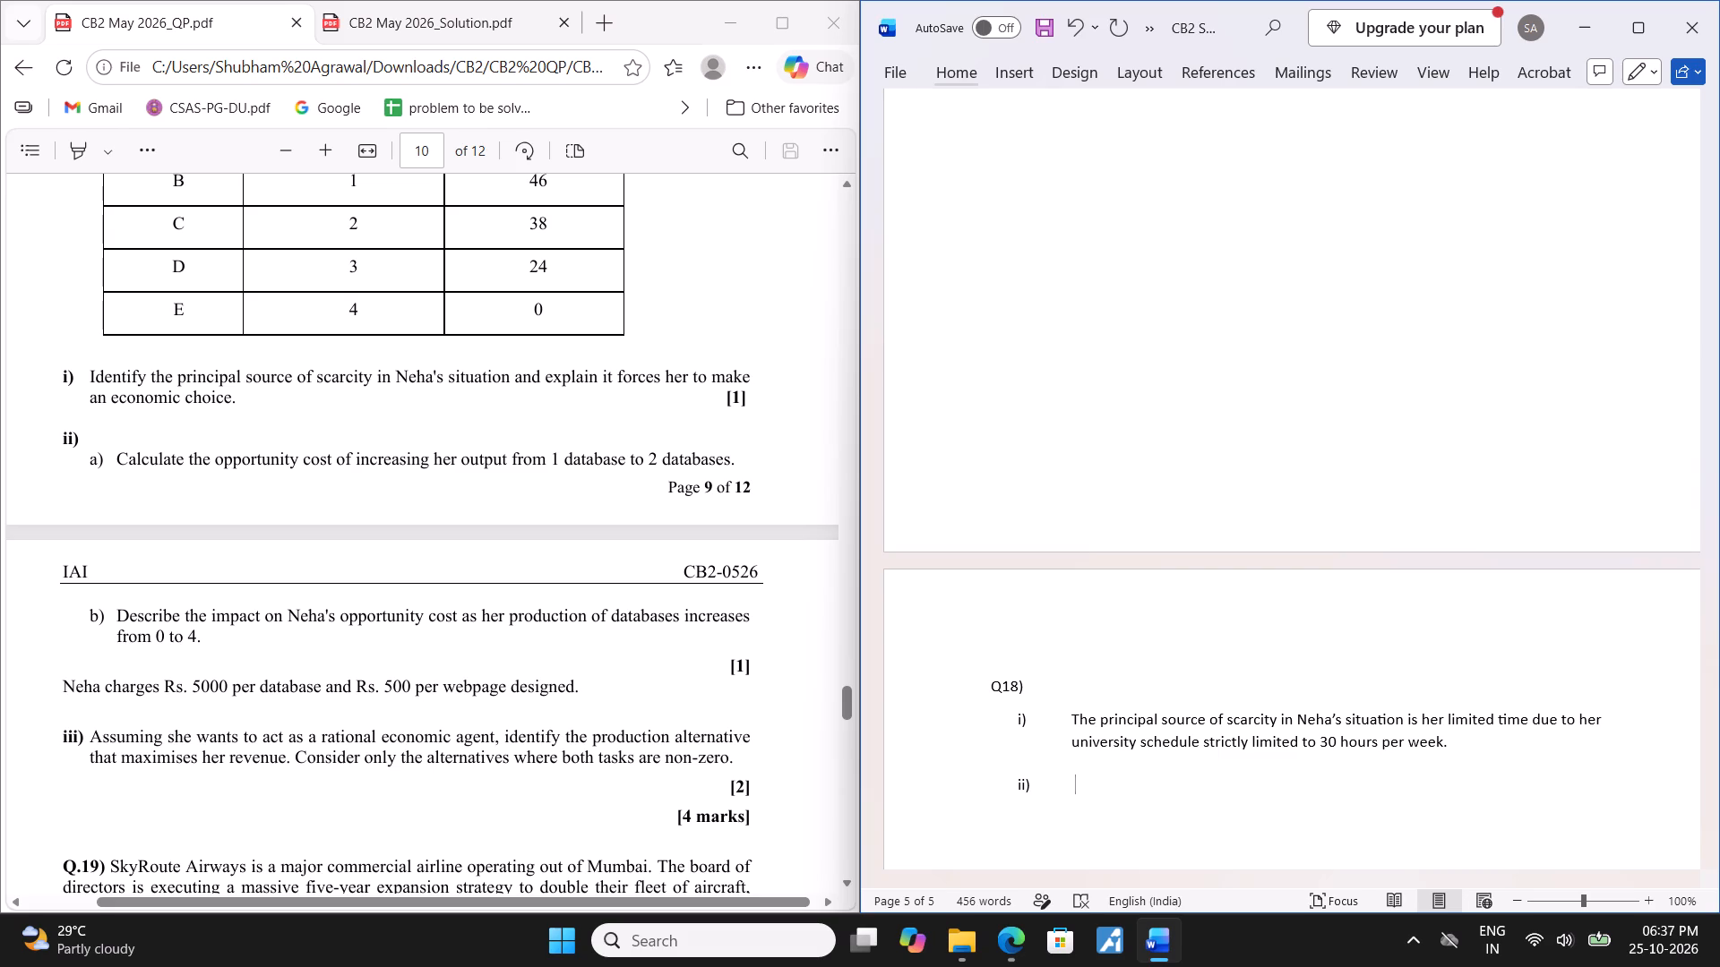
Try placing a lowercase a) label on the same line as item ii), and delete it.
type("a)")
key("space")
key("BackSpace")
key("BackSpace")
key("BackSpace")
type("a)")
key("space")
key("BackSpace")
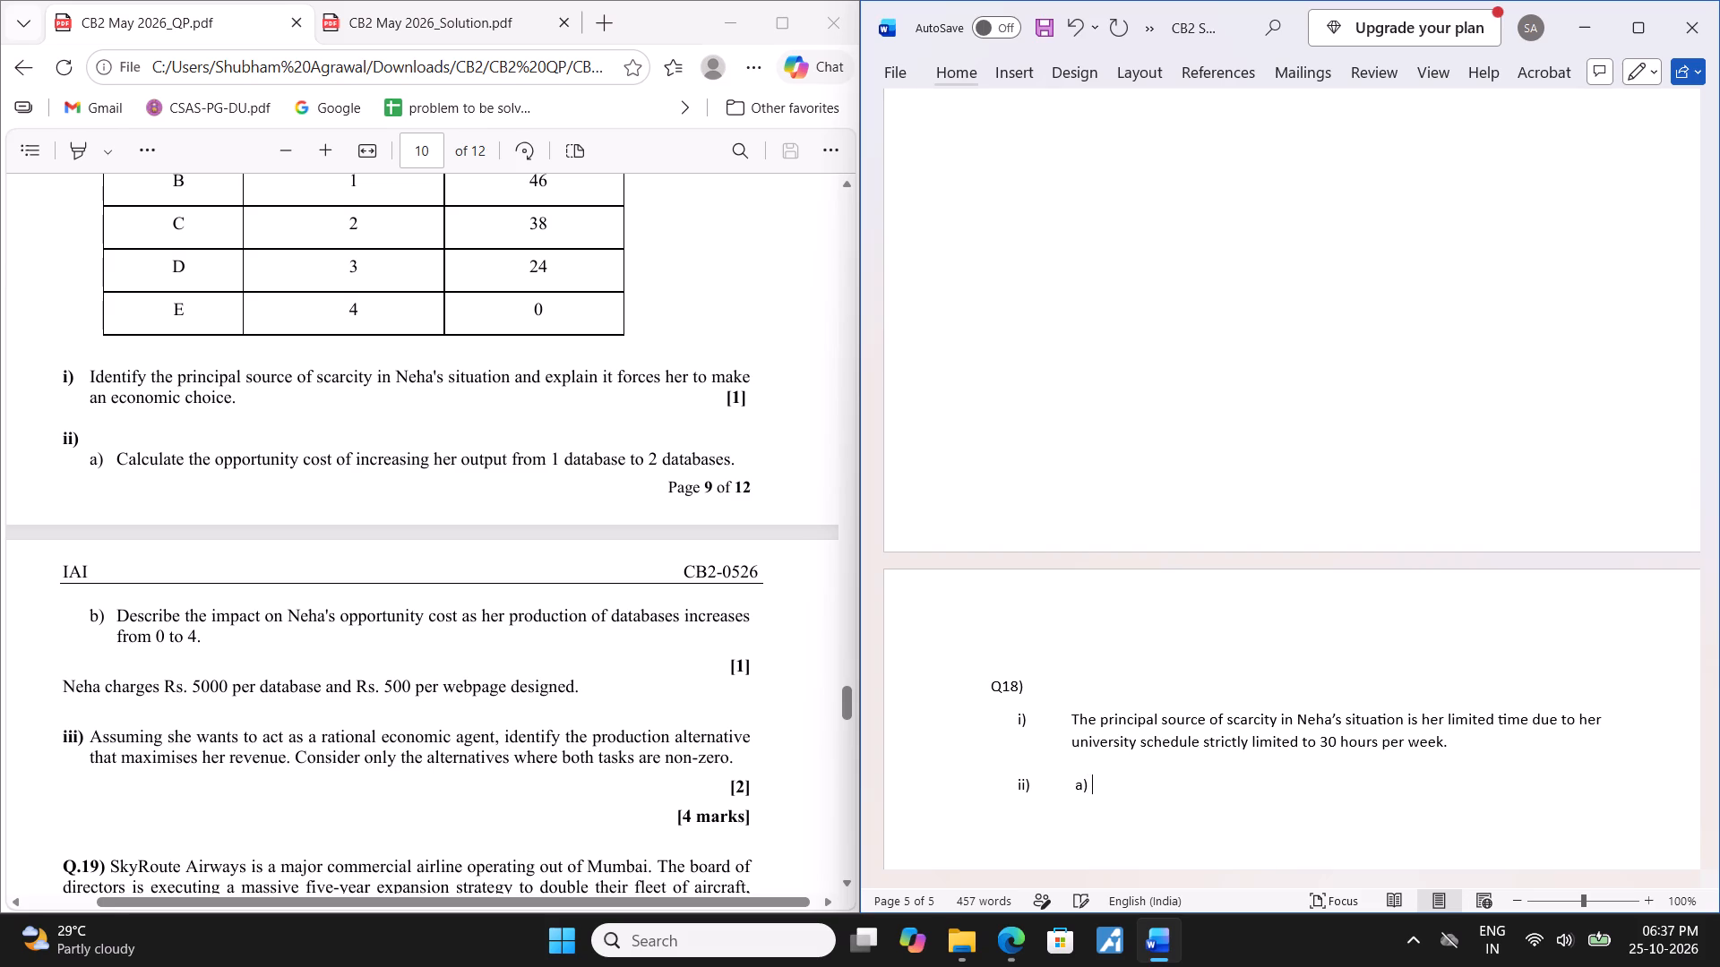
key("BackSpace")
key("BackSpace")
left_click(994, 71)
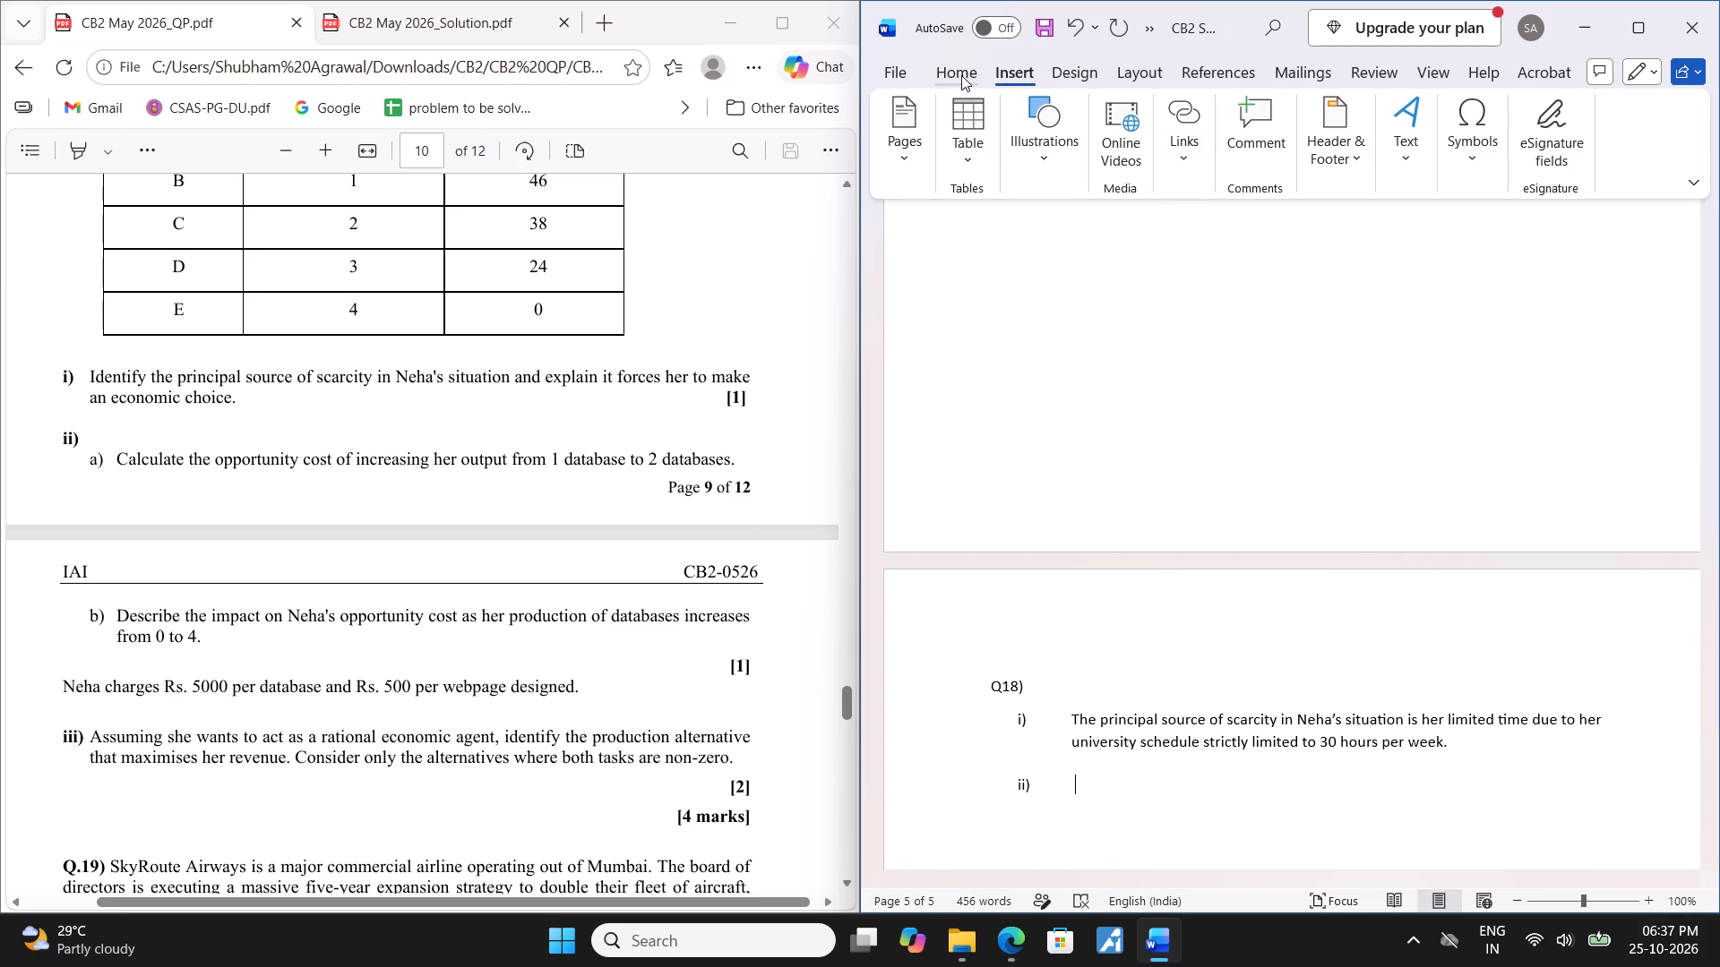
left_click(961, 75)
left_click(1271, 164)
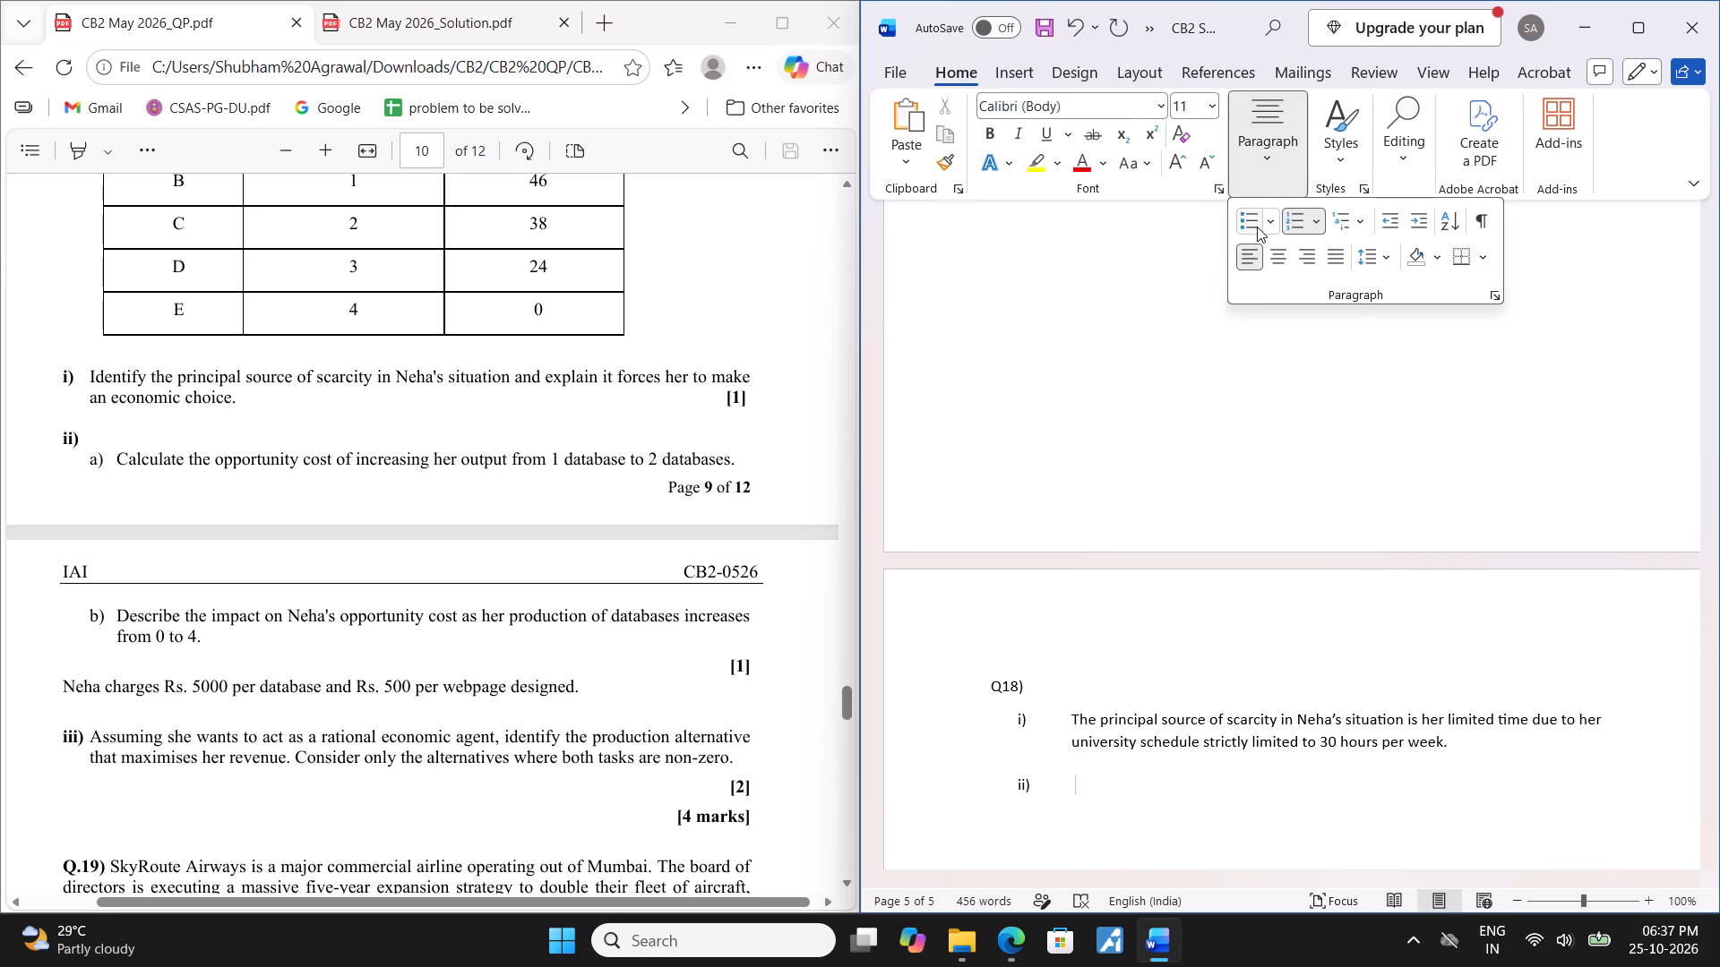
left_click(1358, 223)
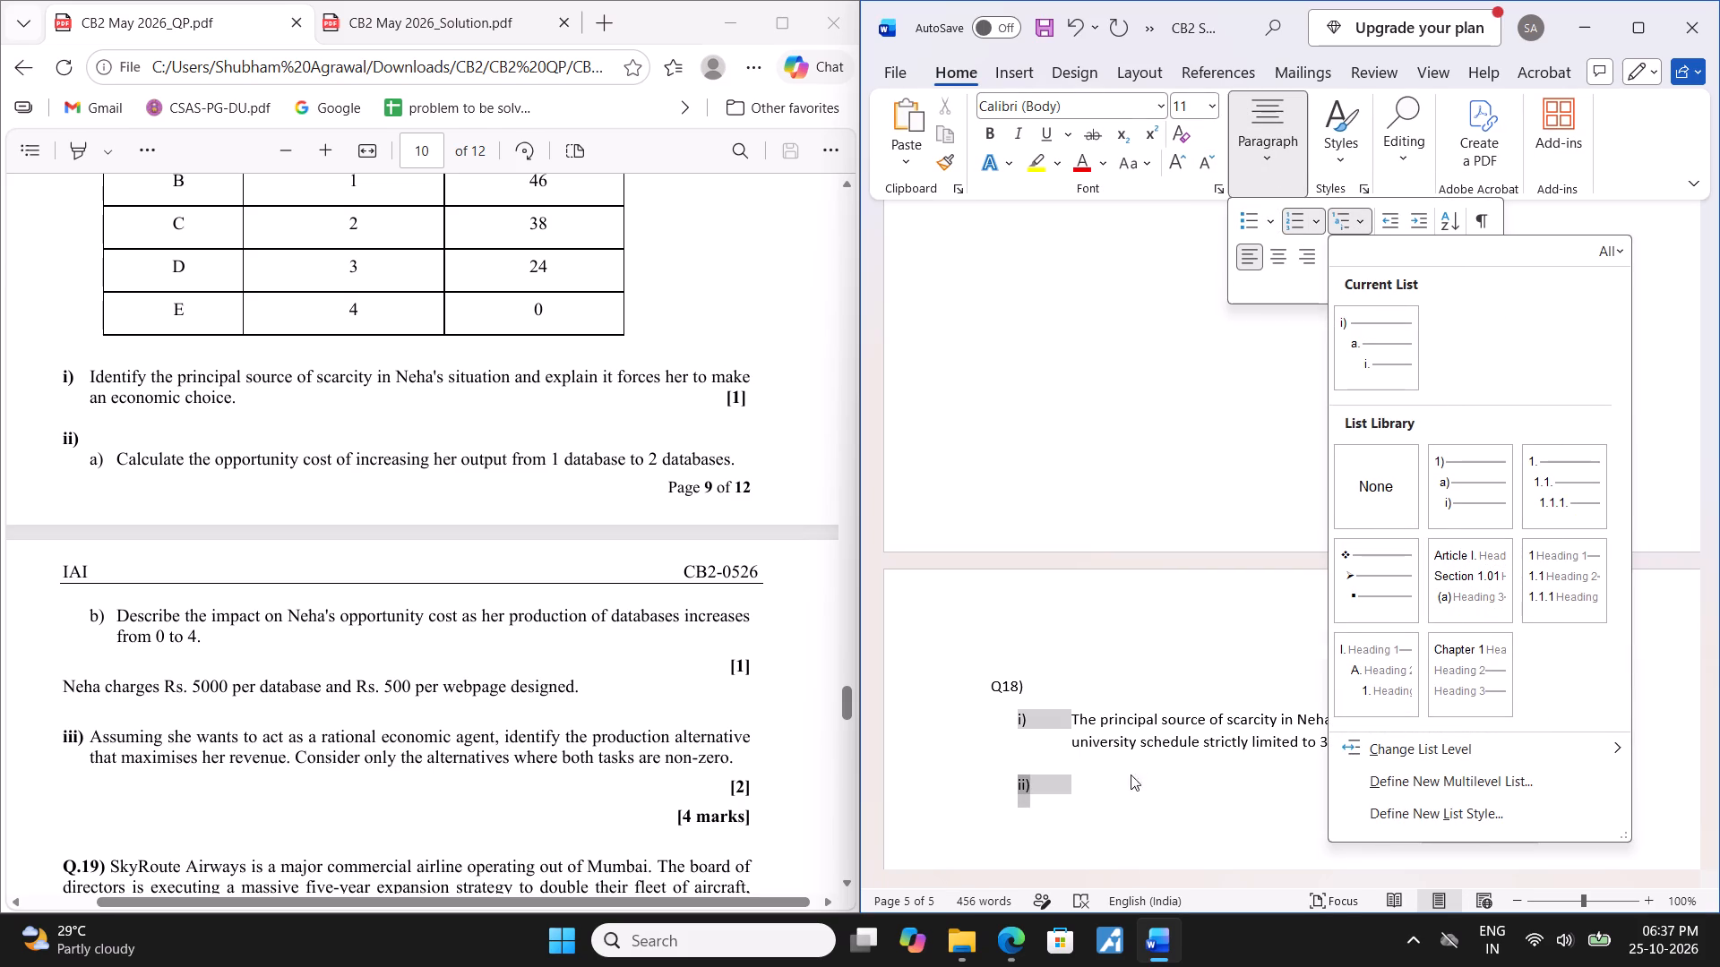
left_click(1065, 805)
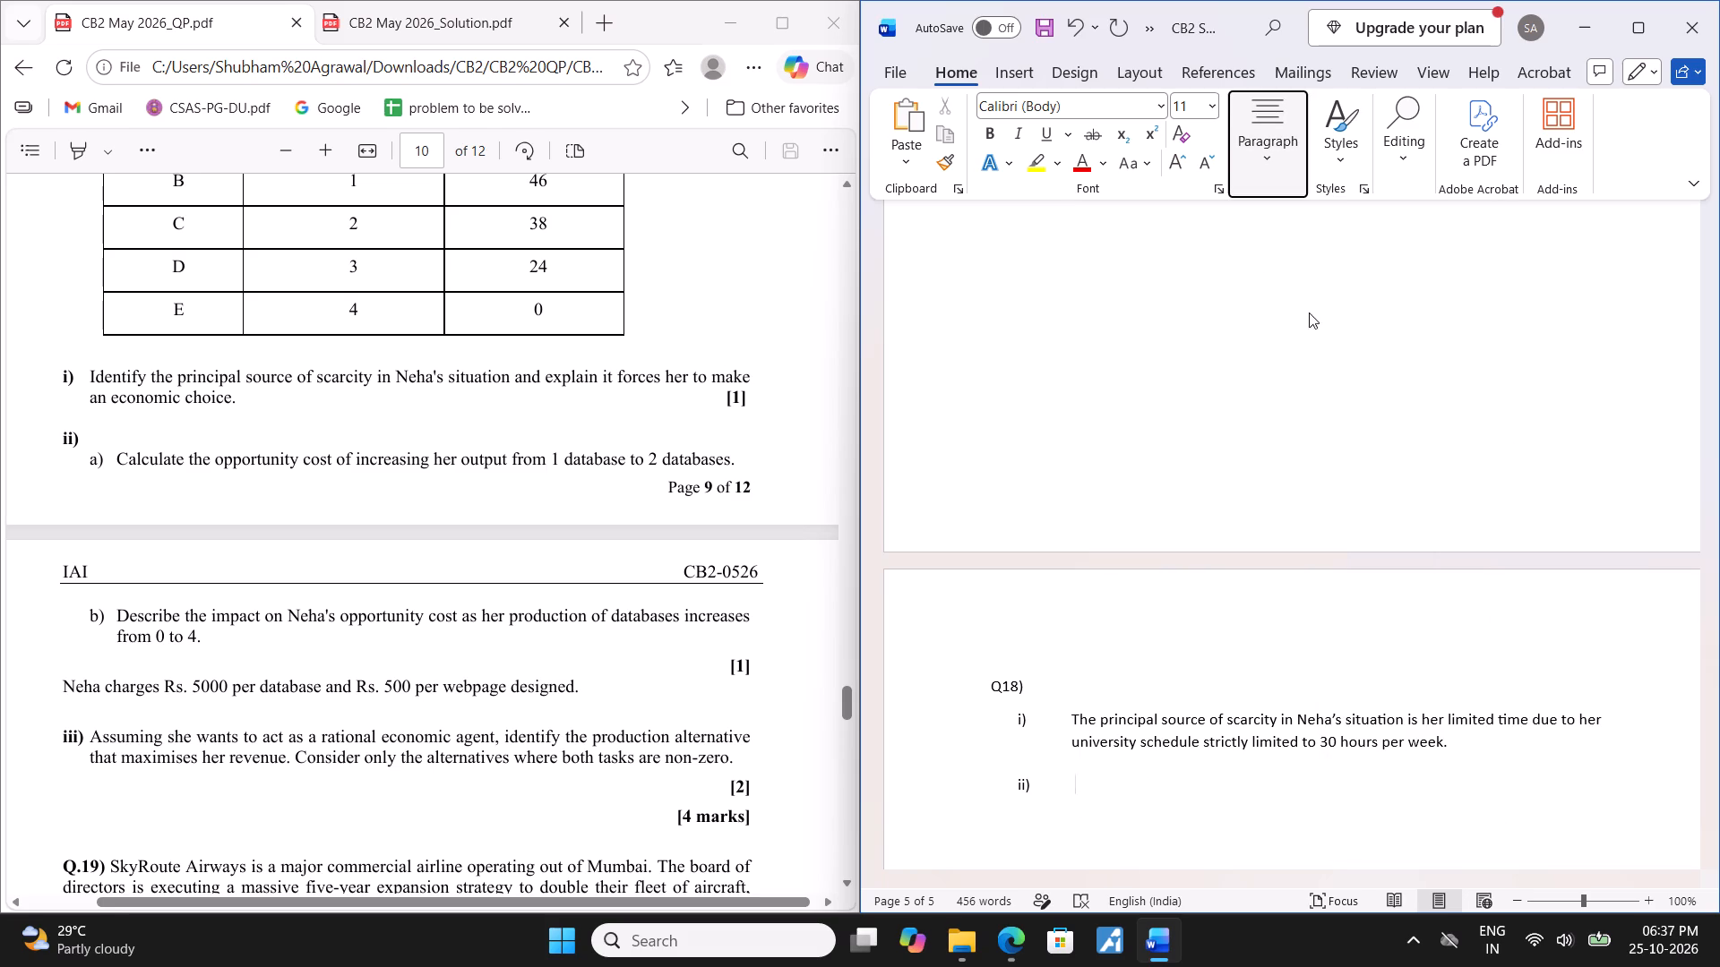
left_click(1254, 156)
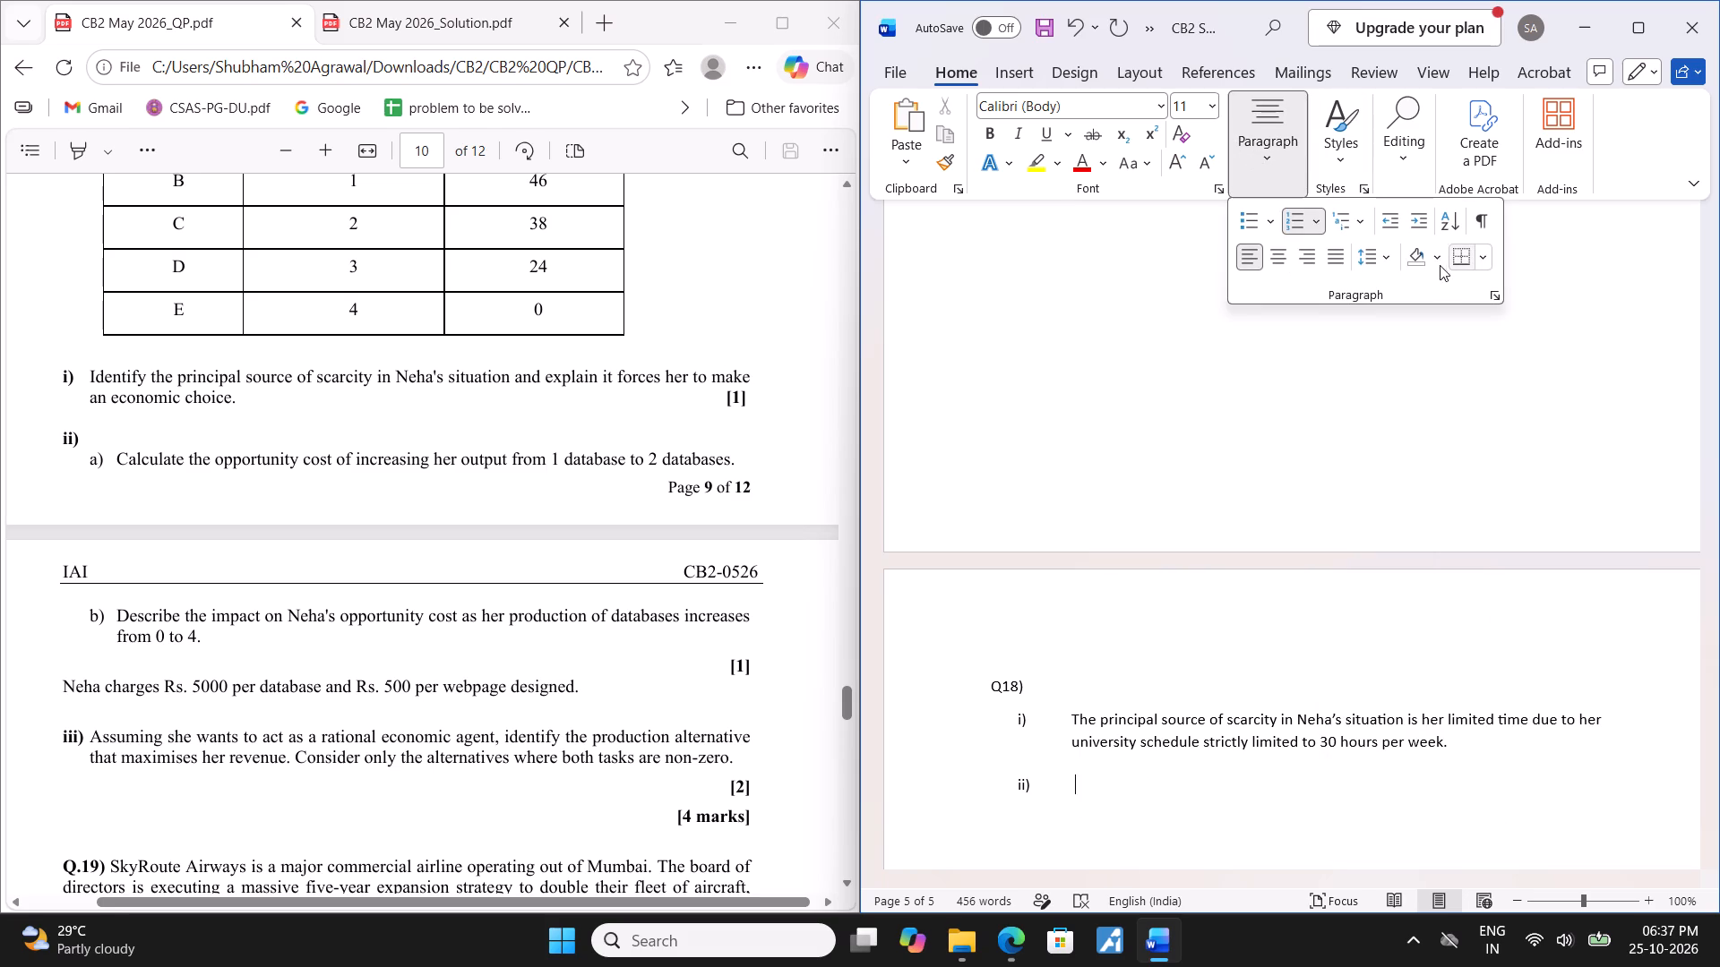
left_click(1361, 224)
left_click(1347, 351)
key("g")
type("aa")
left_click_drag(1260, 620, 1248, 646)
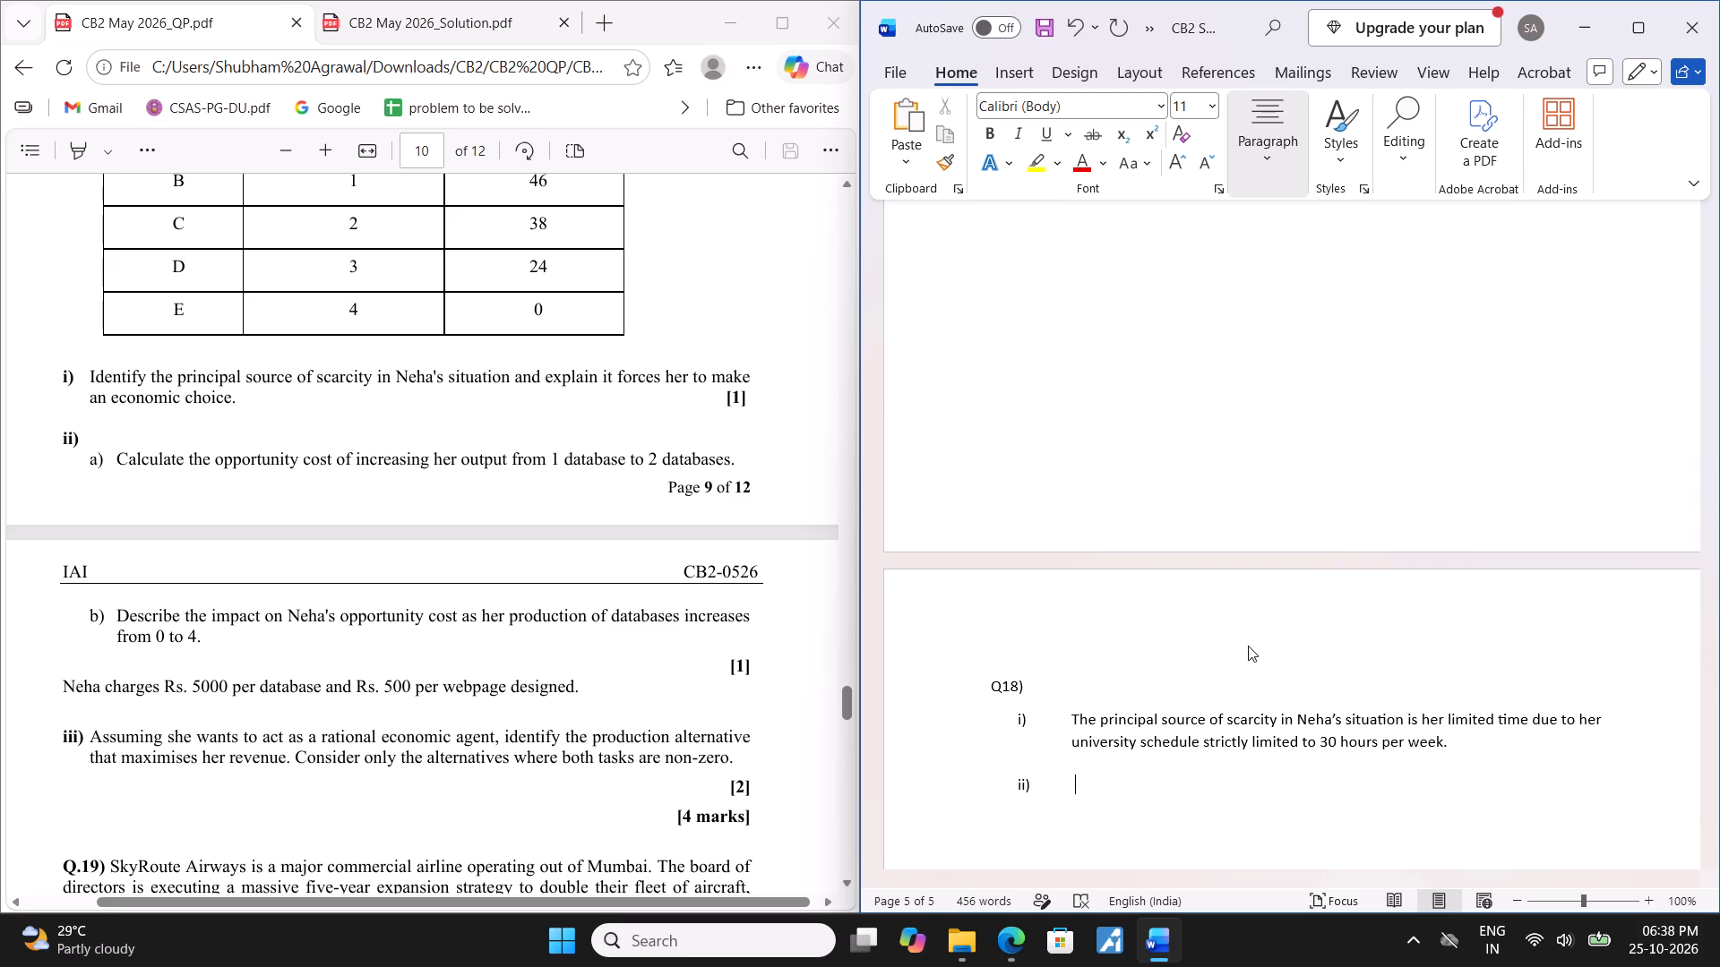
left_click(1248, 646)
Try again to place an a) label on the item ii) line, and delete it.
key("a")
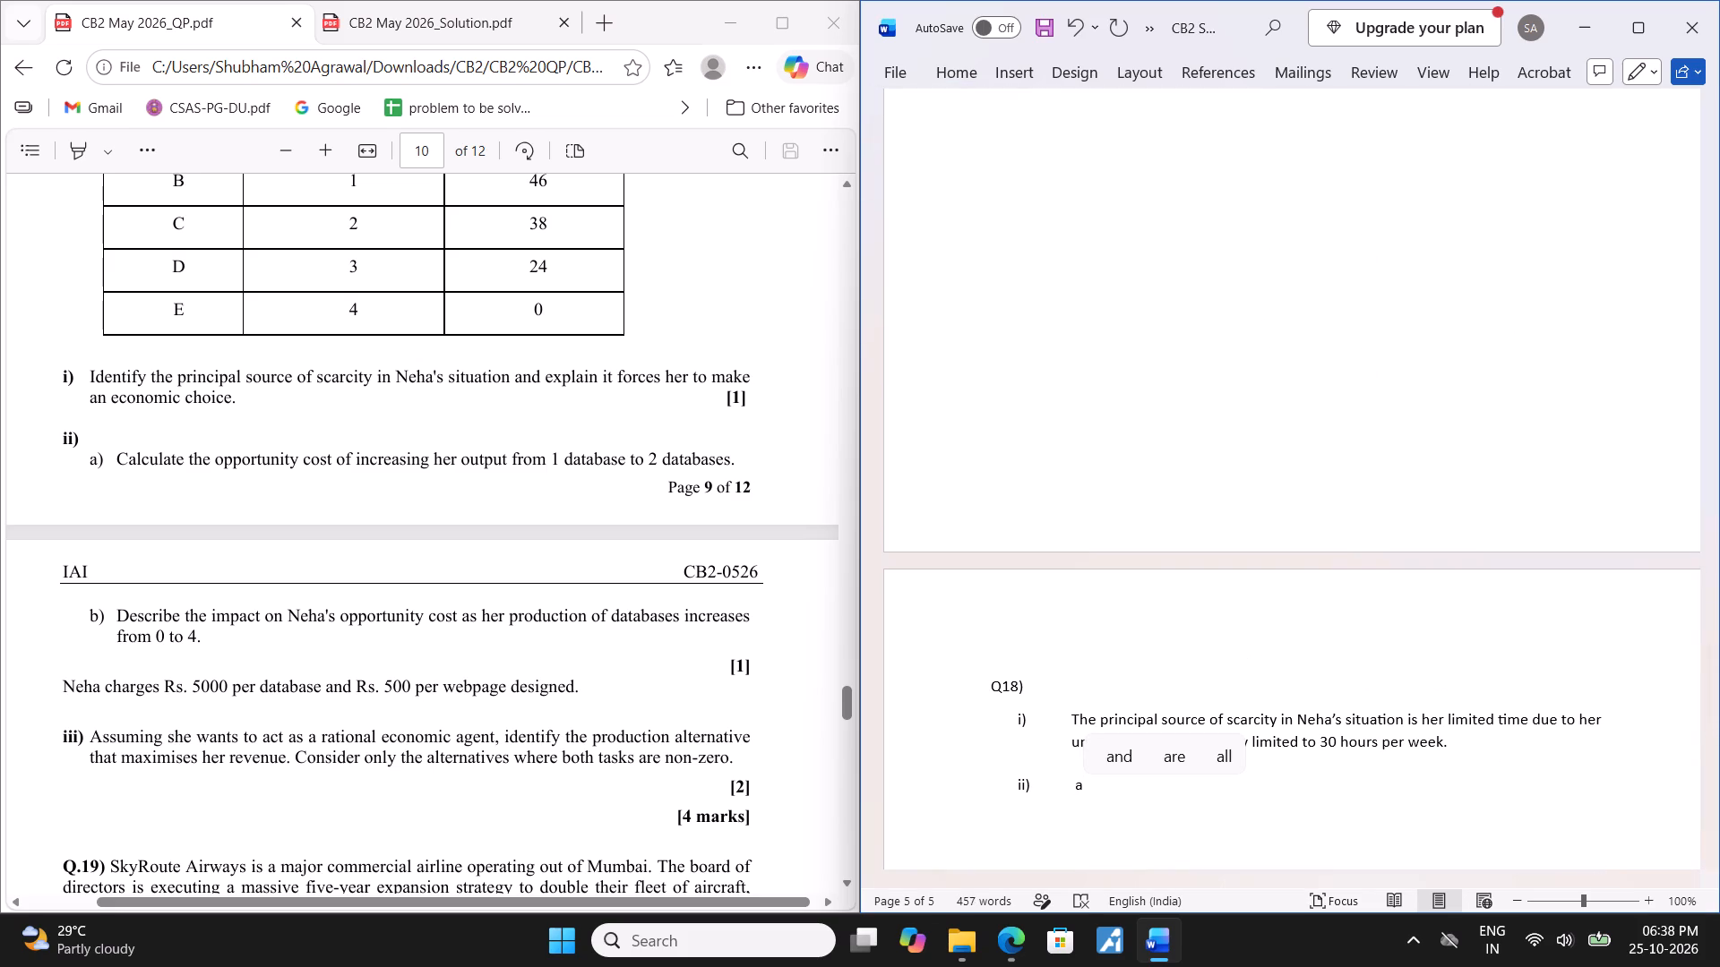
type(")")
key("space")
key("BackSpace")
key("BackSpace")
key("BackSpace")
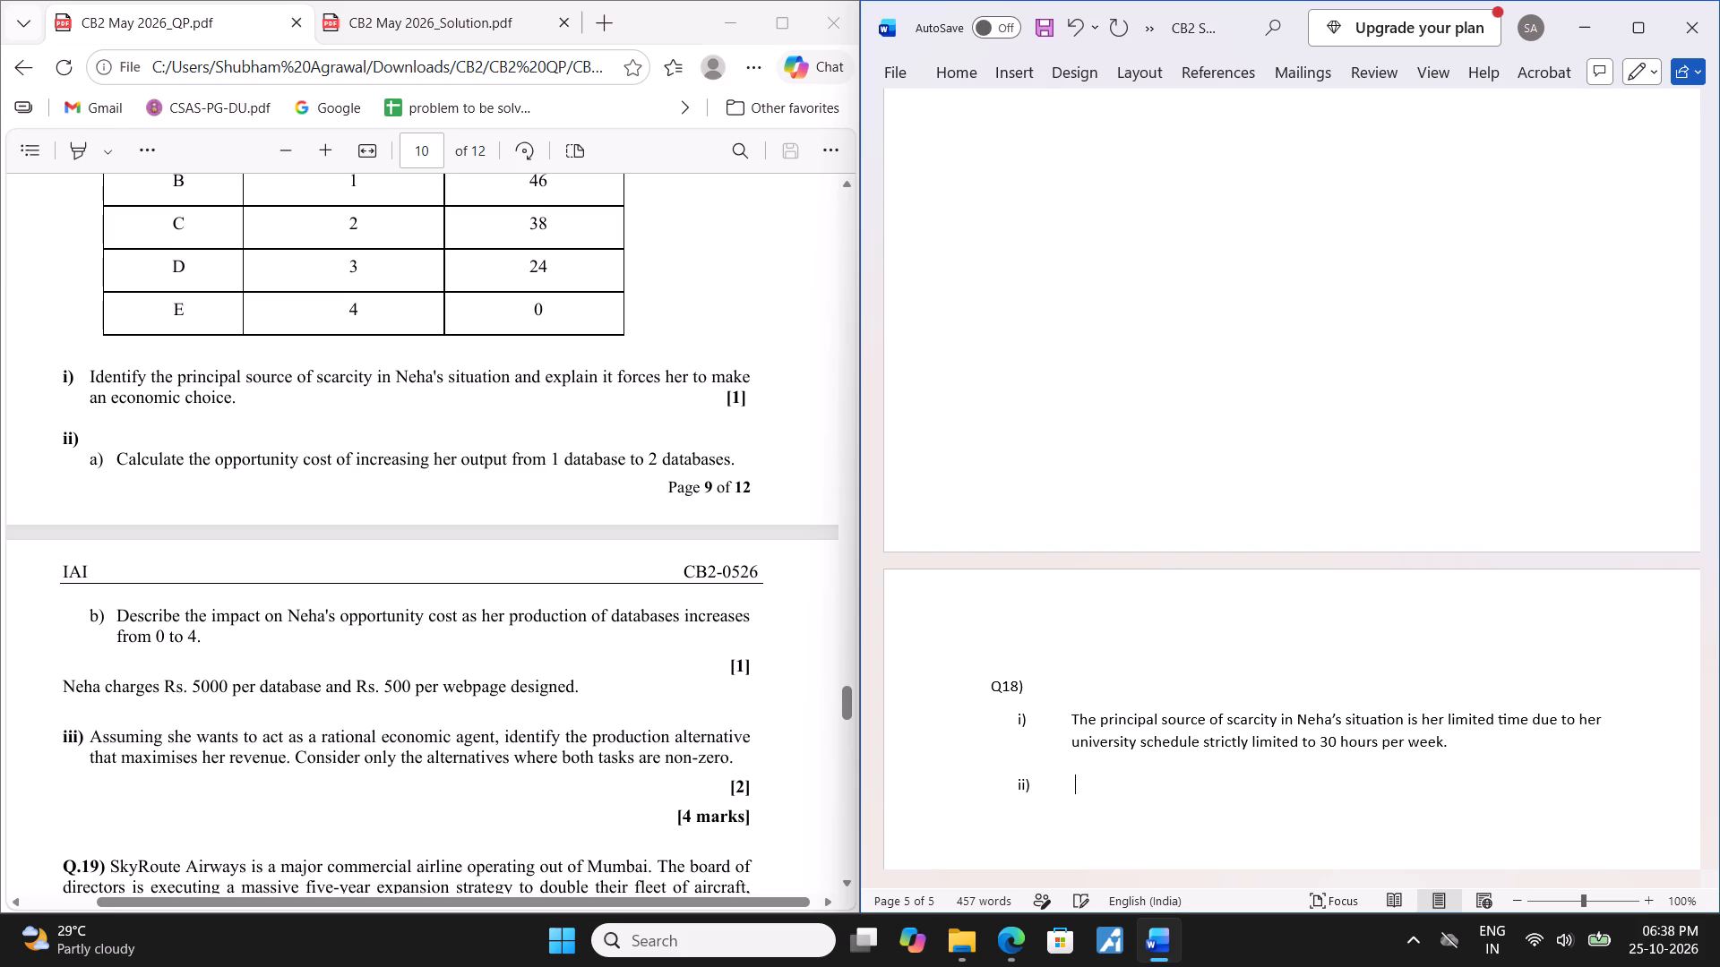
Open an unnumbered line directly beneath item ii) using a line break within the same list item.
key("space")
key("Return")
key("BackSpace")
key("BackSpace")
key("BackSpace")
key("BackSpace")
key("shift+Return")
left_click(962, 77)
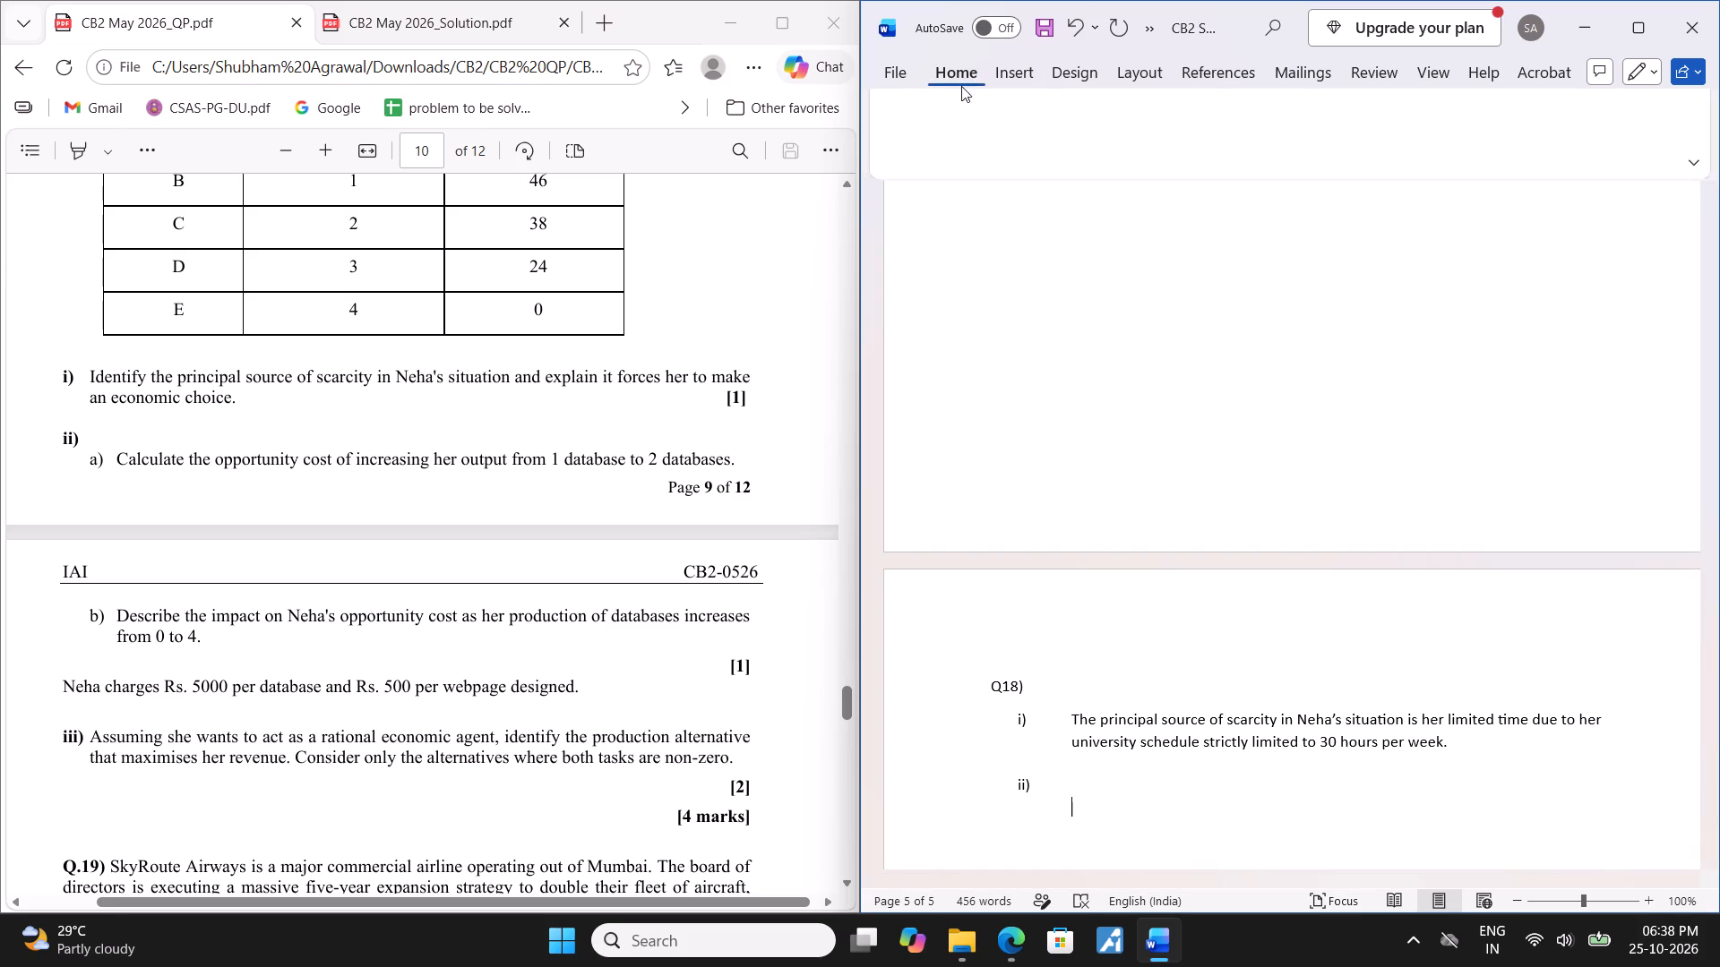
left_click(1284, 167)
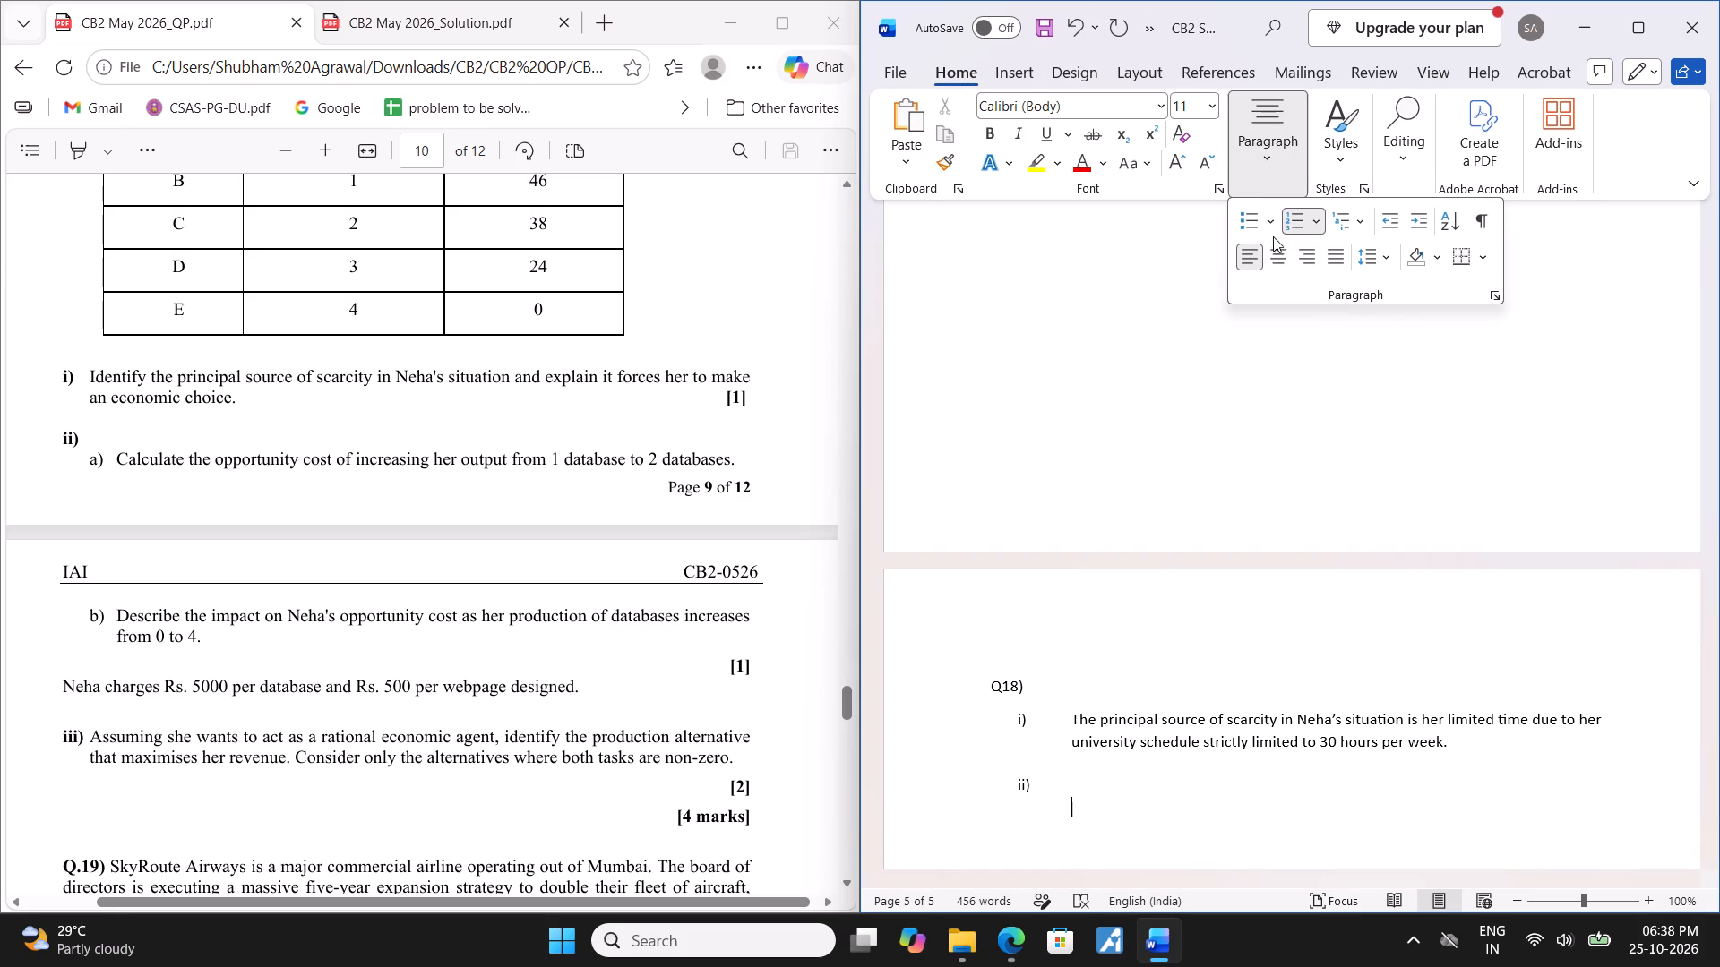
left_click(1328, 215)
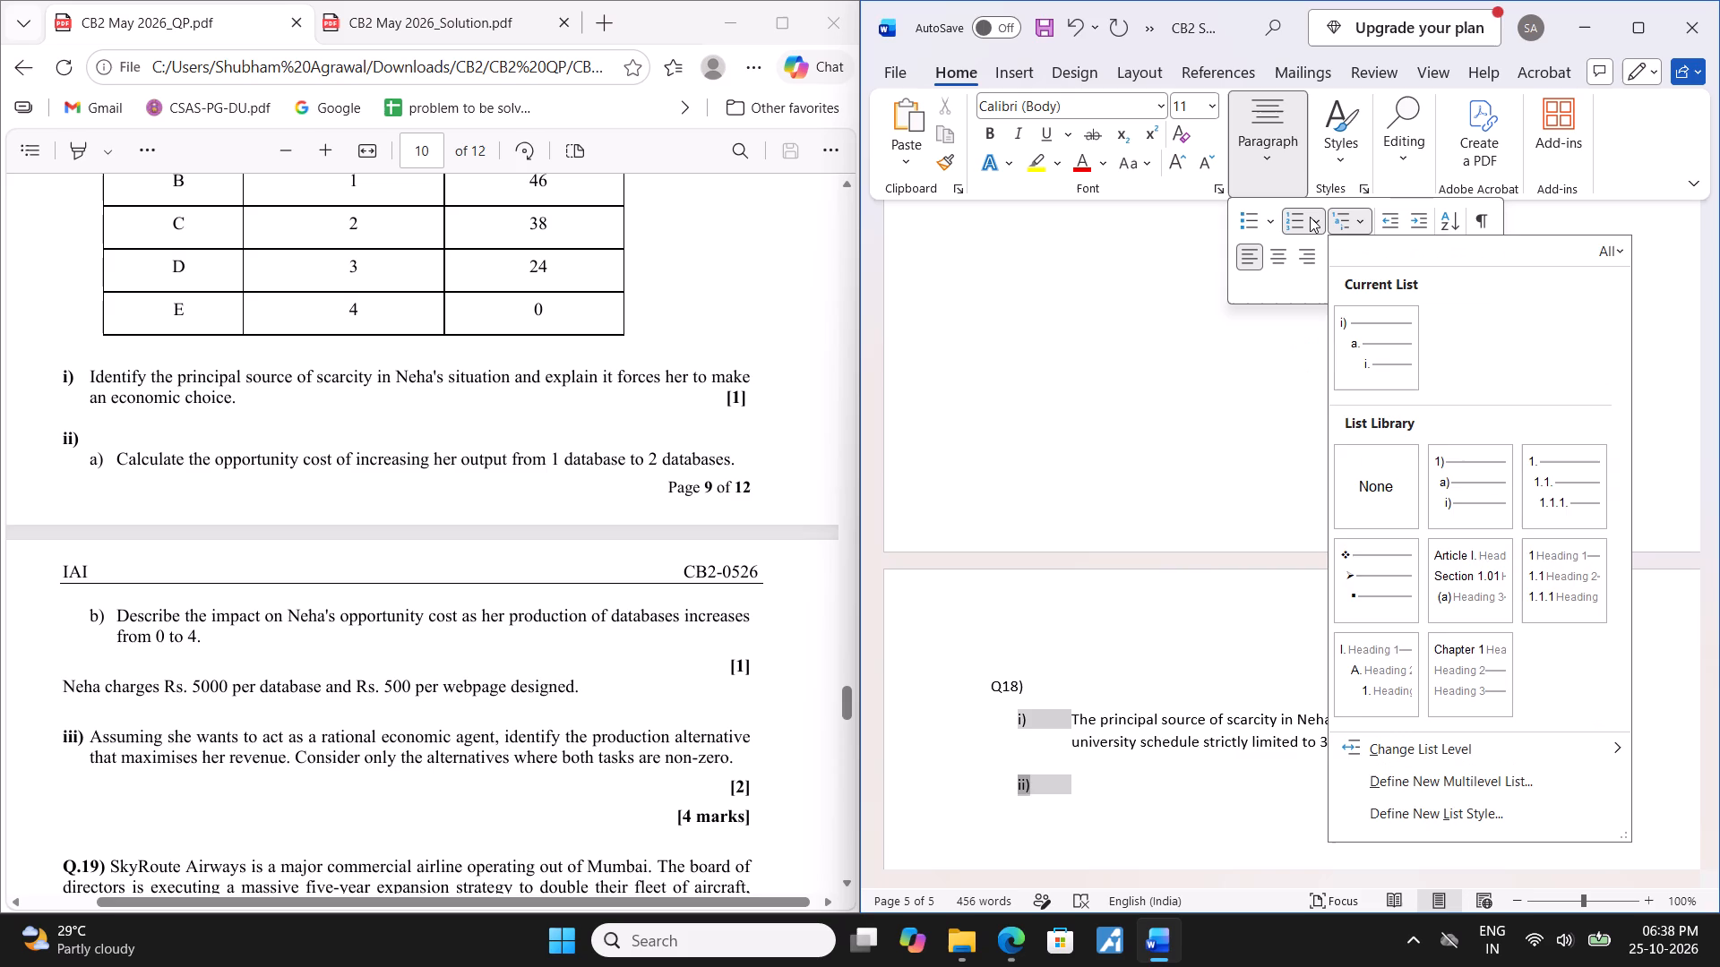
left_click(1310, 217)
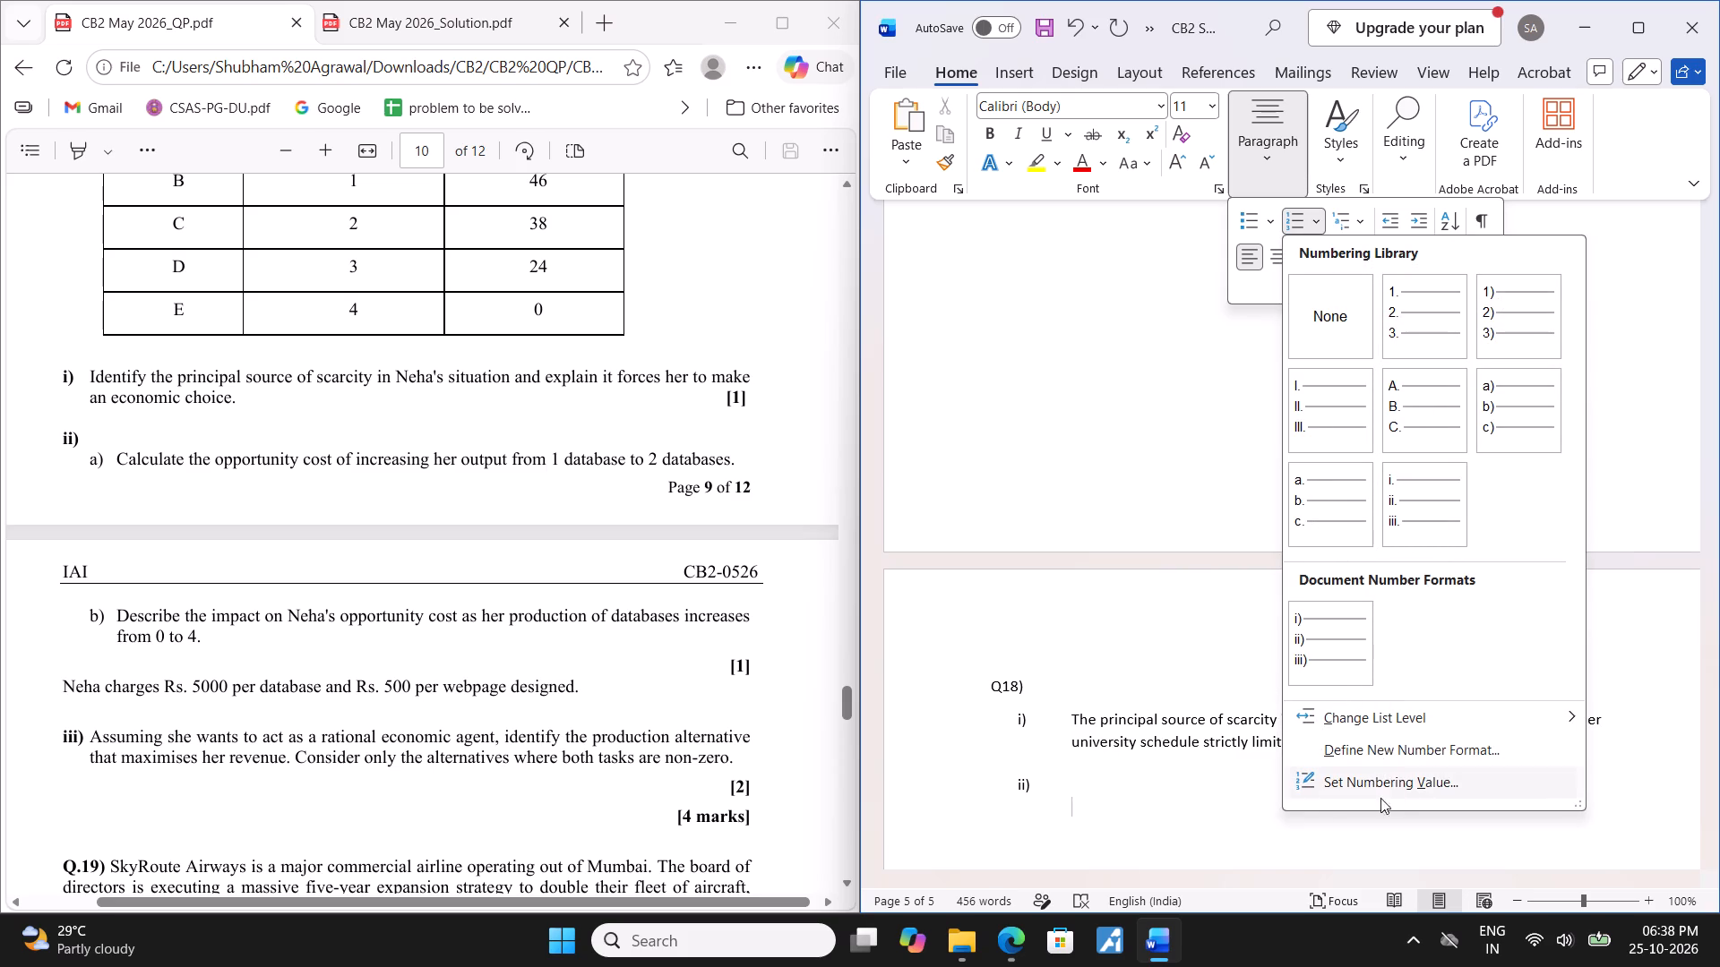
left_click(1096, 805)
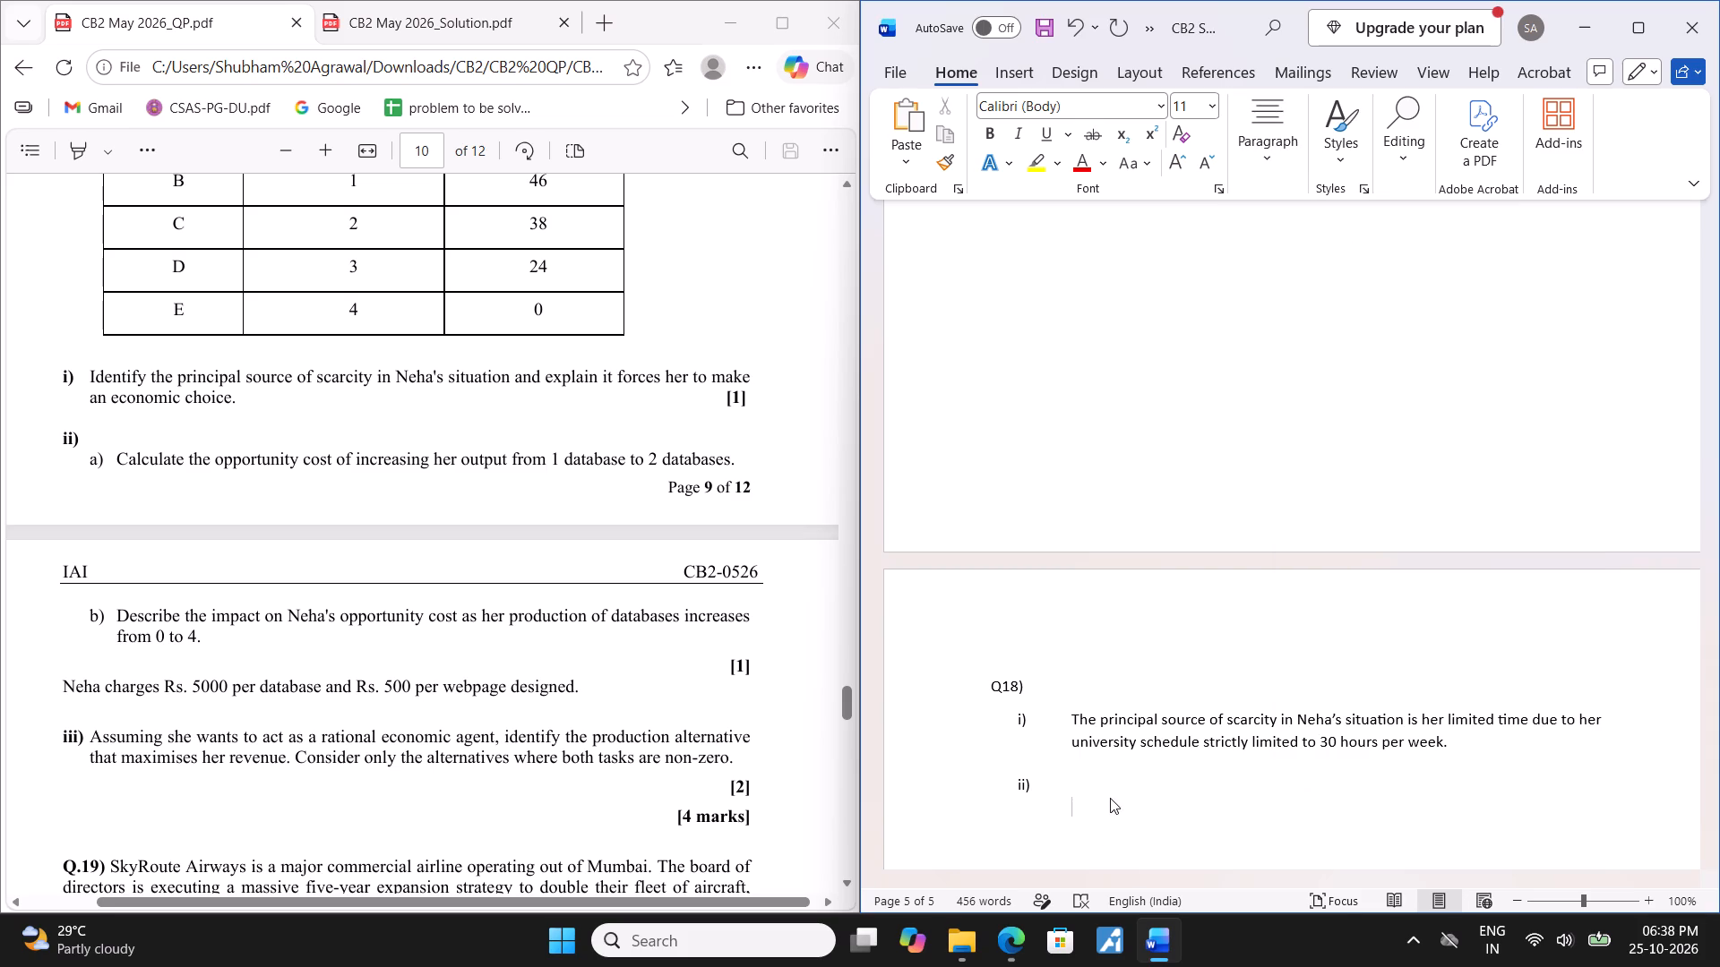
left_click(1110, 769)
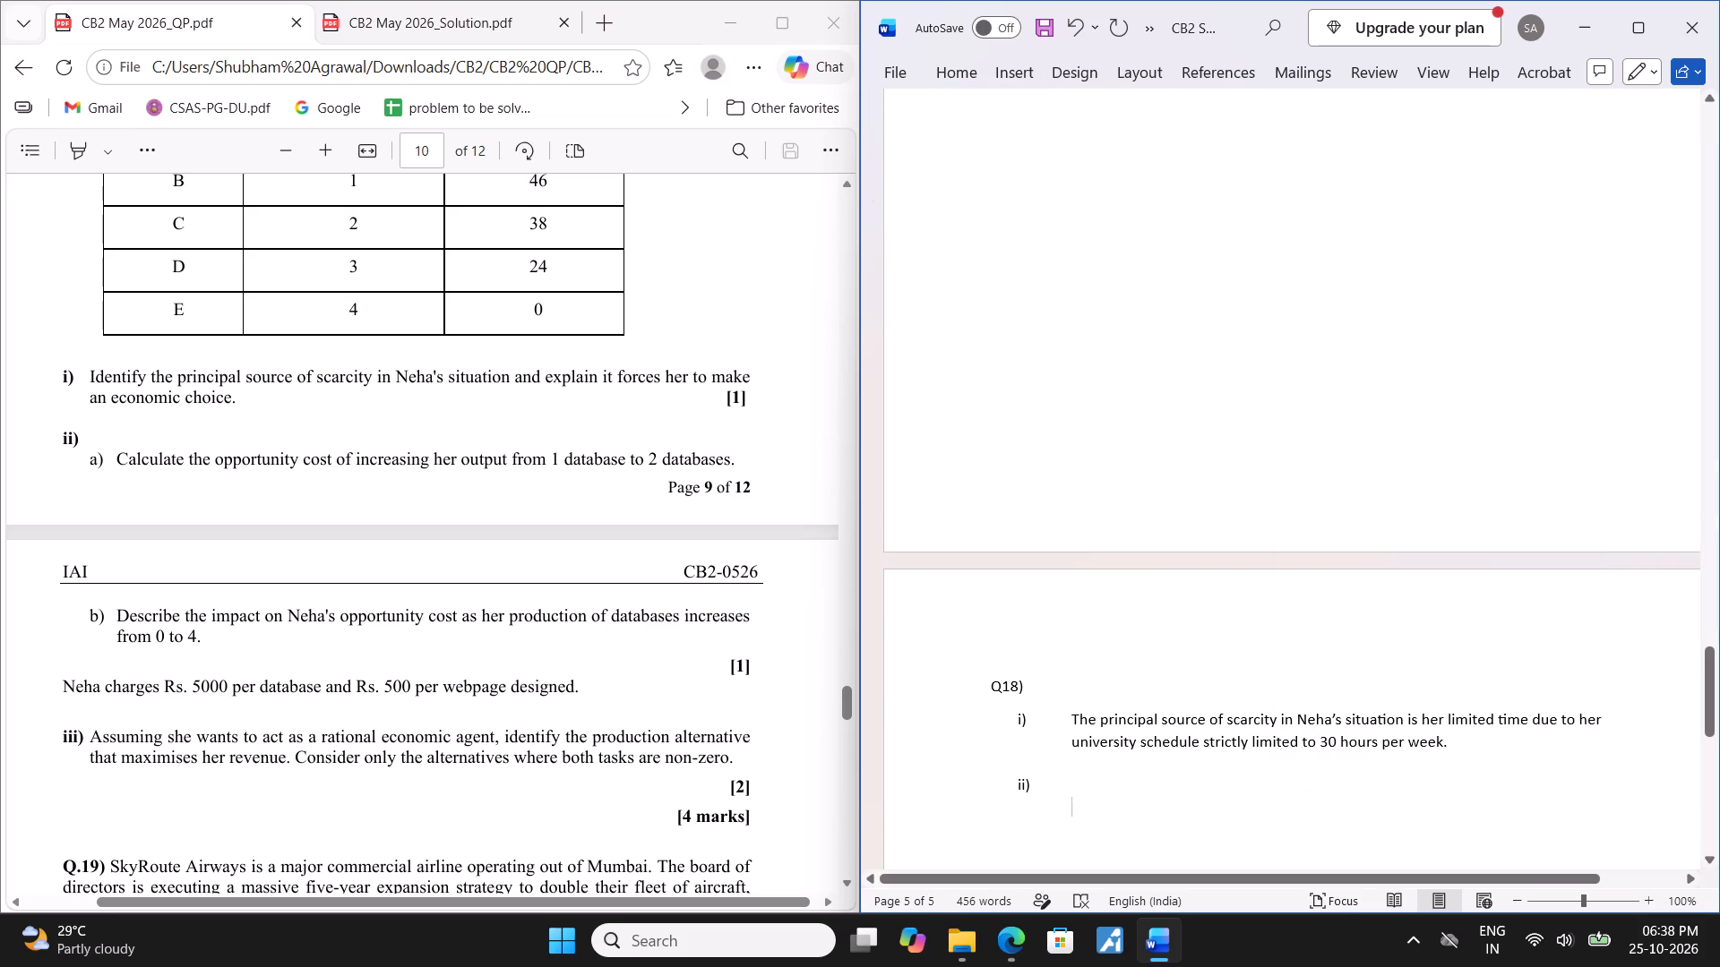
Label the unnumbered line beneath item ii) as a), followed by a few spaces.
type("a)")
key("space")
key("space")
key("space")
key("space")
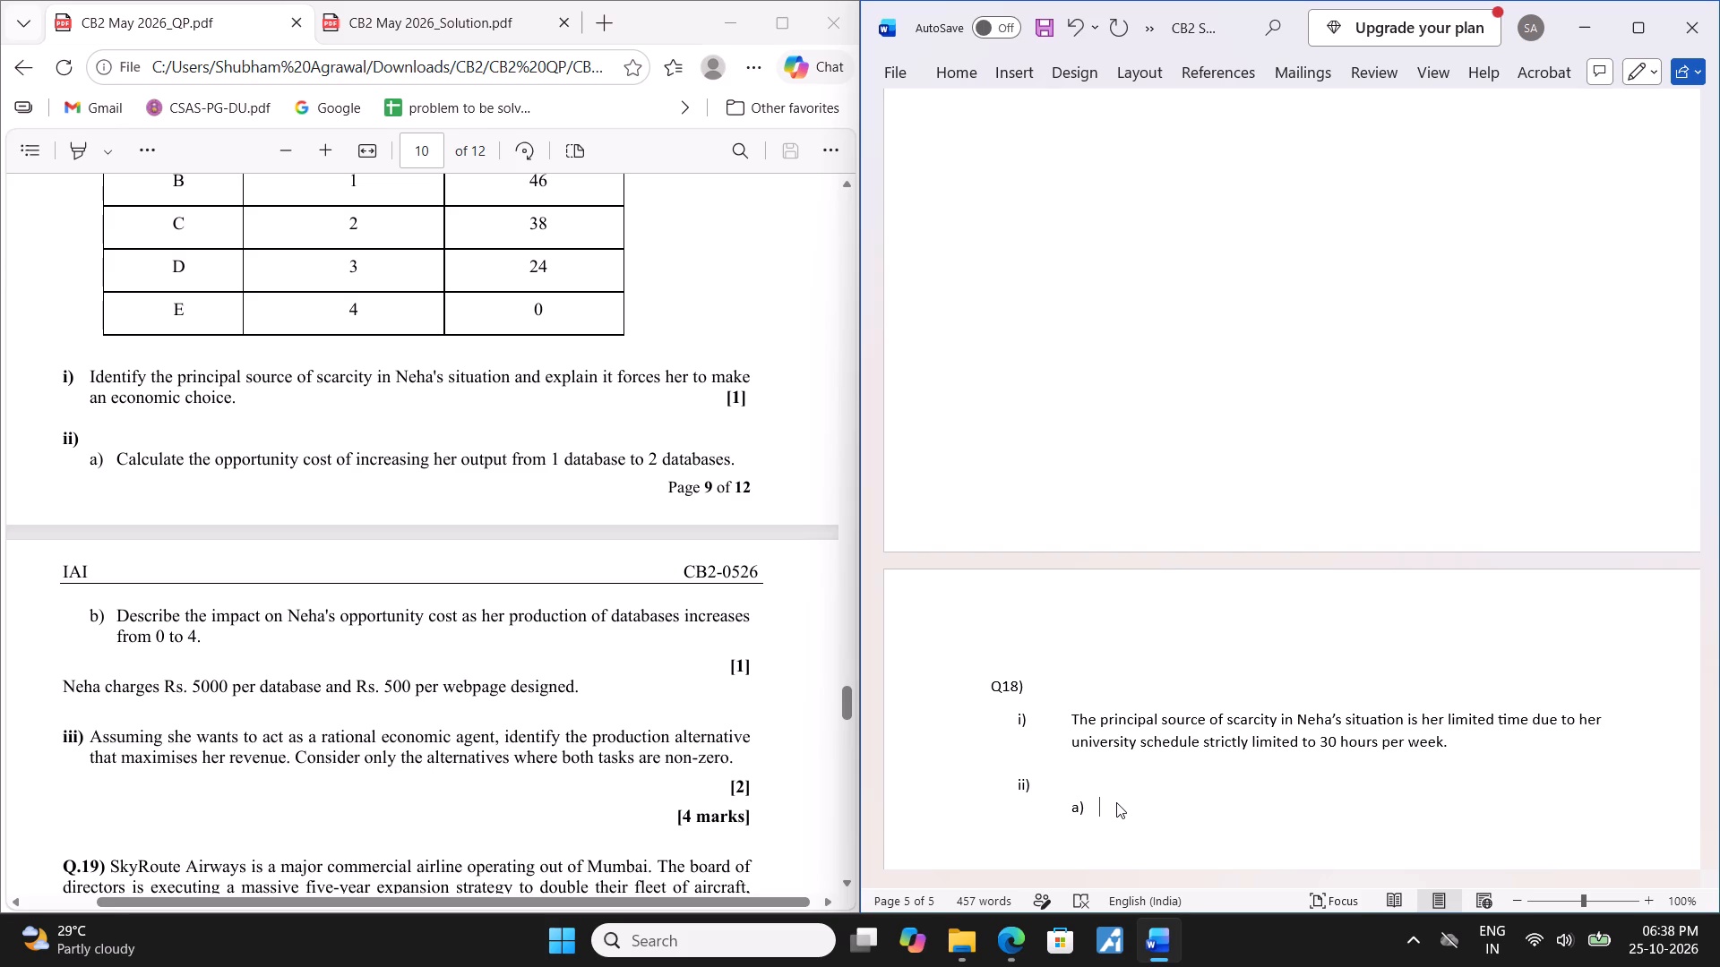
Start the answer beside the a) label under item ii) with "The opportunity".
type("the")
key("space")
key("BackSpace")
key("BackSpace")
key("BackSpace")
key("BackSpace")
type("TH")
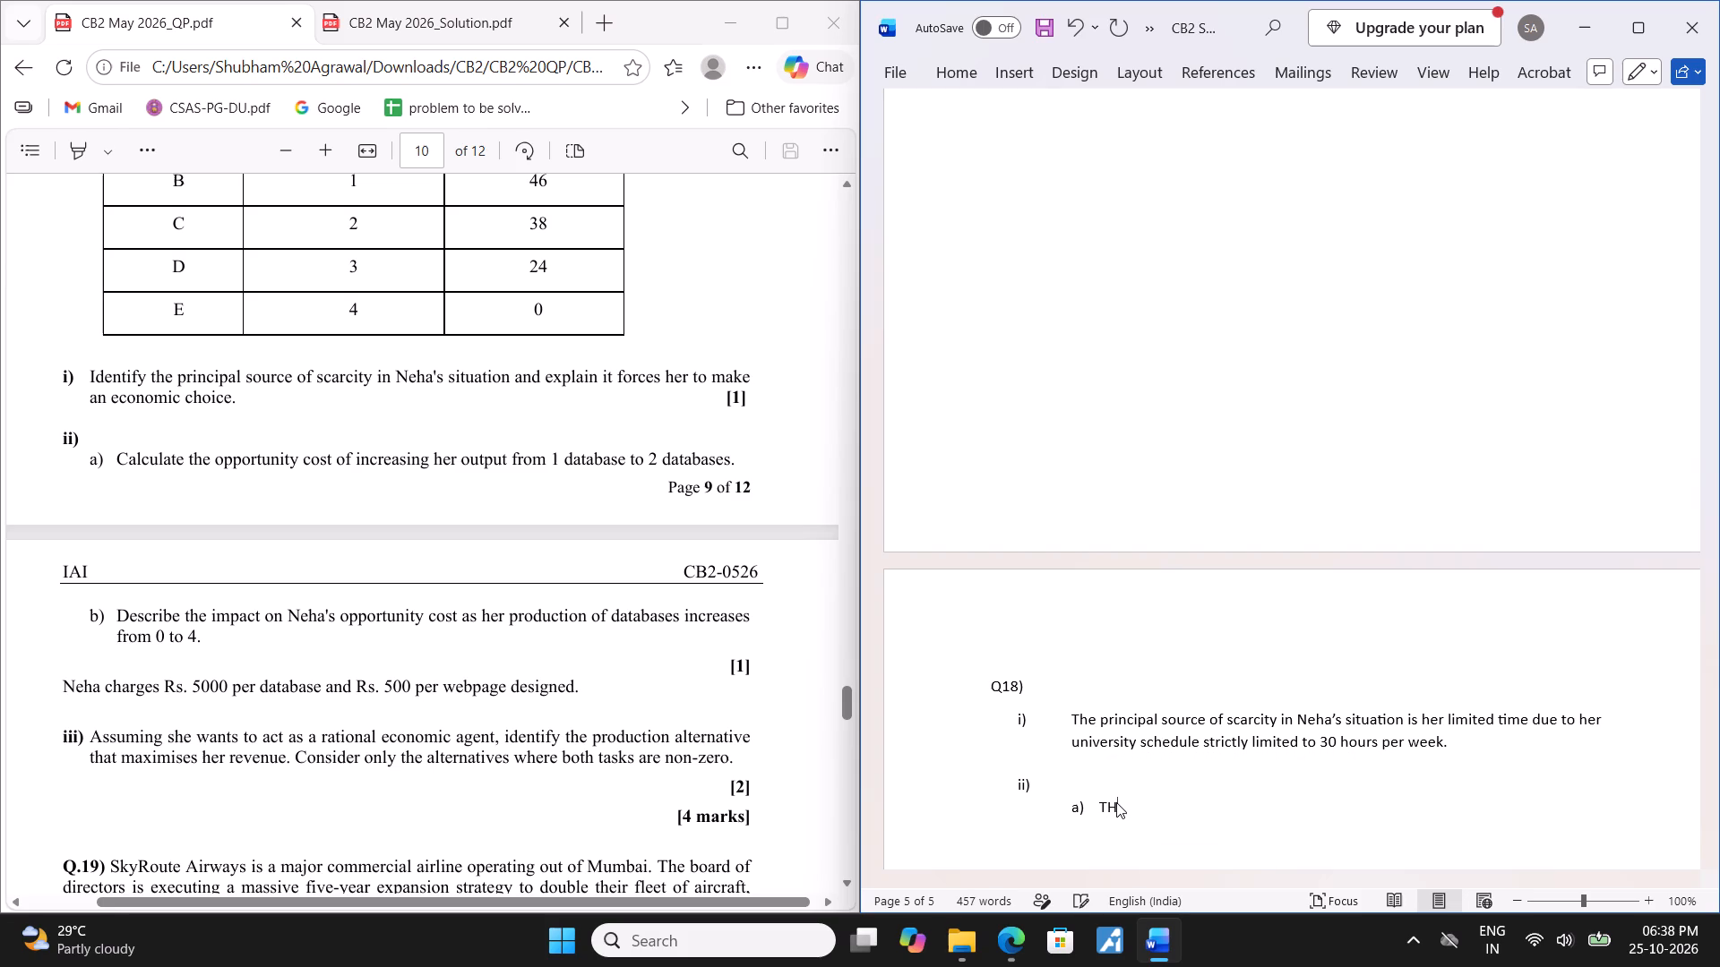
key("space")
key("BackSpace")
key("BackSpace")
type("he opportunity")
key("space")
Continue the a) sentence with "cost of increasing her".
type("cost od")
key("space")
type("incre")
key("BackSpace")
key("BackSpace")
key("BackSpace")
key("BackSpace")
key("BackSpace")
key("BackSpace")
key("BackSpace")
type("f increasing")
key("space")
type("her")
key("space")
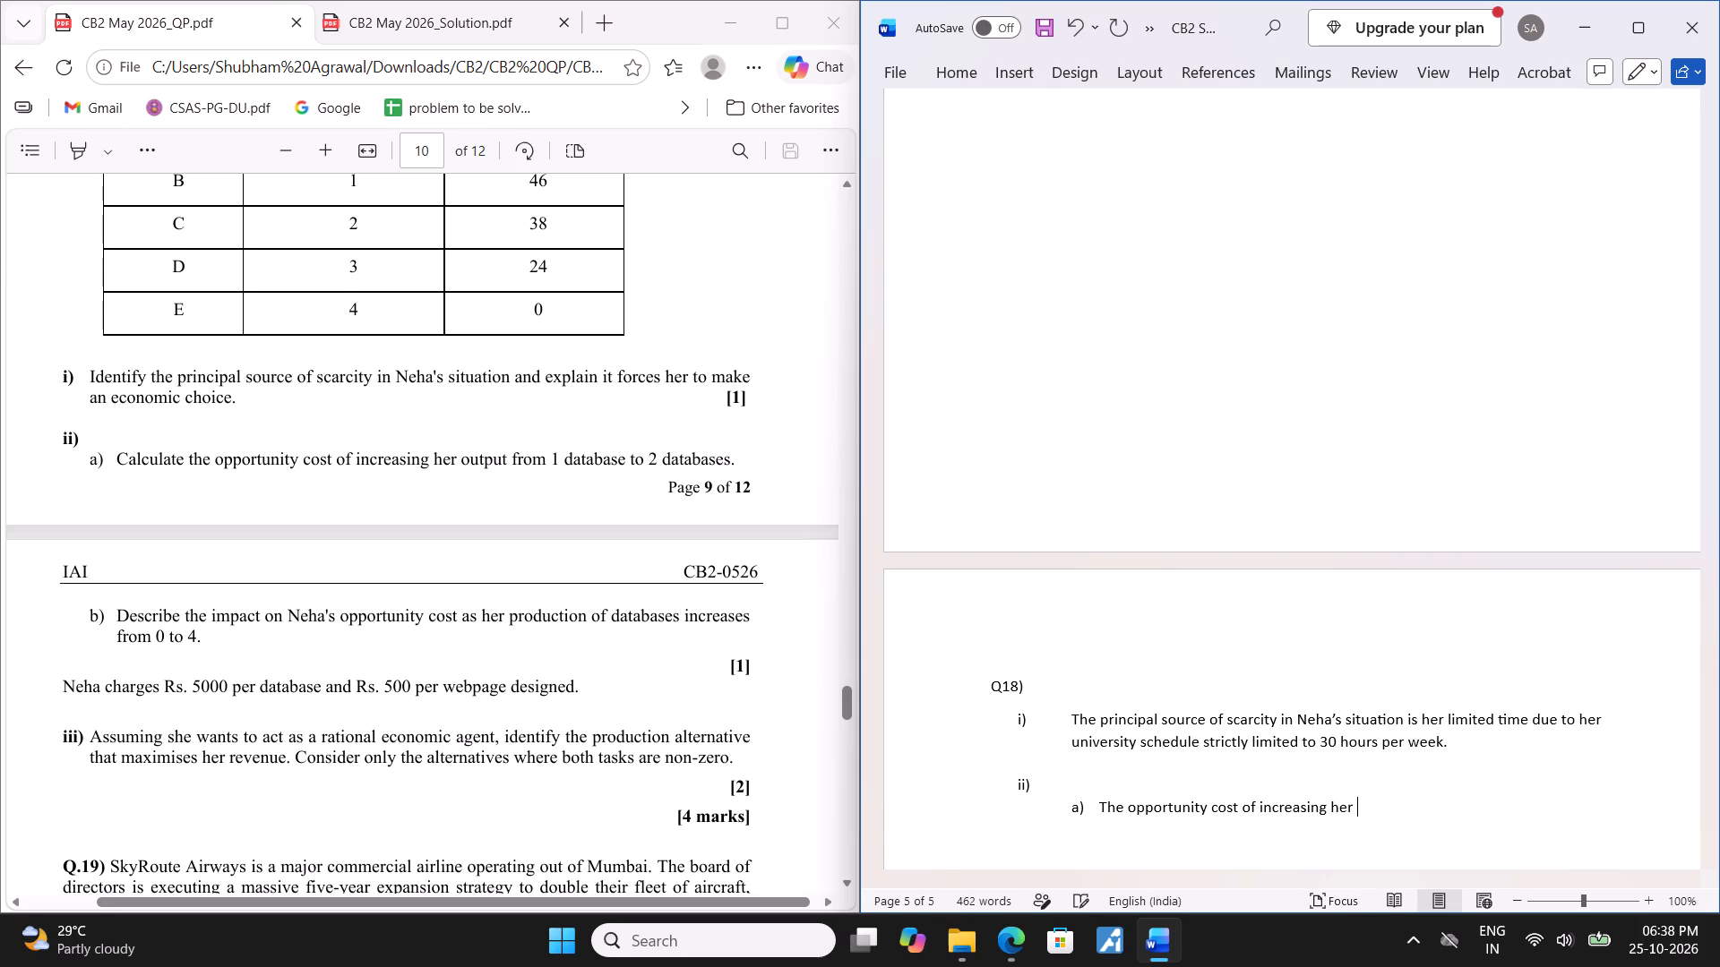
Extend the a) sentence with "output from 1 database".
type("outpu t")
key("BackSpace")
key("BackSpace")
type("t")
key("space")
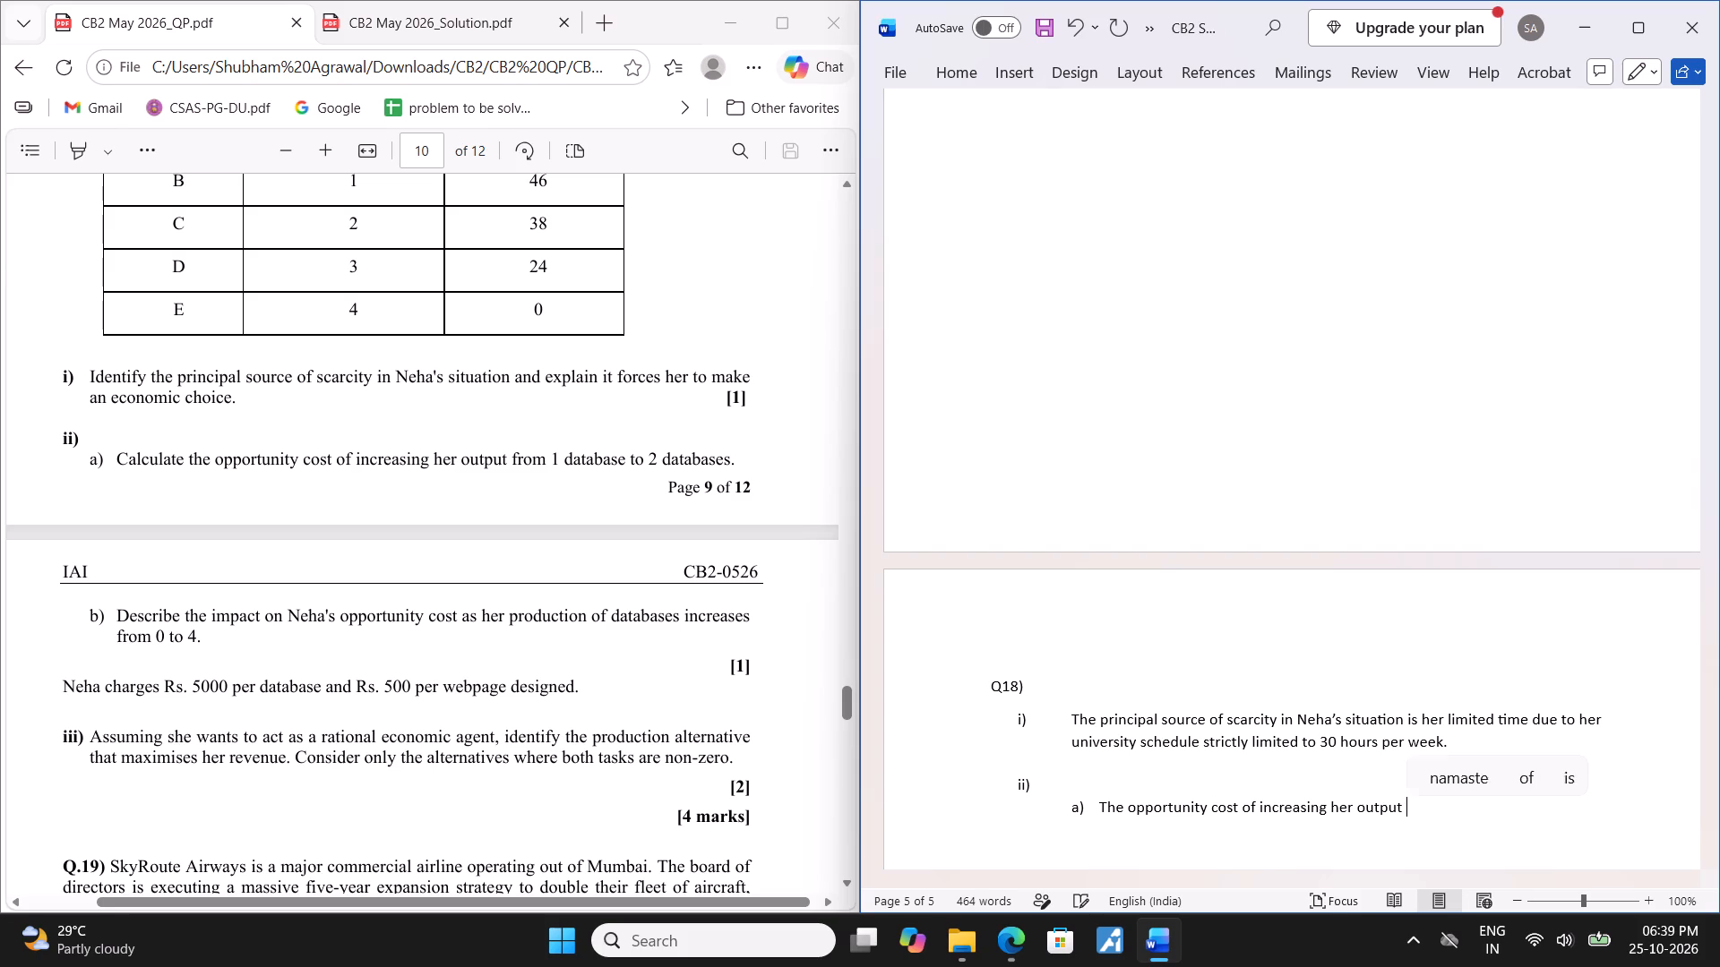
type("from")
key("space")
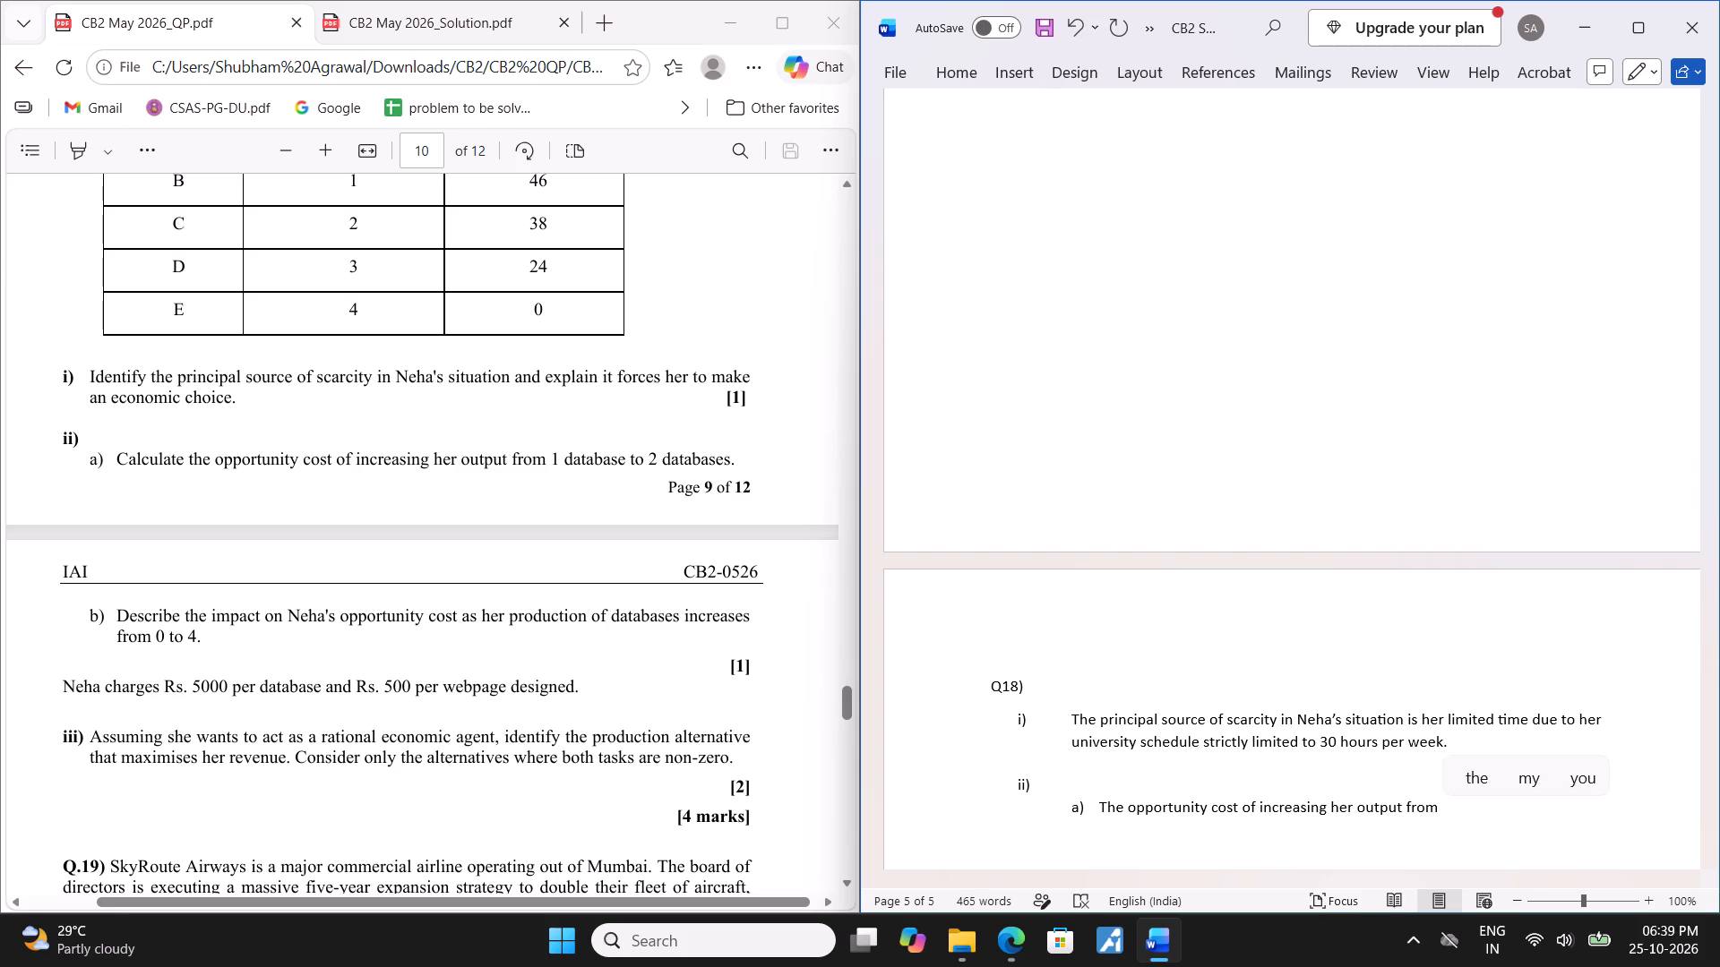
type("1")
key("space")
type("database o")
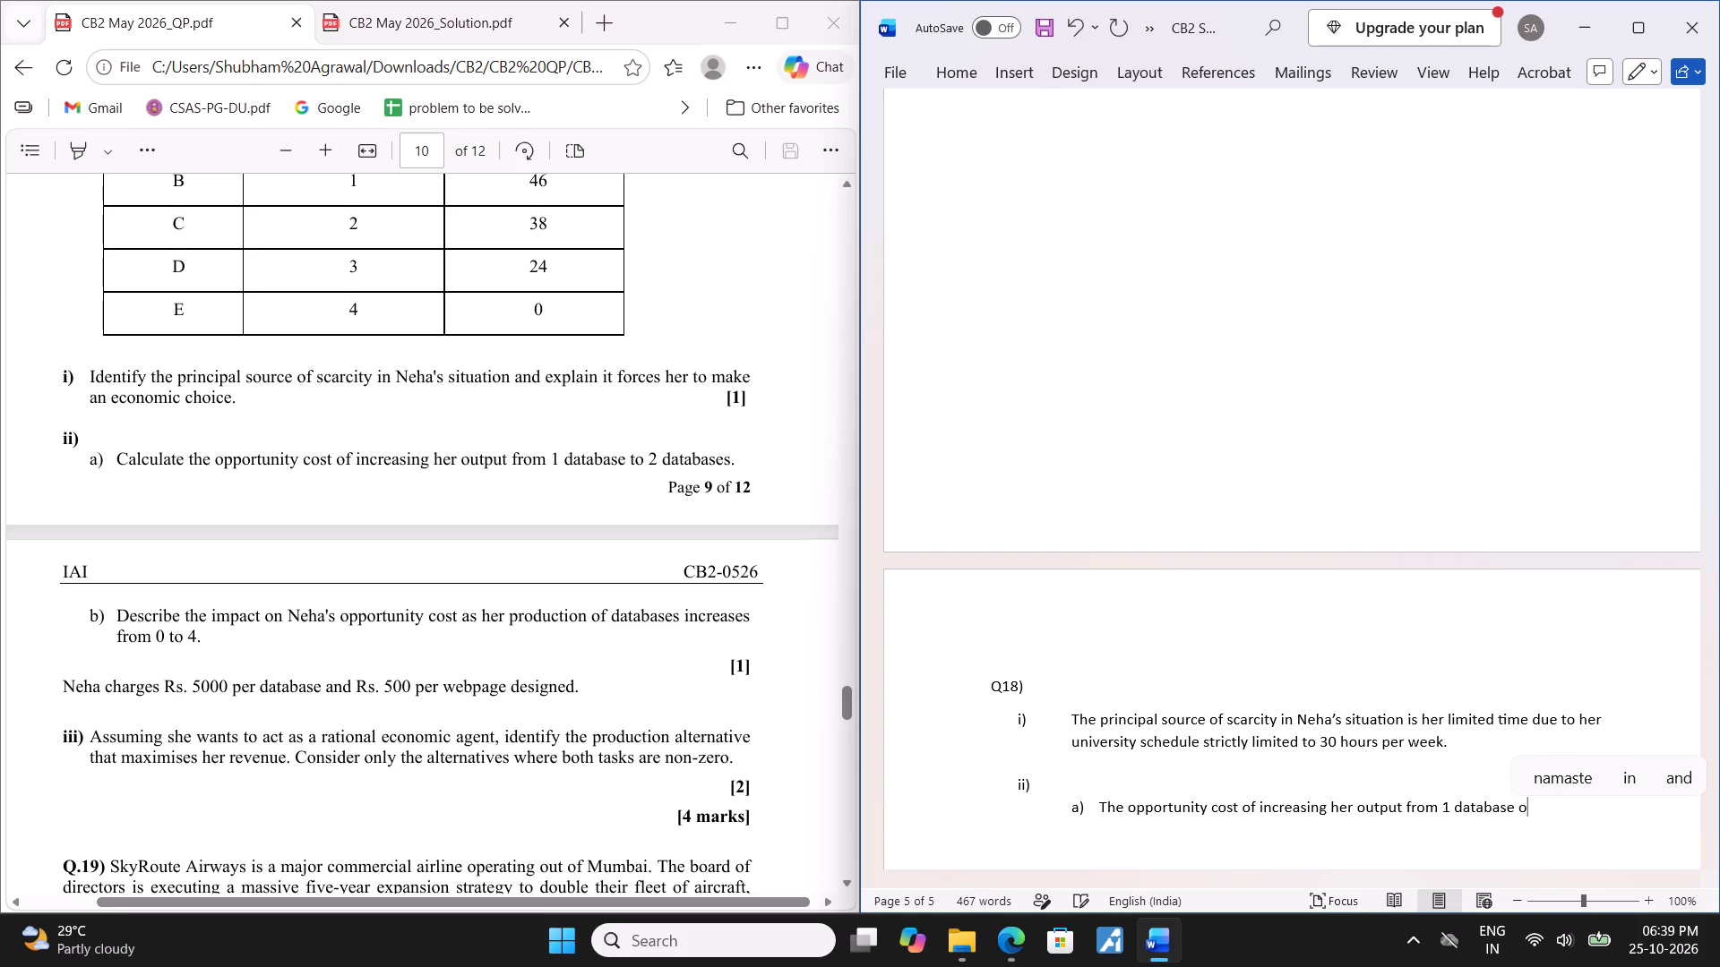
key("BackSpace")
key("BackSpace")
Add "to 2 databases" to the a) sentence.
key("space")
type("to")
key("space")
type("2")
key("space")
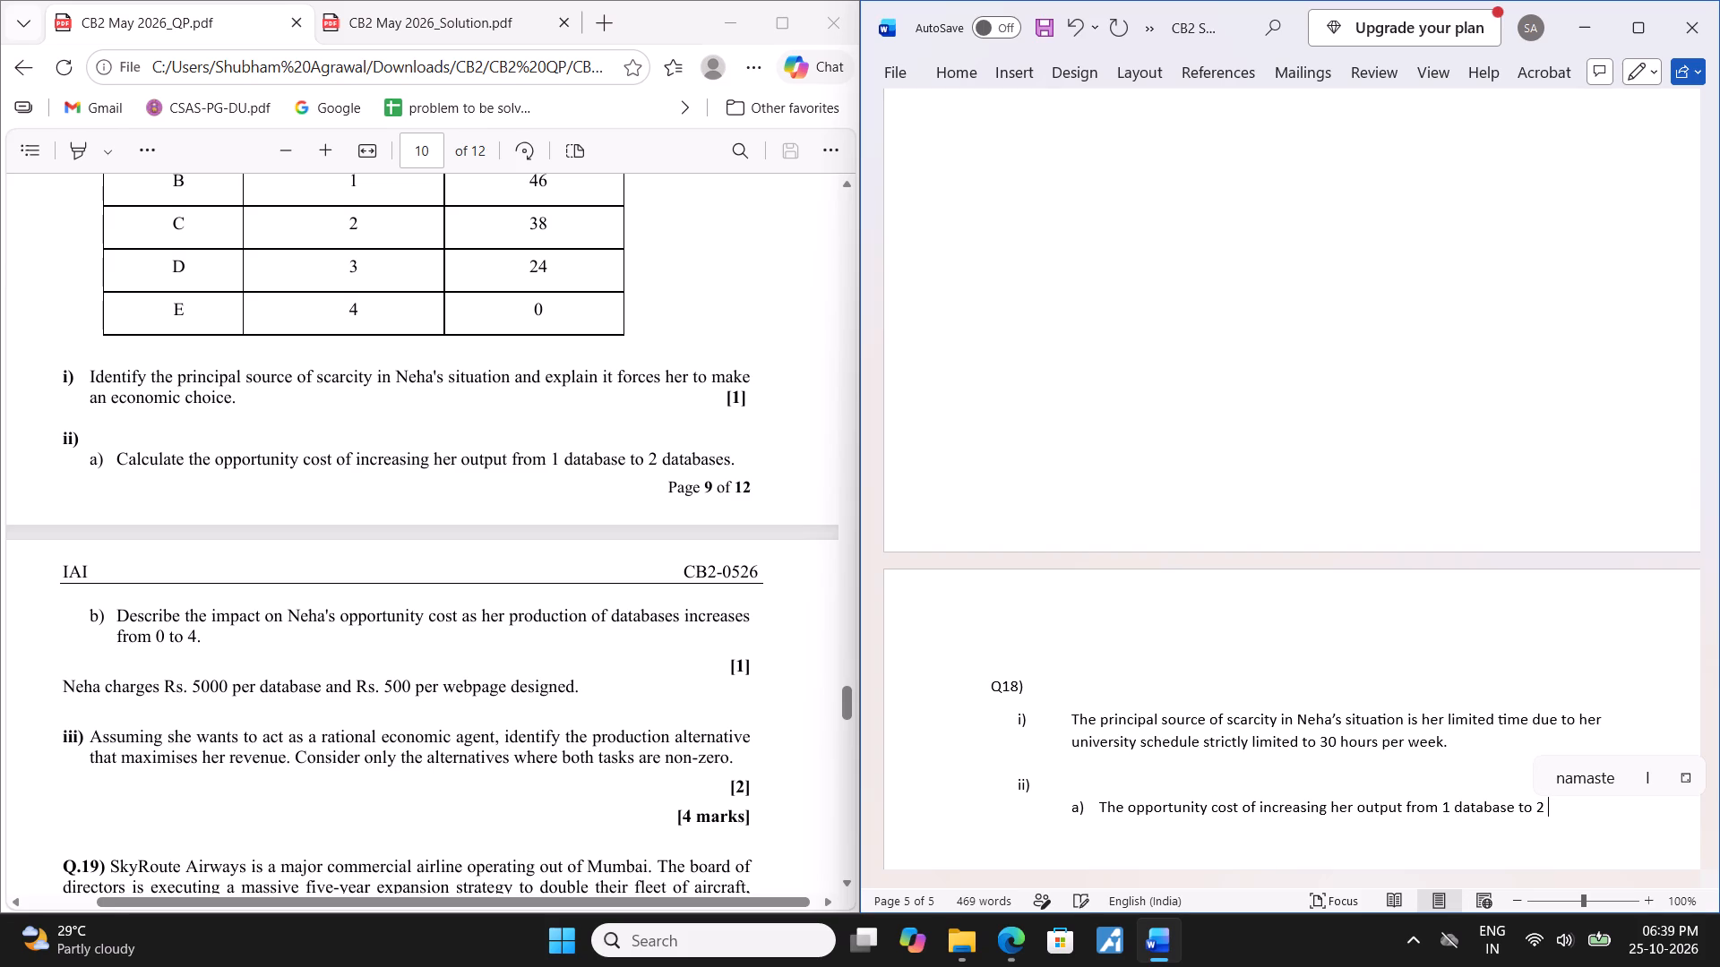
key("b")
key("BackSpace")
type("da")
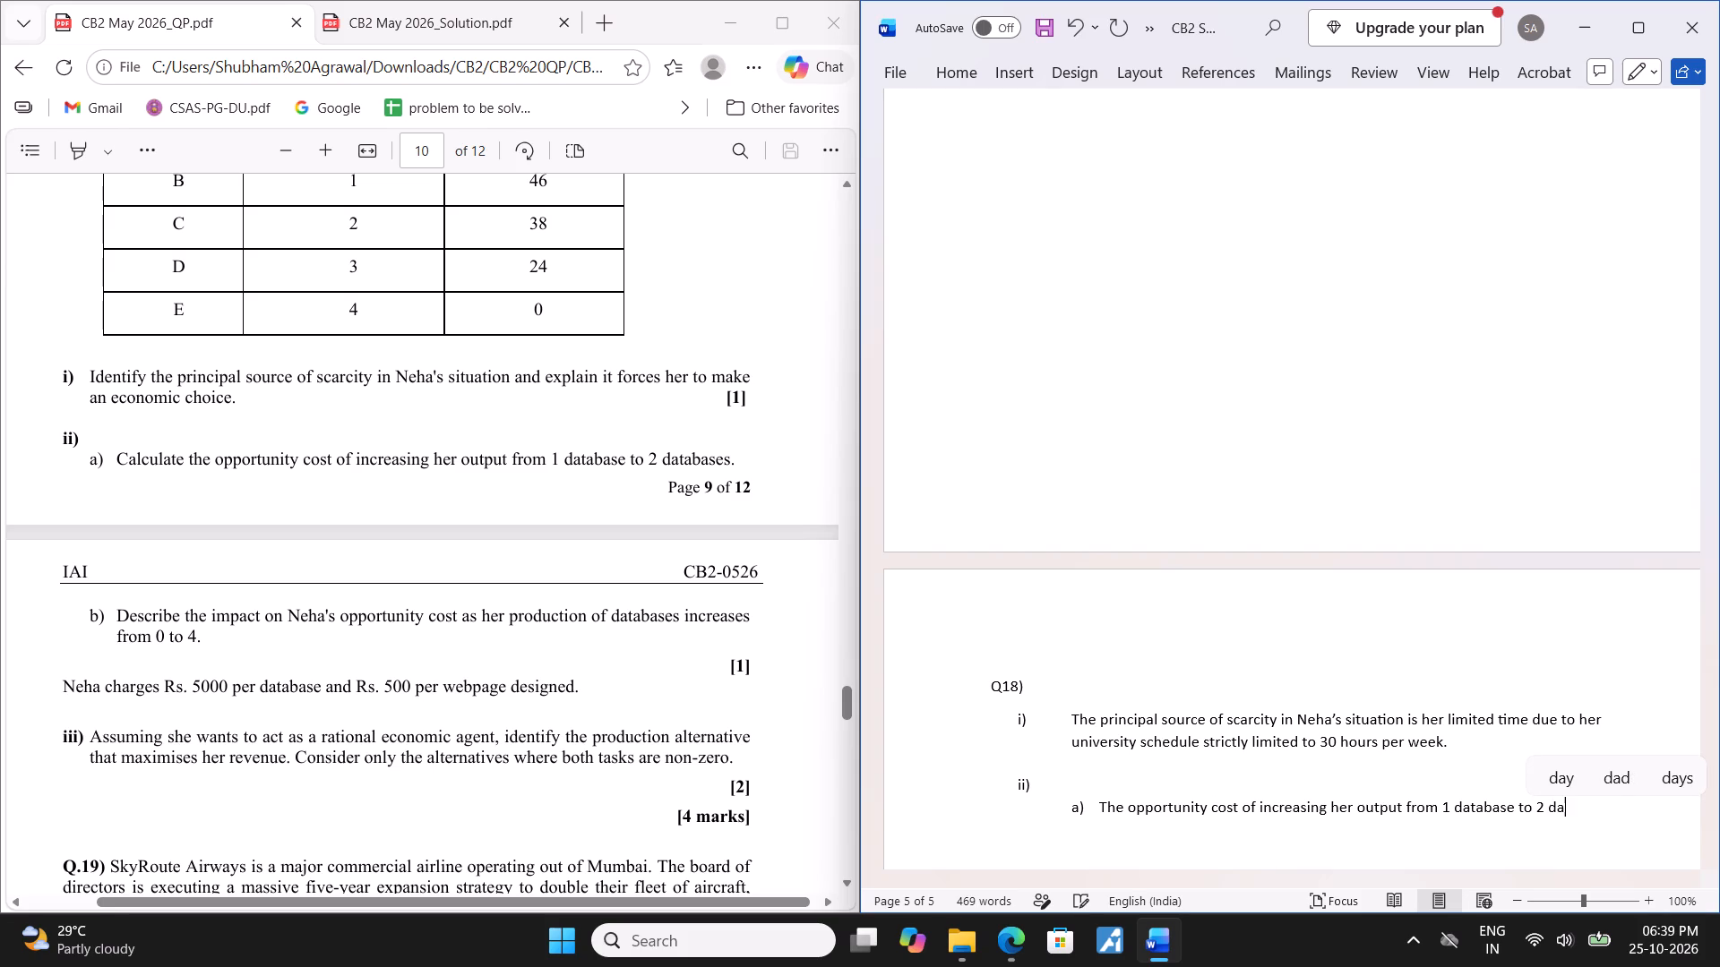
type("ra")
key("BackSpace")
key("BackSpace")
type("tabas")
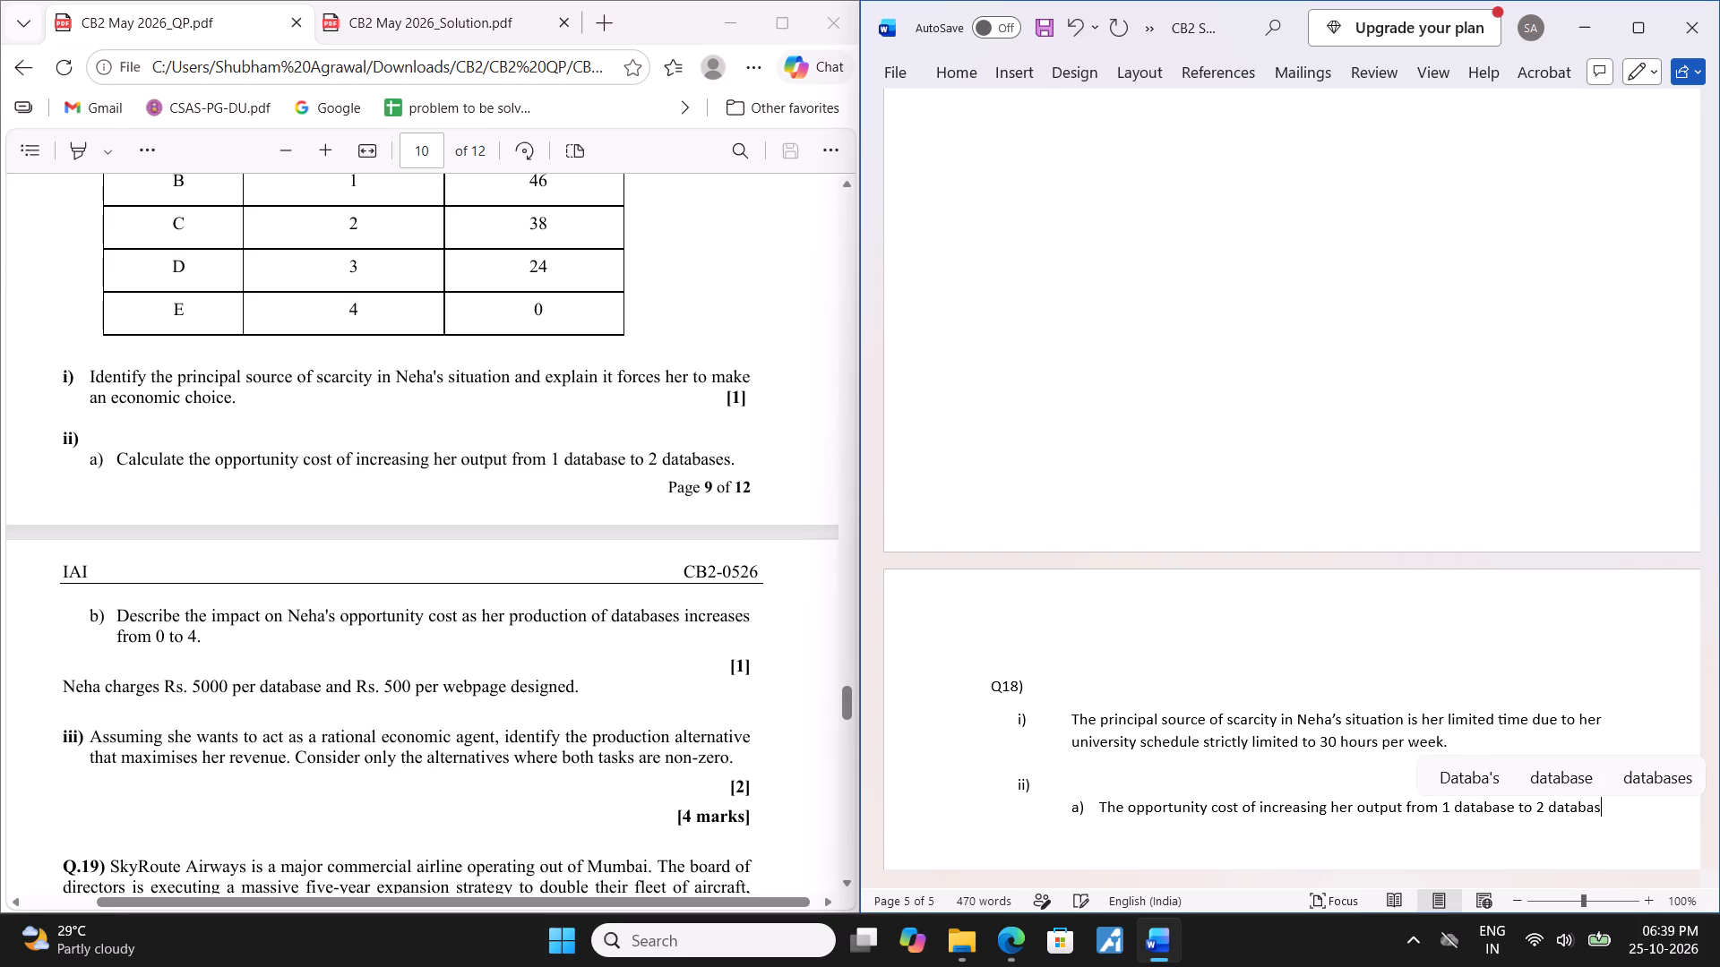
type("es")
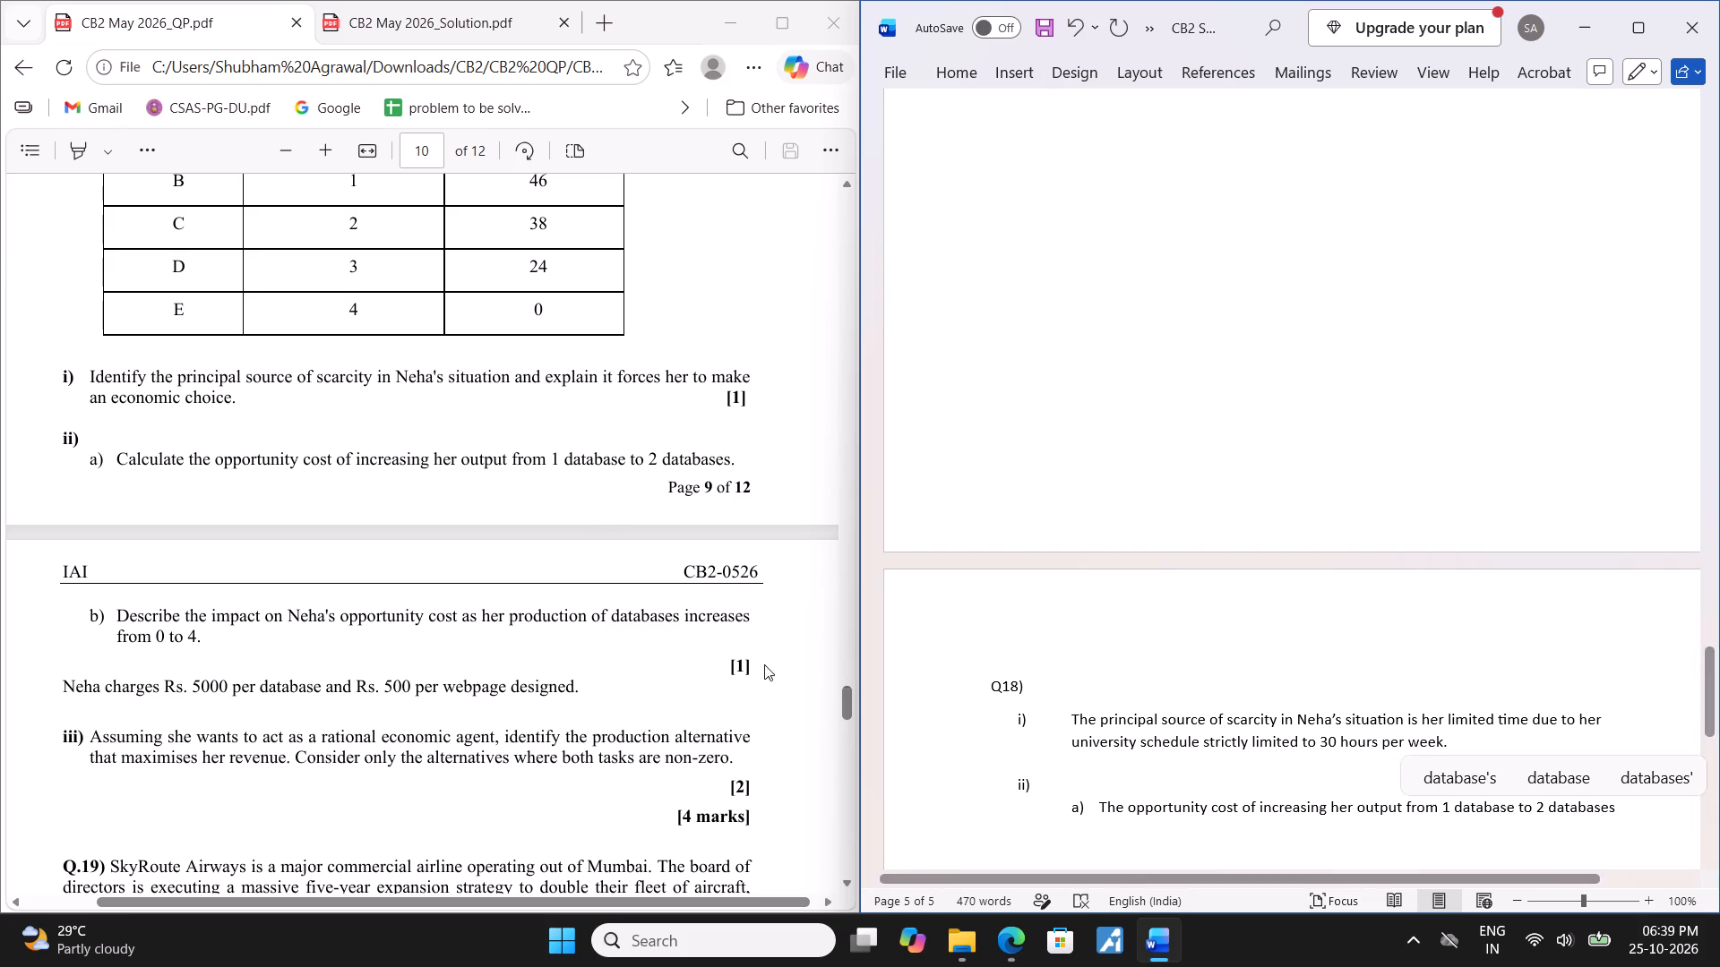
Consult the production alternatives table in the question paper and complete the a) sentence with "is 8".
scroll(521, 583, "up", 1)
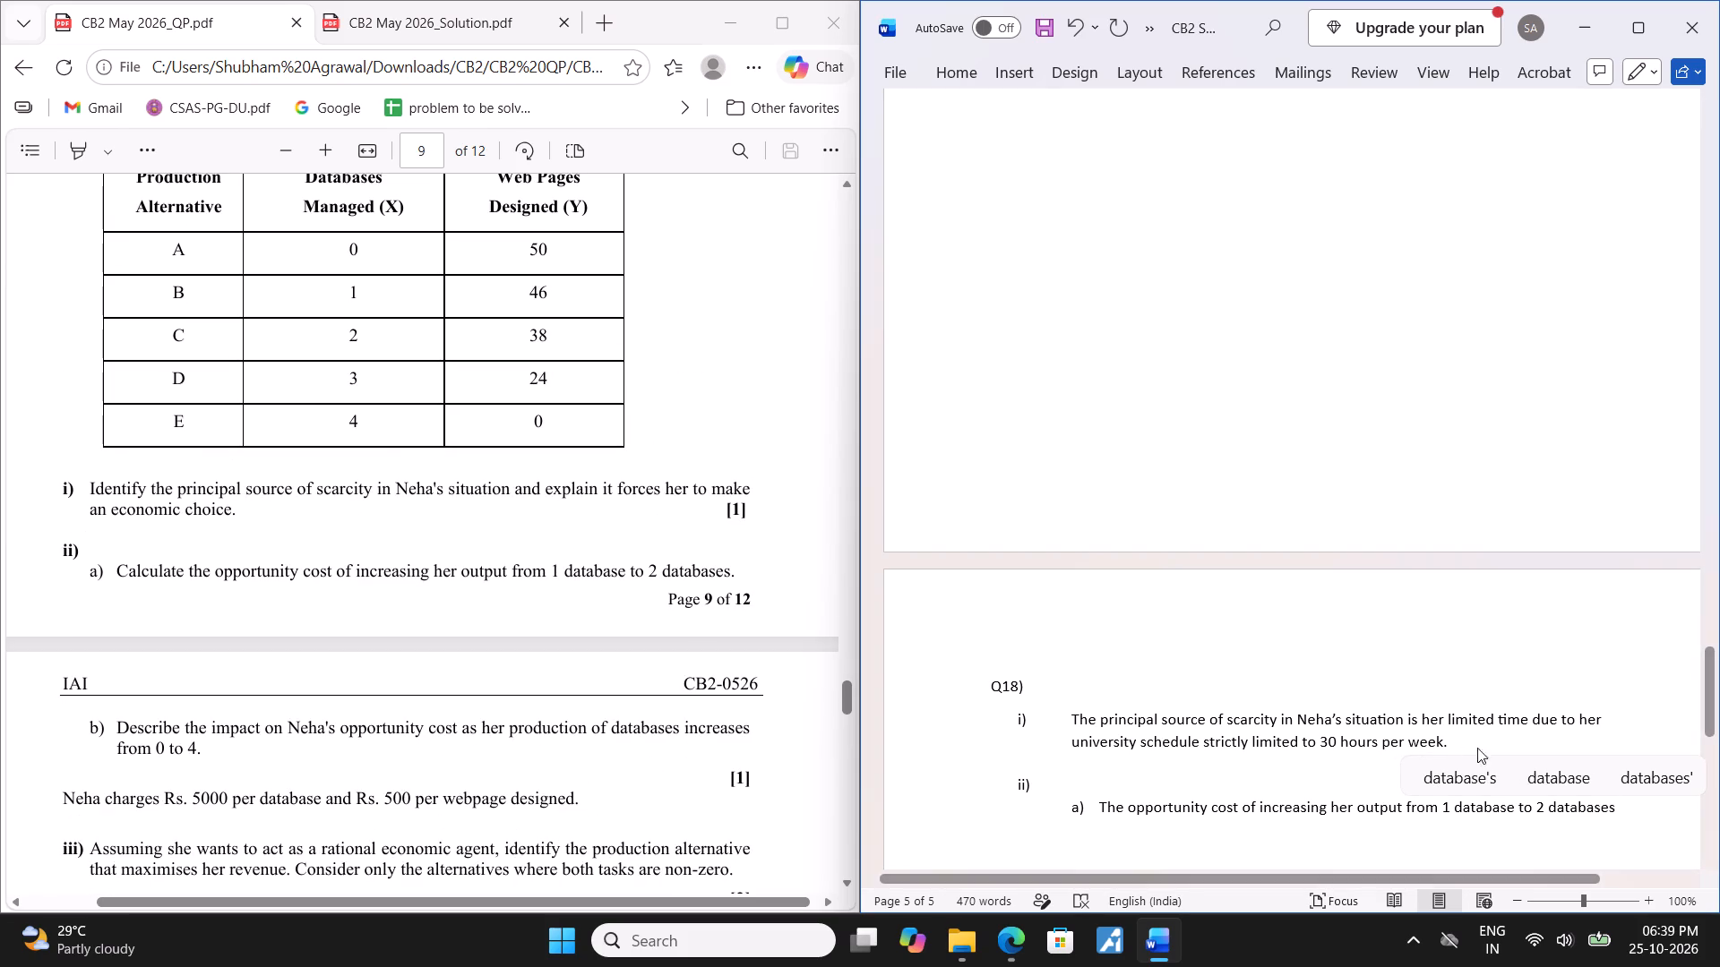
key("space")
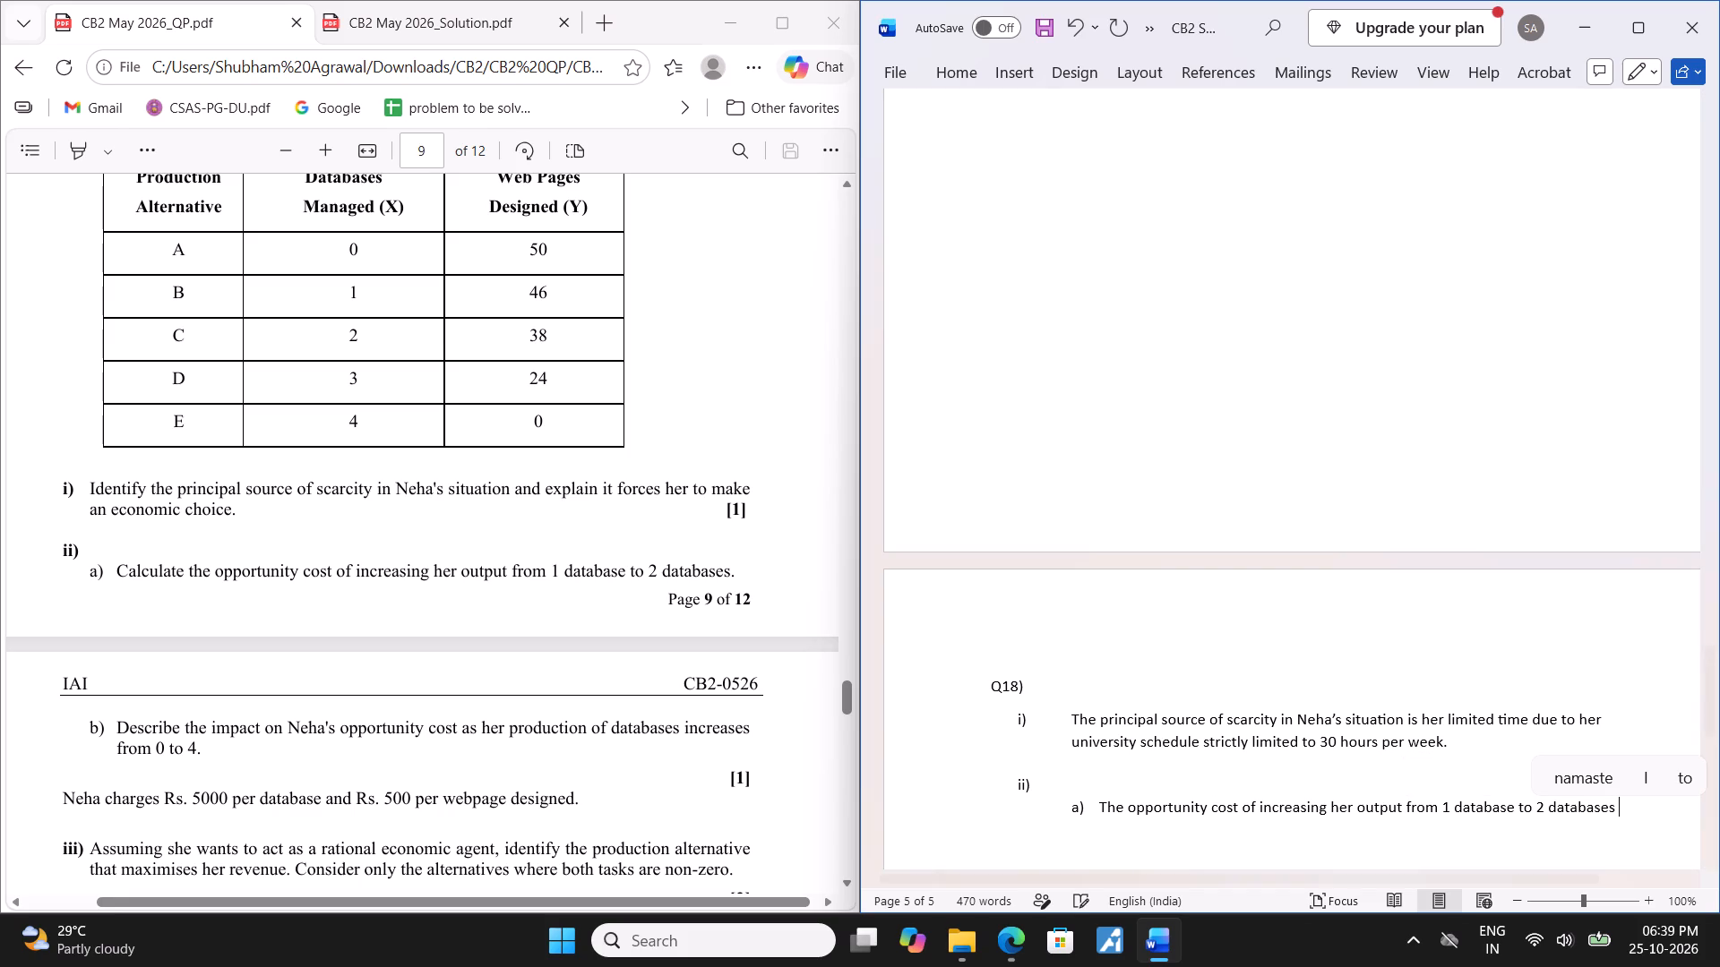
type("is")
key("space")
key("8")
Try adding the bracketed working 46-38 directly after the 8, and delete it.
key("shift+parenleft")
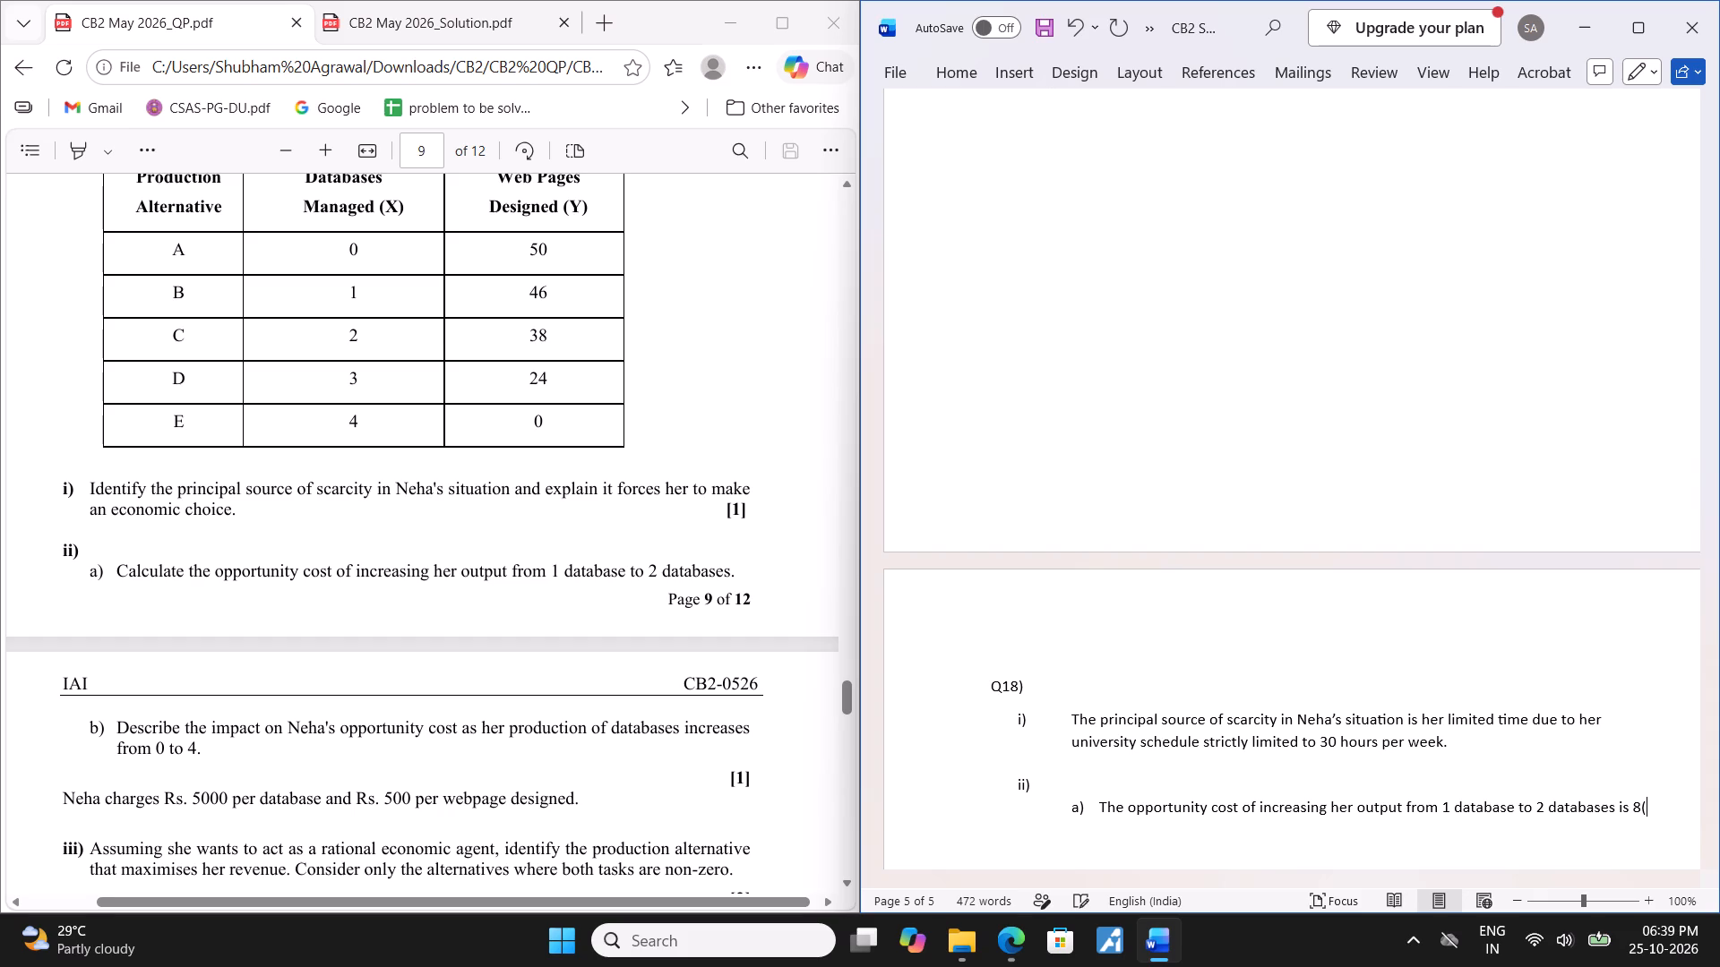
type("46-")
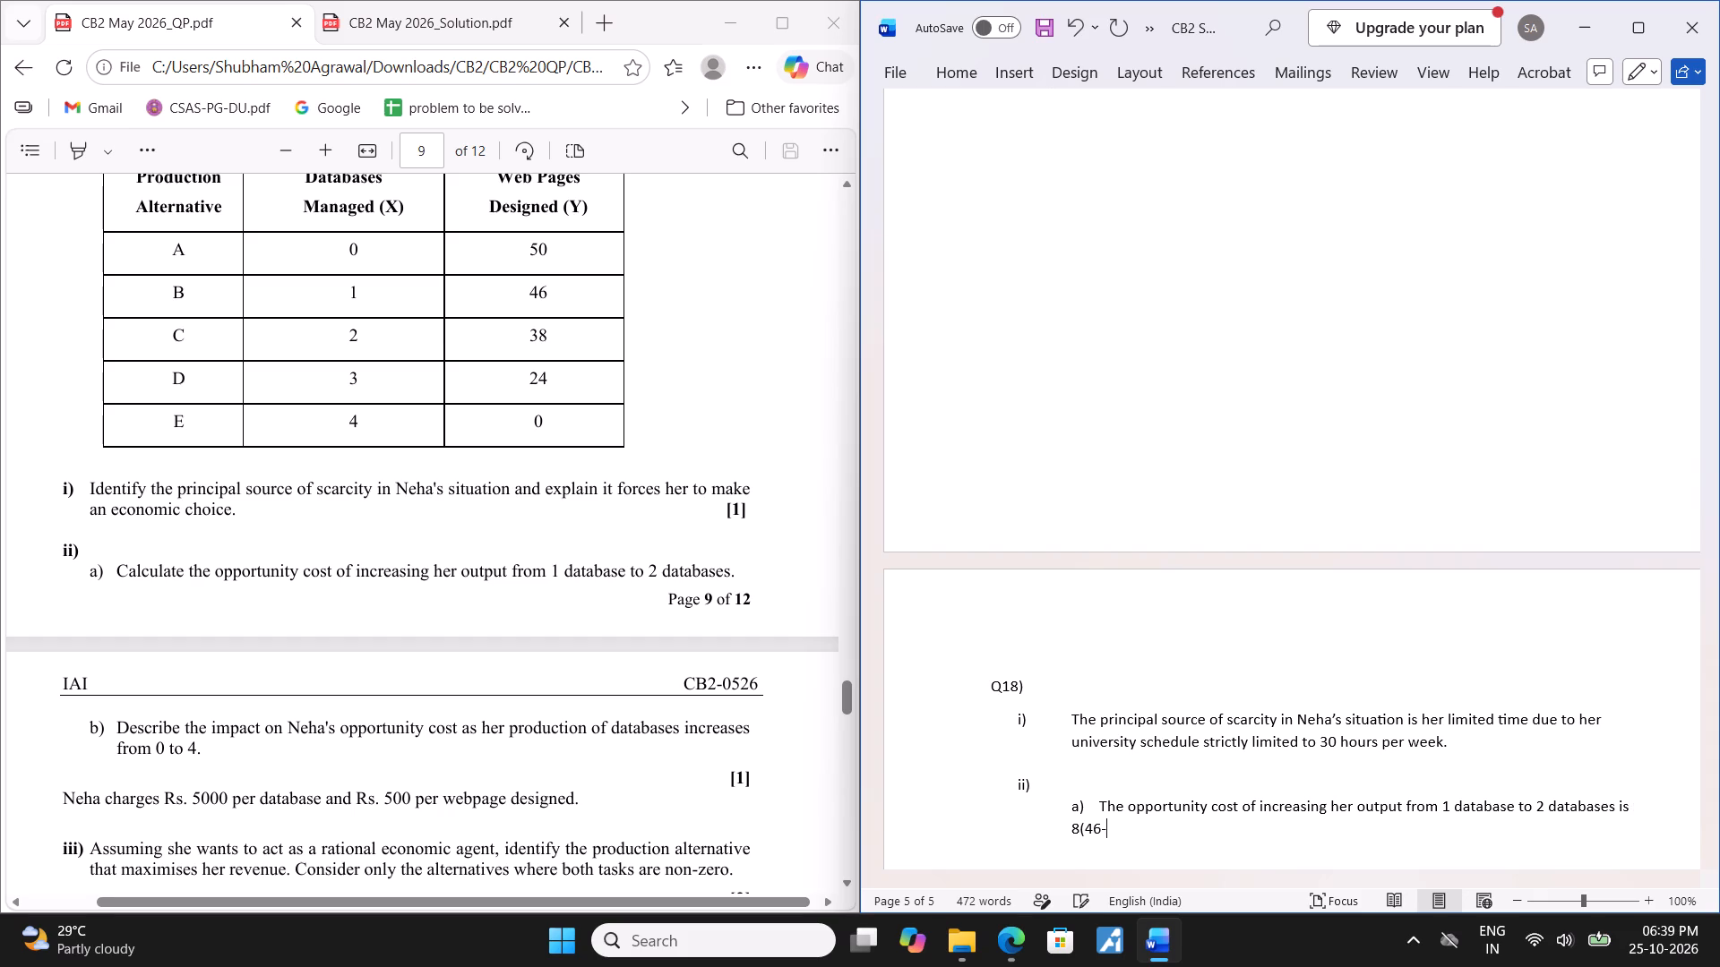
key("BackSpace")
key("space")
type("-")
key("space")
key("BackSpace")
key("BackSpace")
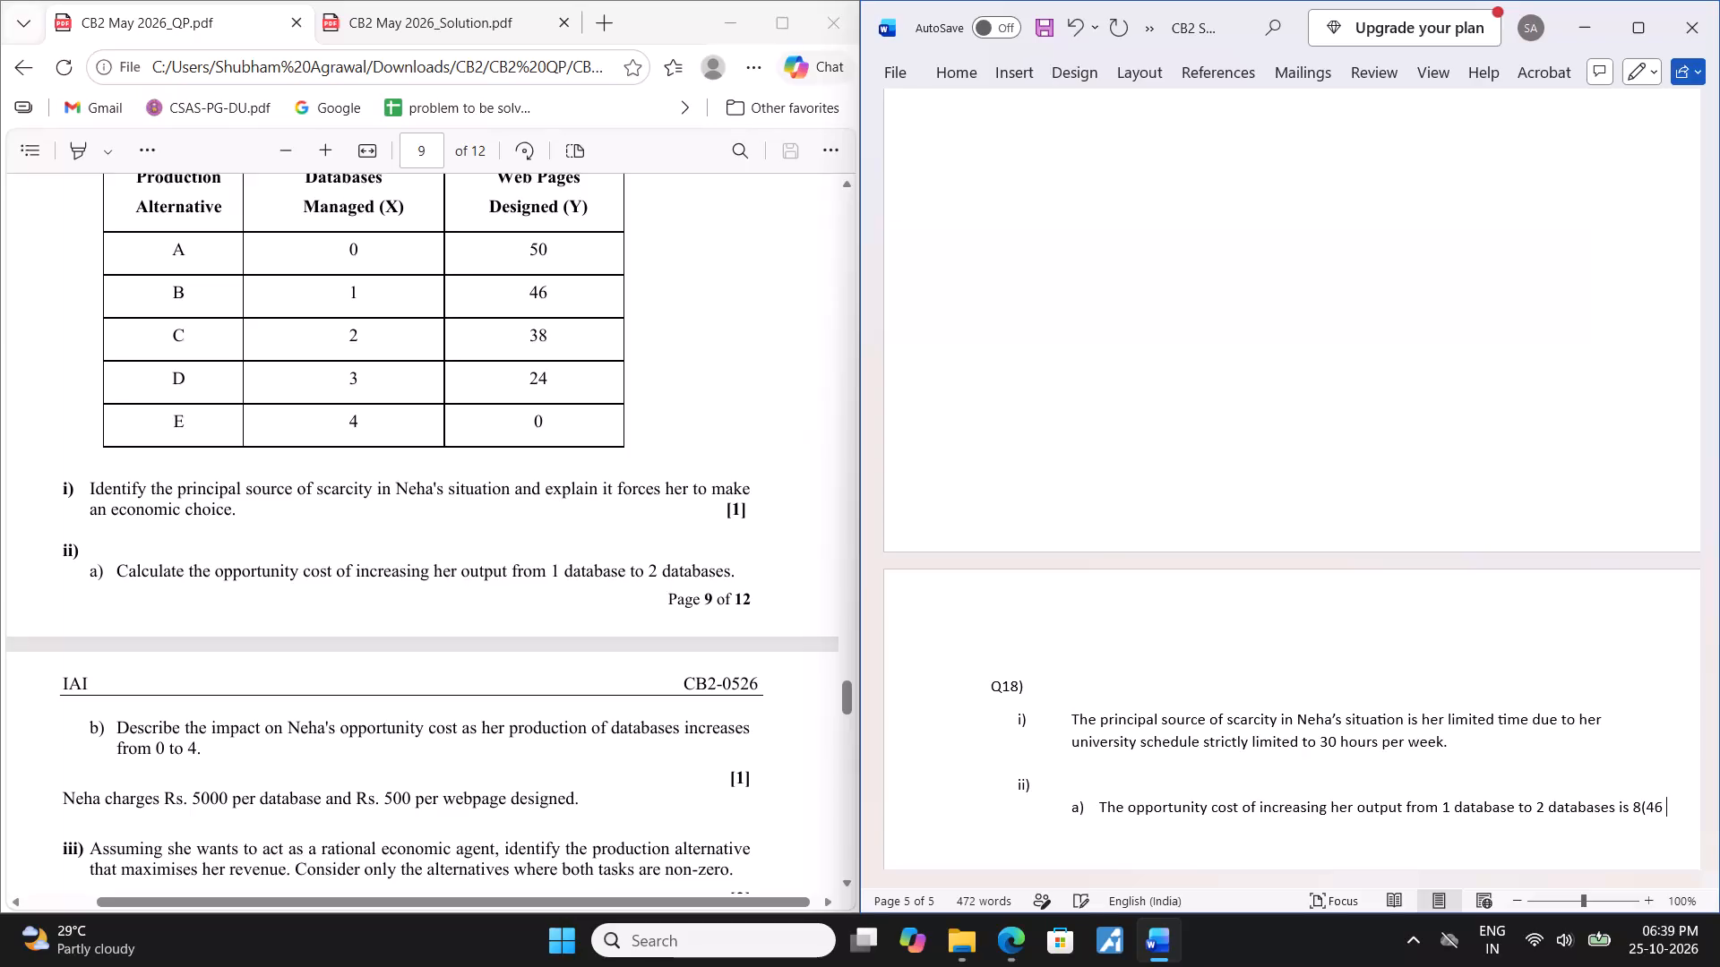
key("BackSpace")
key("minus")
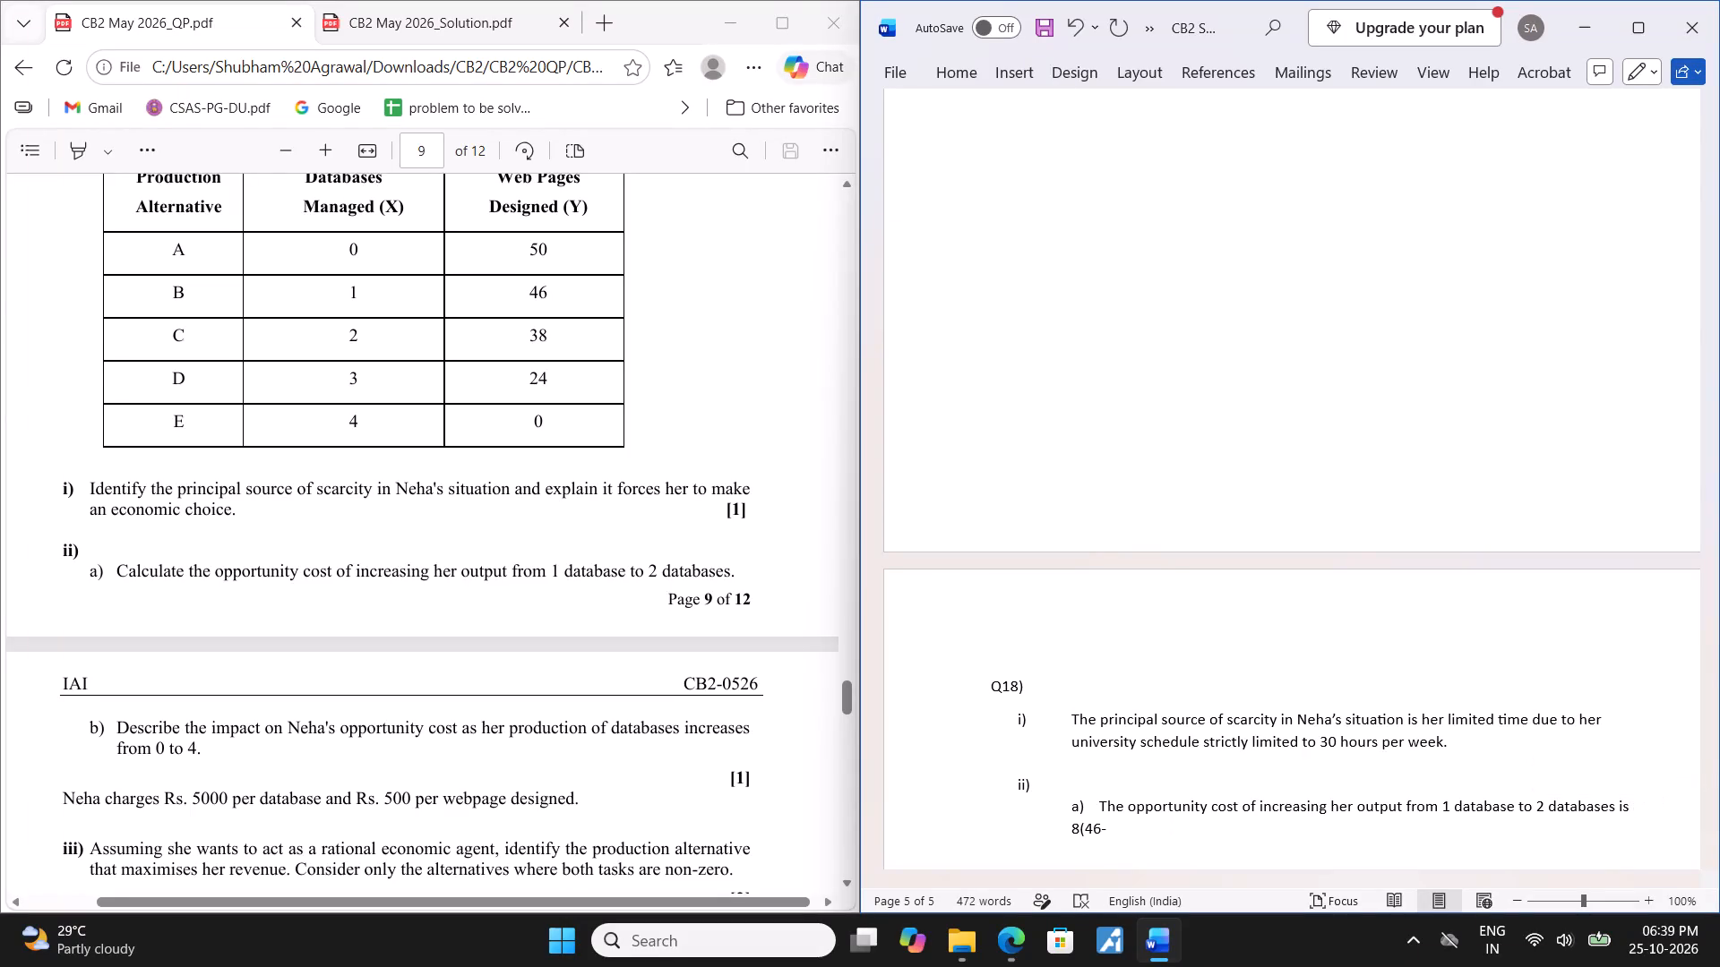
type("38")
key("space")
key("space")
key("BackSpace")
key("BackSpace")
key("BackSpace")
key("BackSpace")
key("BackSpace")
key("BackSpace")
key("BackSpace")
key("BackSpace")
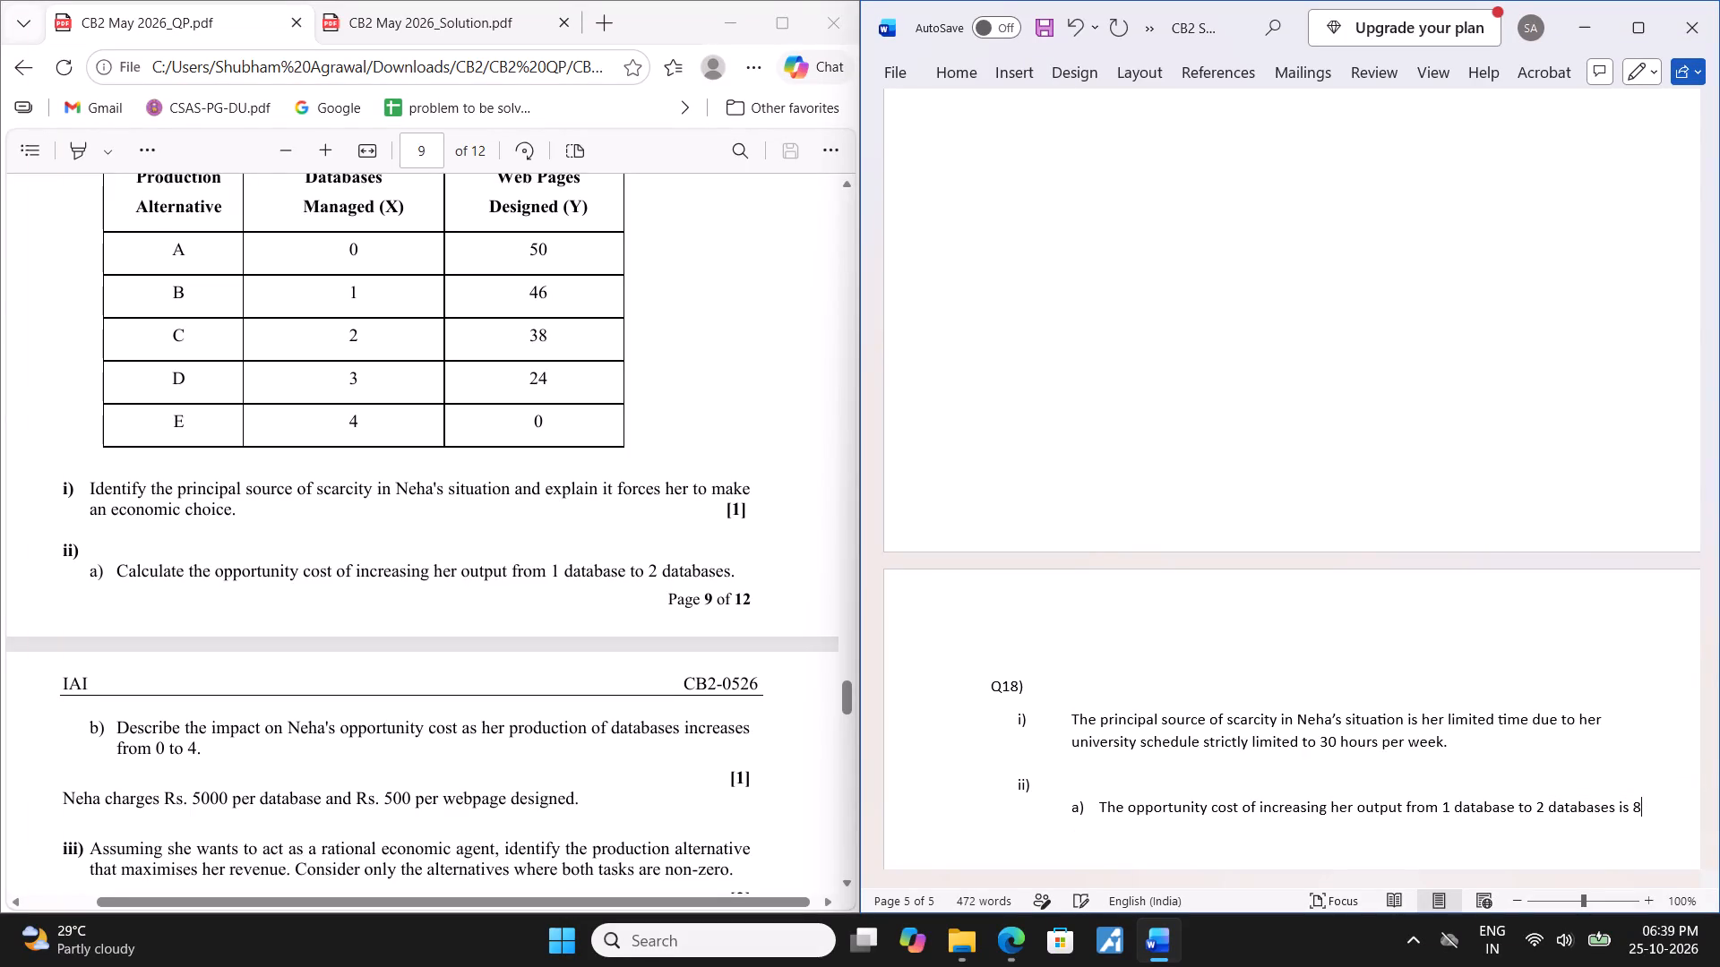
Add the working (46 – 38) after the 8, with a space before the bracket.
key("space")
key("shift+parenleft")
type("46")
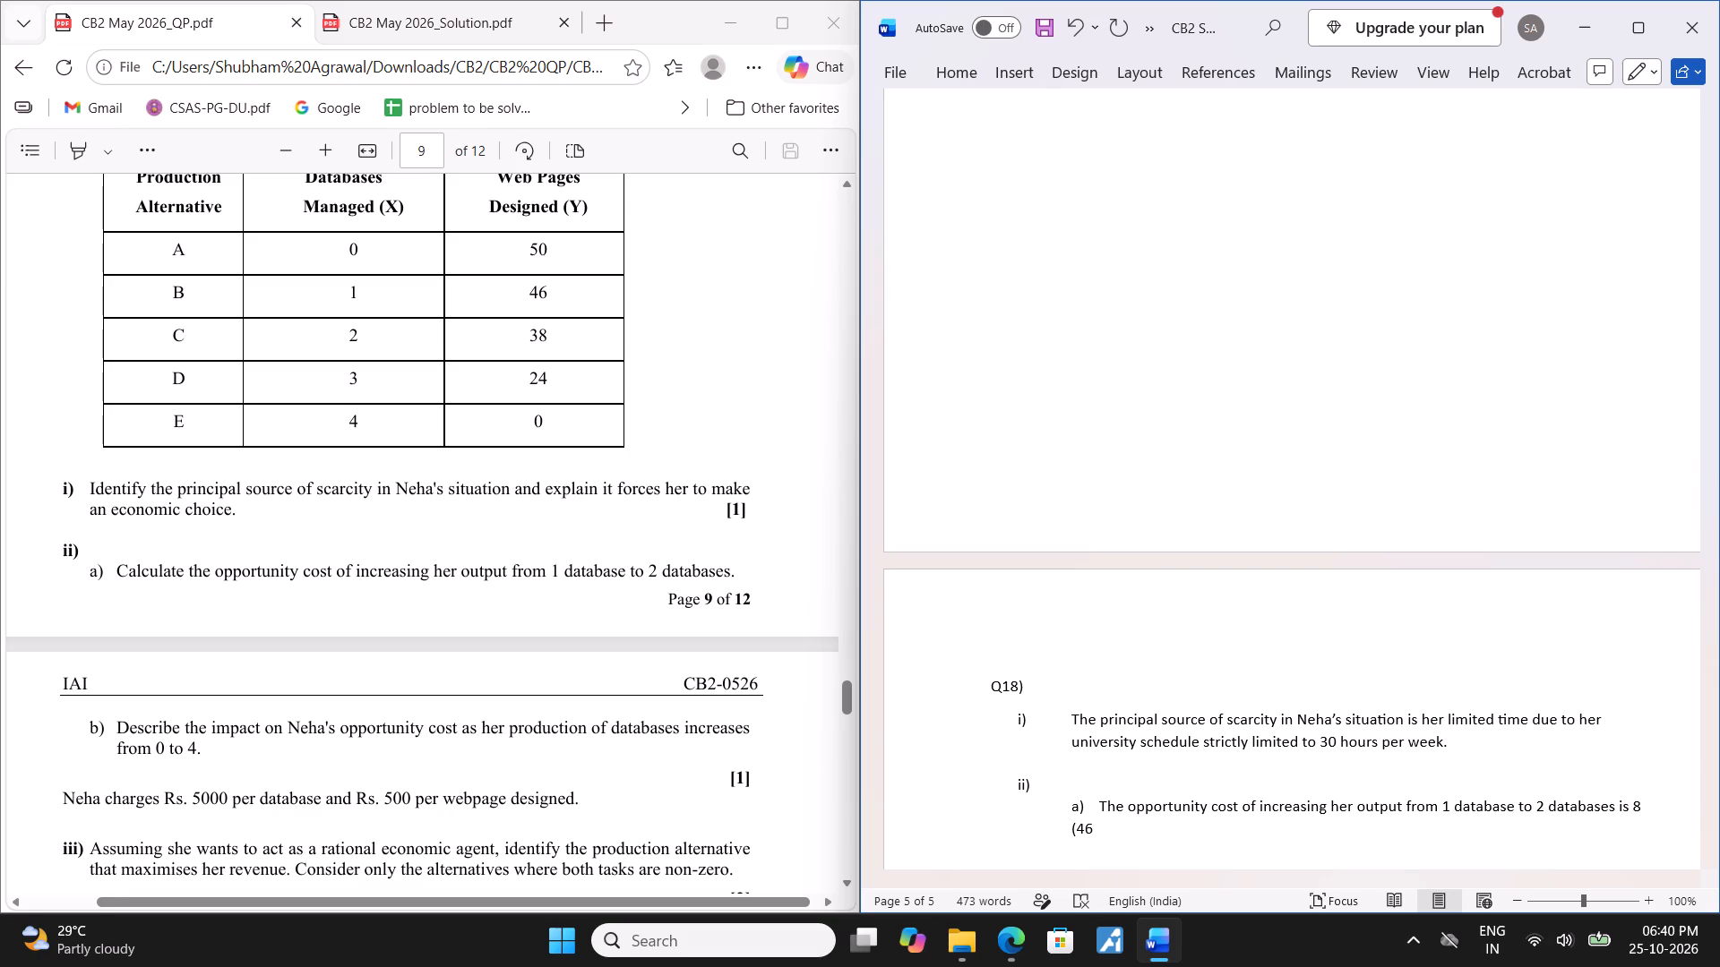
key("space")
type("-")
key("space")
type("38")
key("space")
key("BackSpace")
type(")")
key("space")
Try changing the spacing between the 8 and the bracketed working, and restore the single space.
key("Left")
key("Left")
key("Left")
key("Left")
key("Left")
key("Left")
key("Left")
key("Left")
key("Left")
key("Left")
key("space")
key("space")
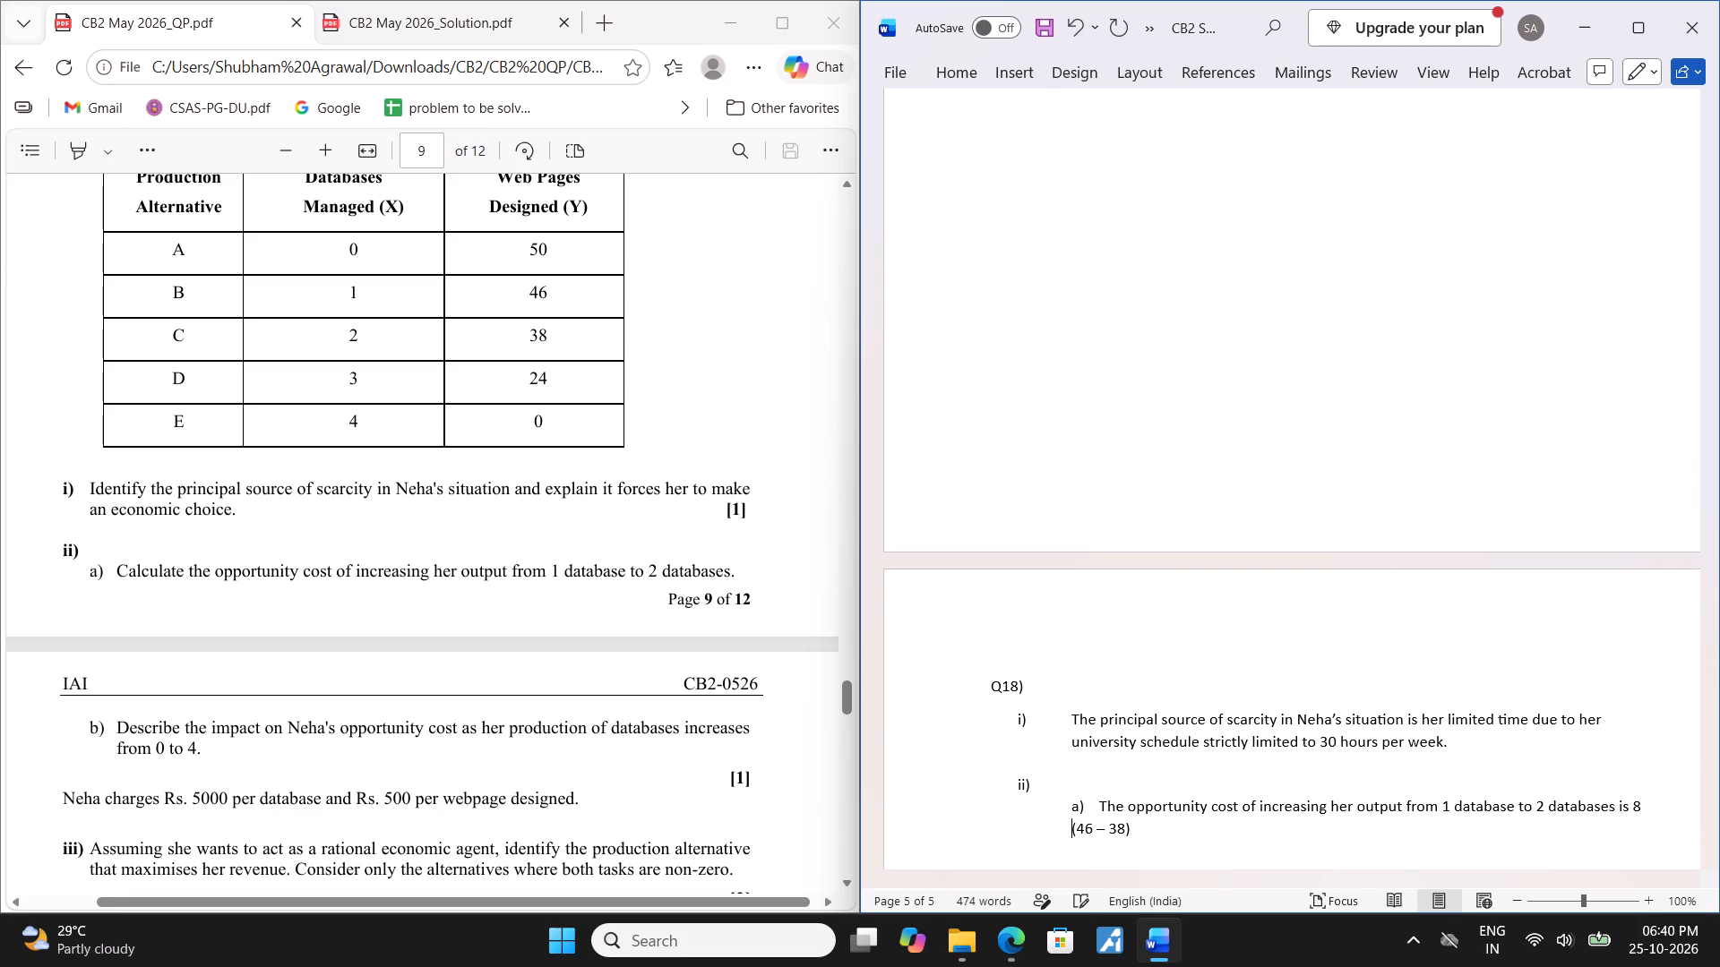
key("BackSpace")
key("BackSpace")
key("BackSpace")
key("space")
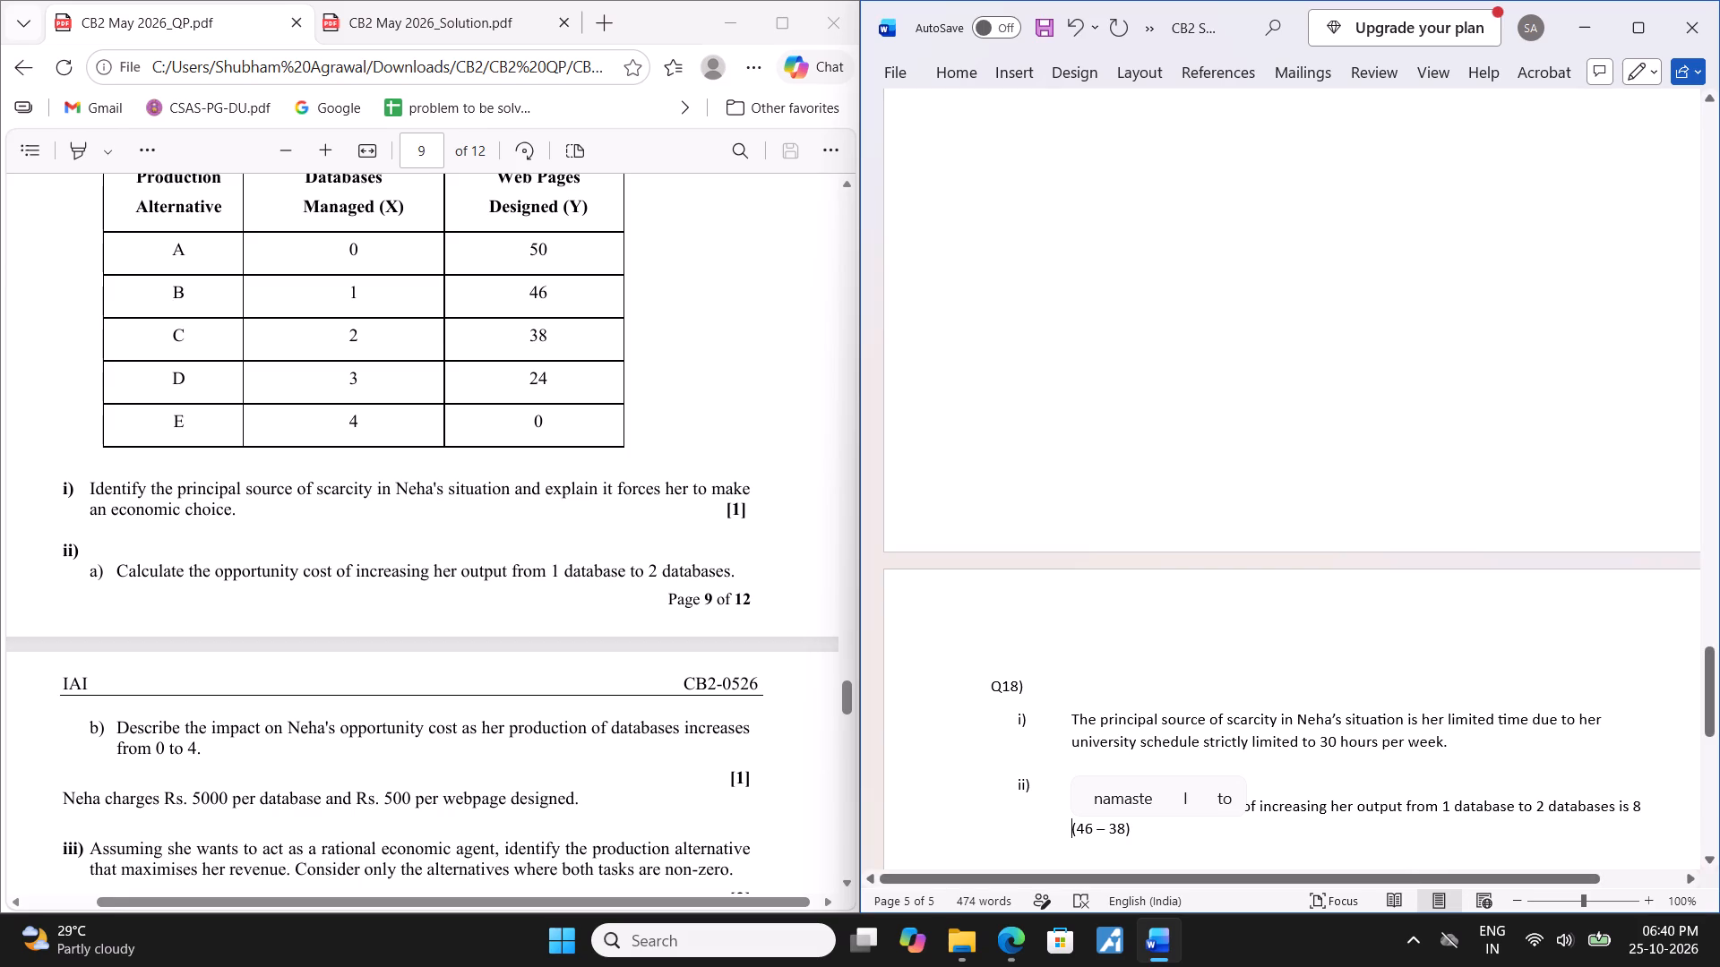
Delete the a) label in front of the opportunity cost sentence under item ii).
left_click(1047, 806)
left_click(1096, 803)
key("BackSpace")
key("BackSpace")
key("BackSpace")
key("BackSpace")
key("BackSpace")
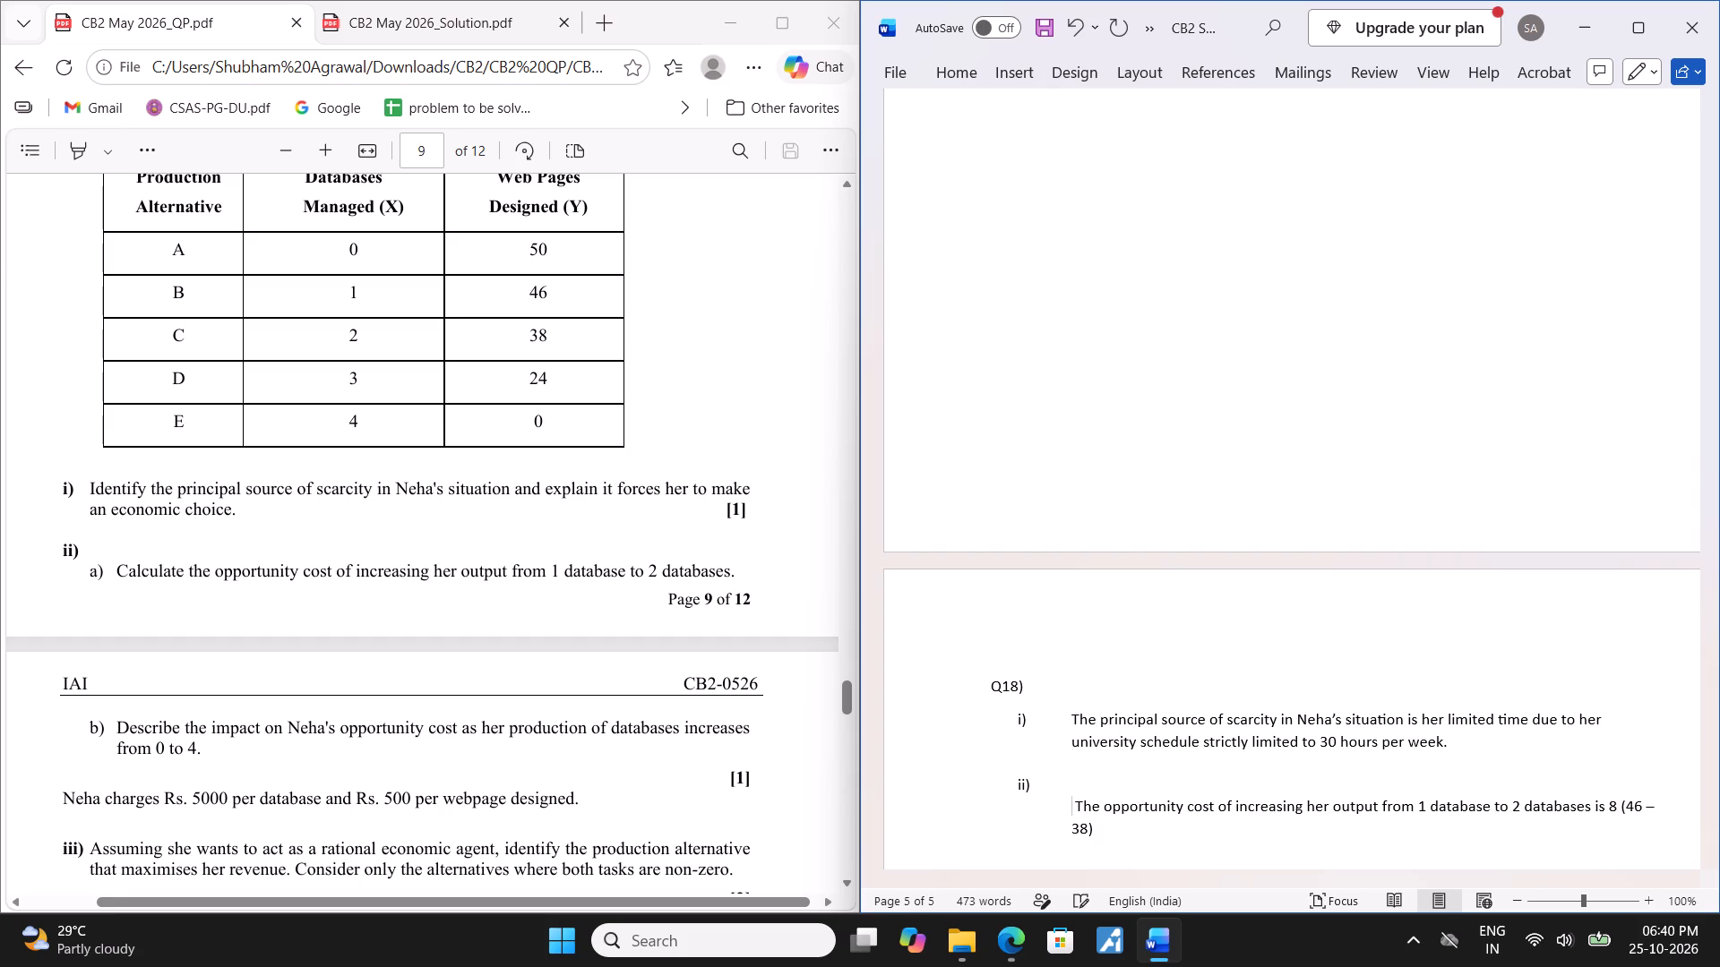
Pull the opportunity cost sentence up onto the ii) line and delete the spaces in front of it.
key("BackSpace")
key("Right")
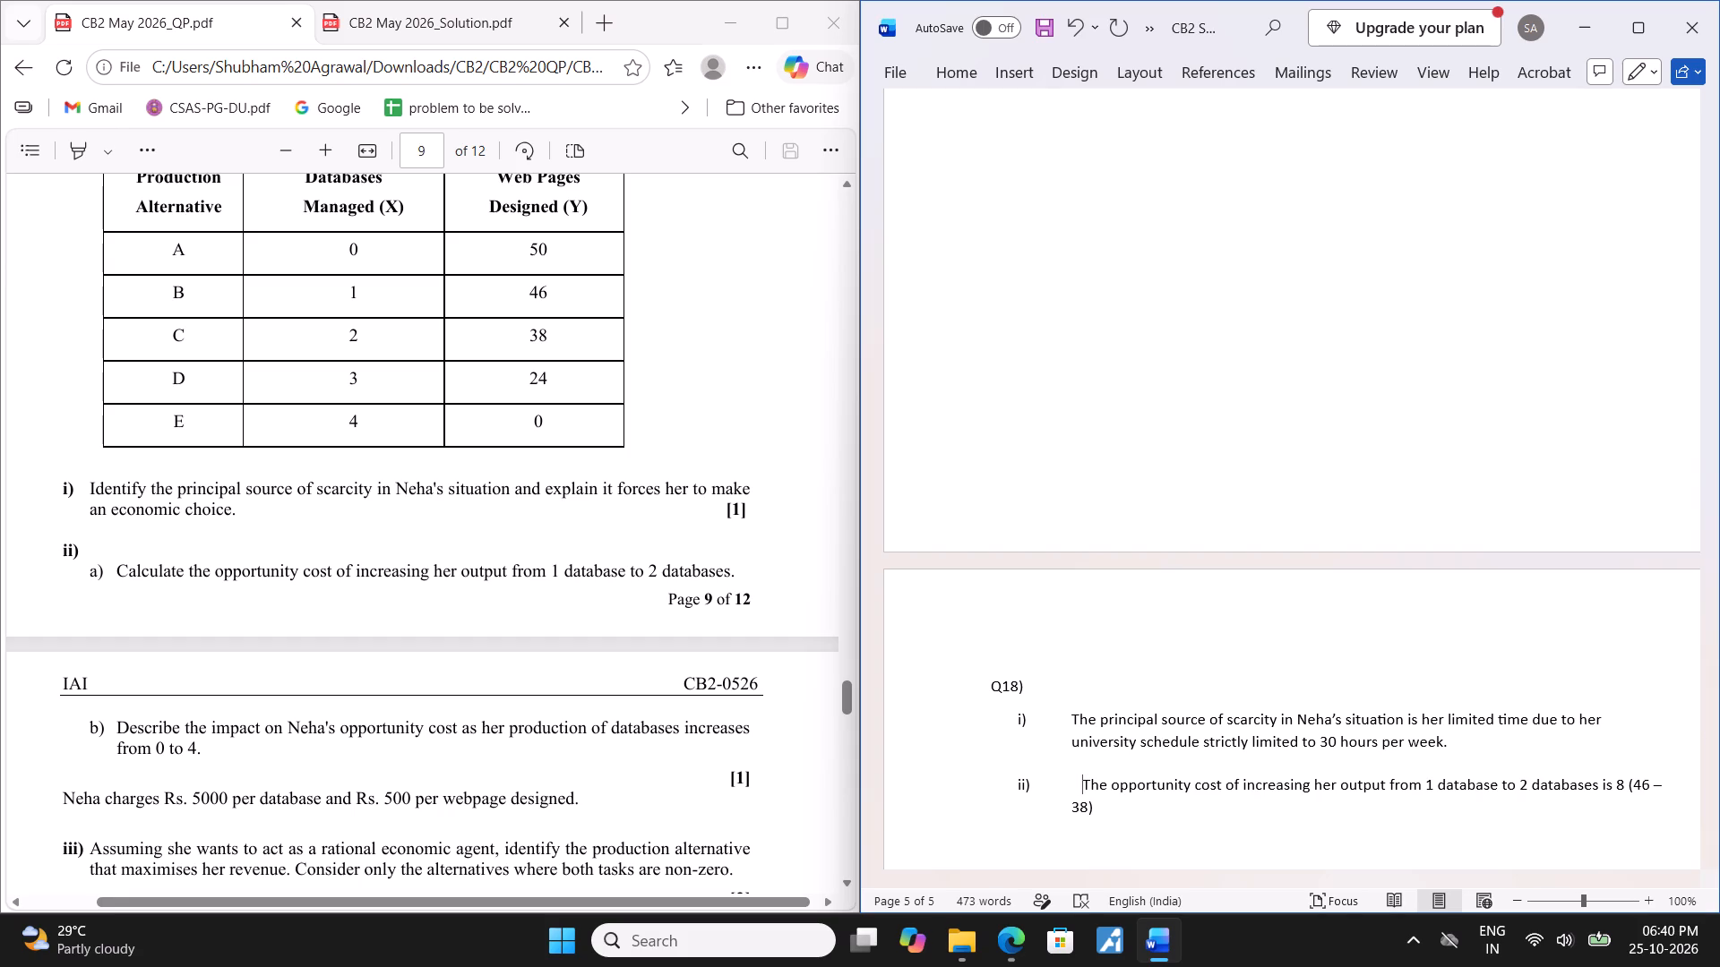
key("BackSpace")
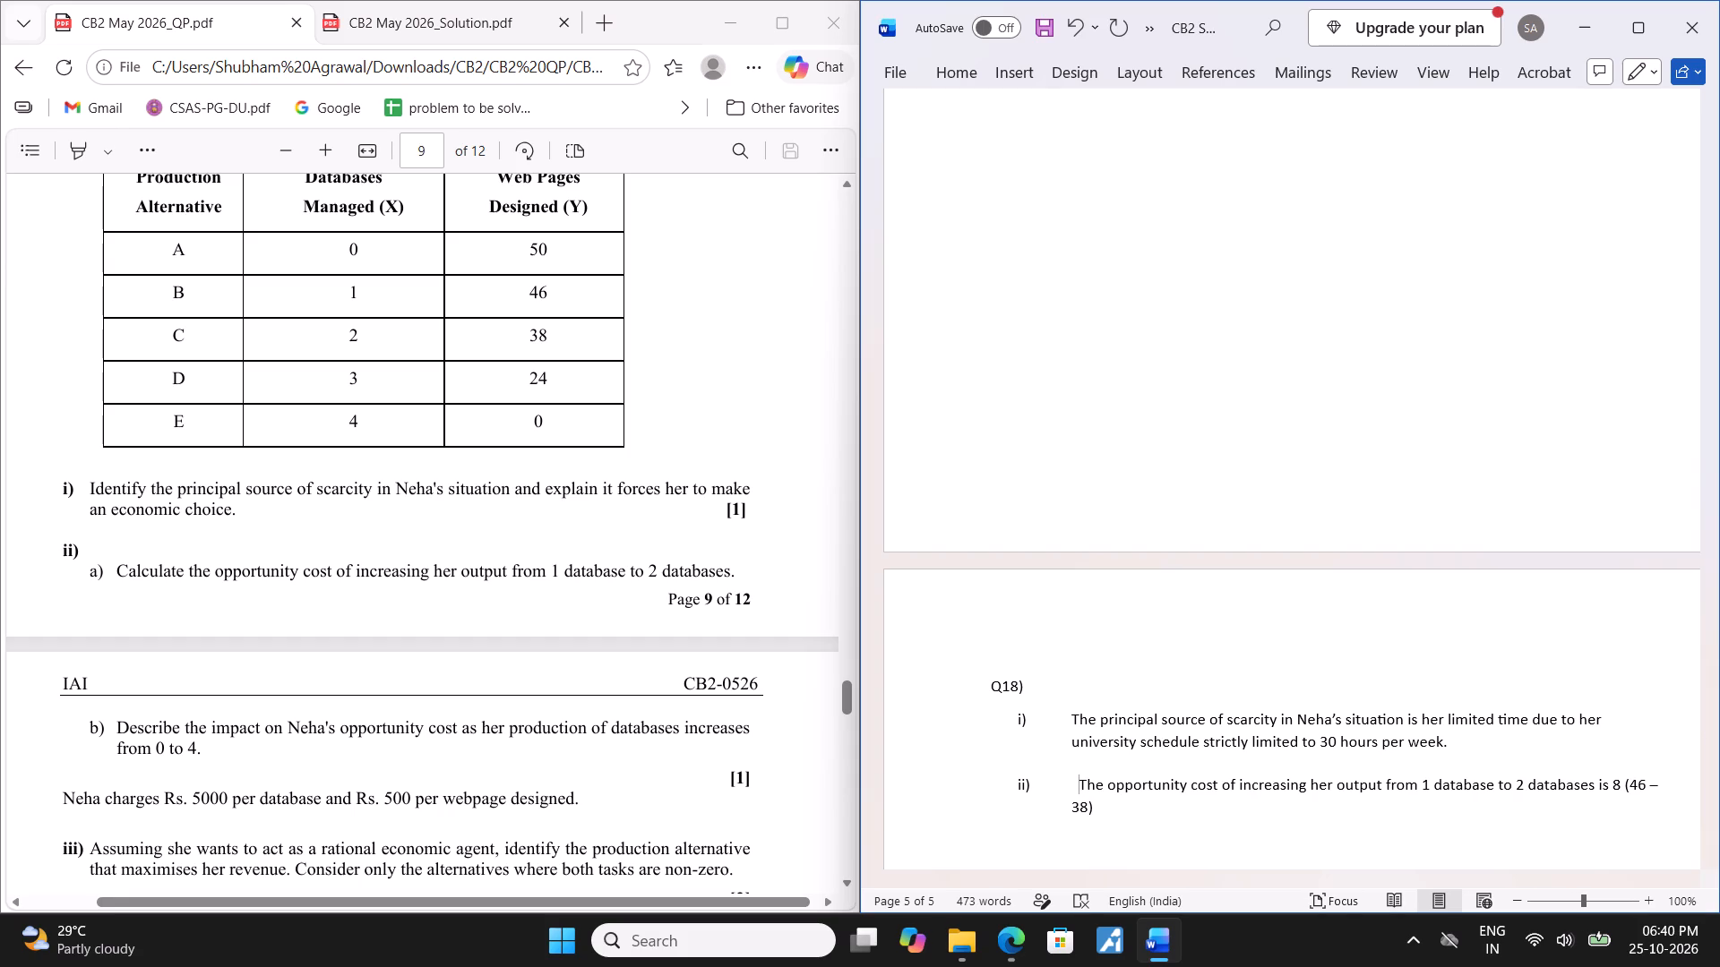
key("BackSpace")
key("BackSpace")
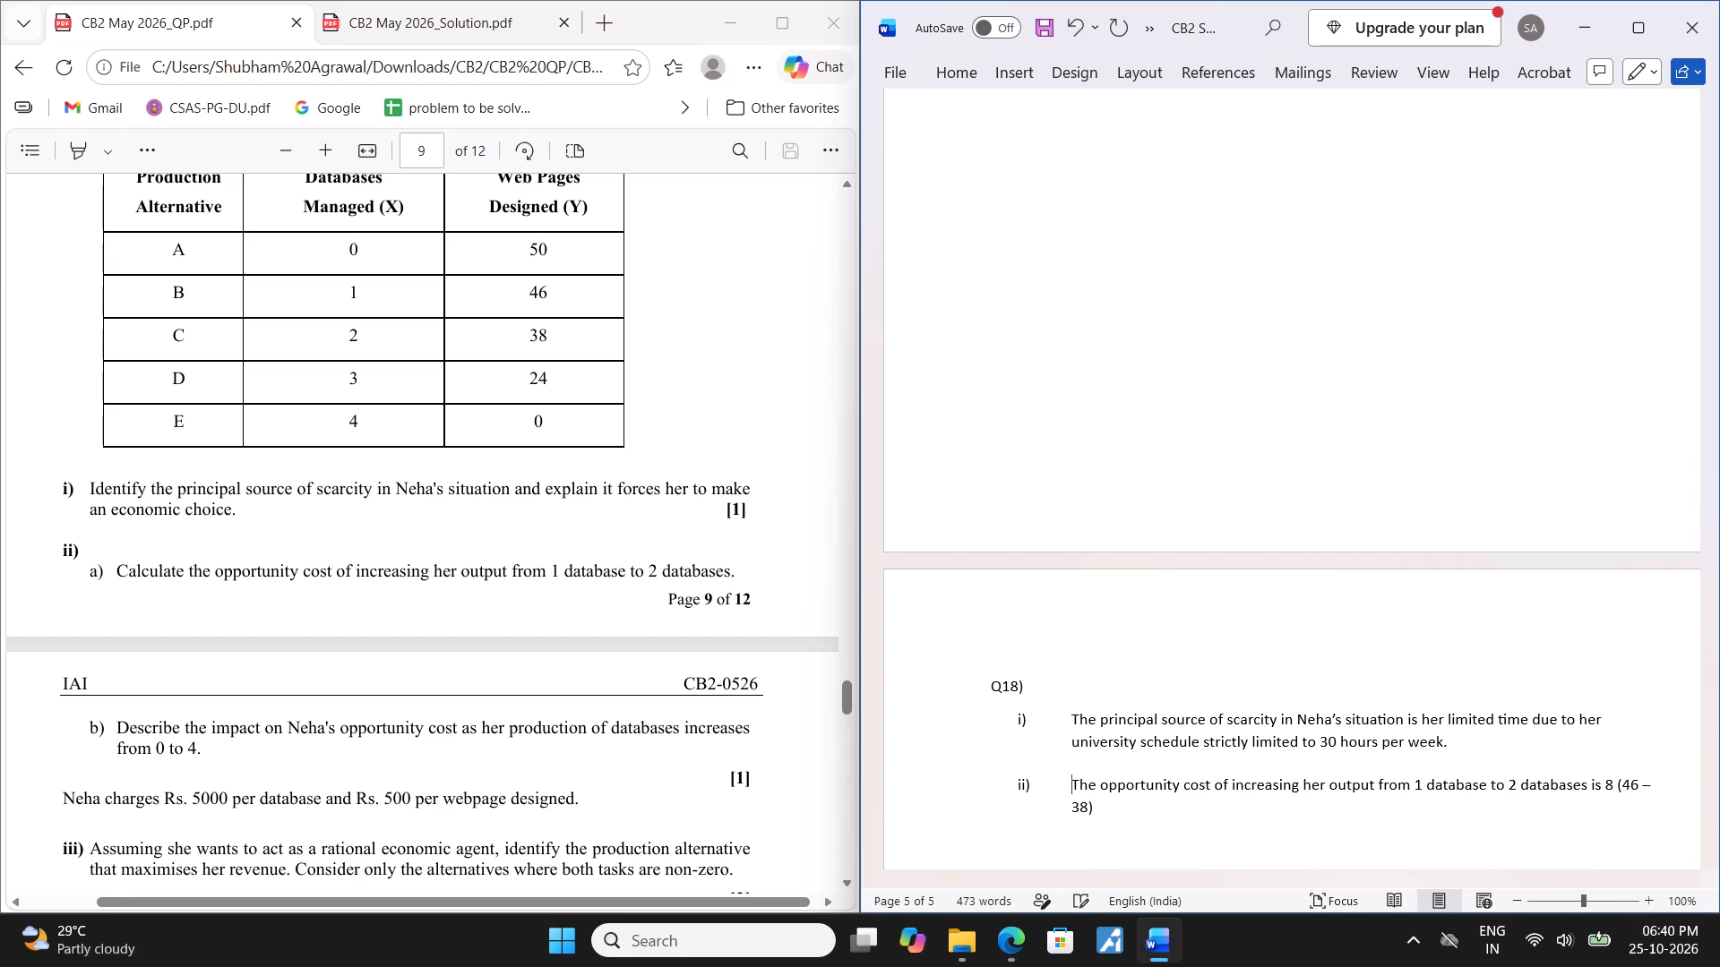
Put the opportunity cost sentence on its own line below ii) and label it a) as a lettered list item.
key("Return")
key("BackSpace")
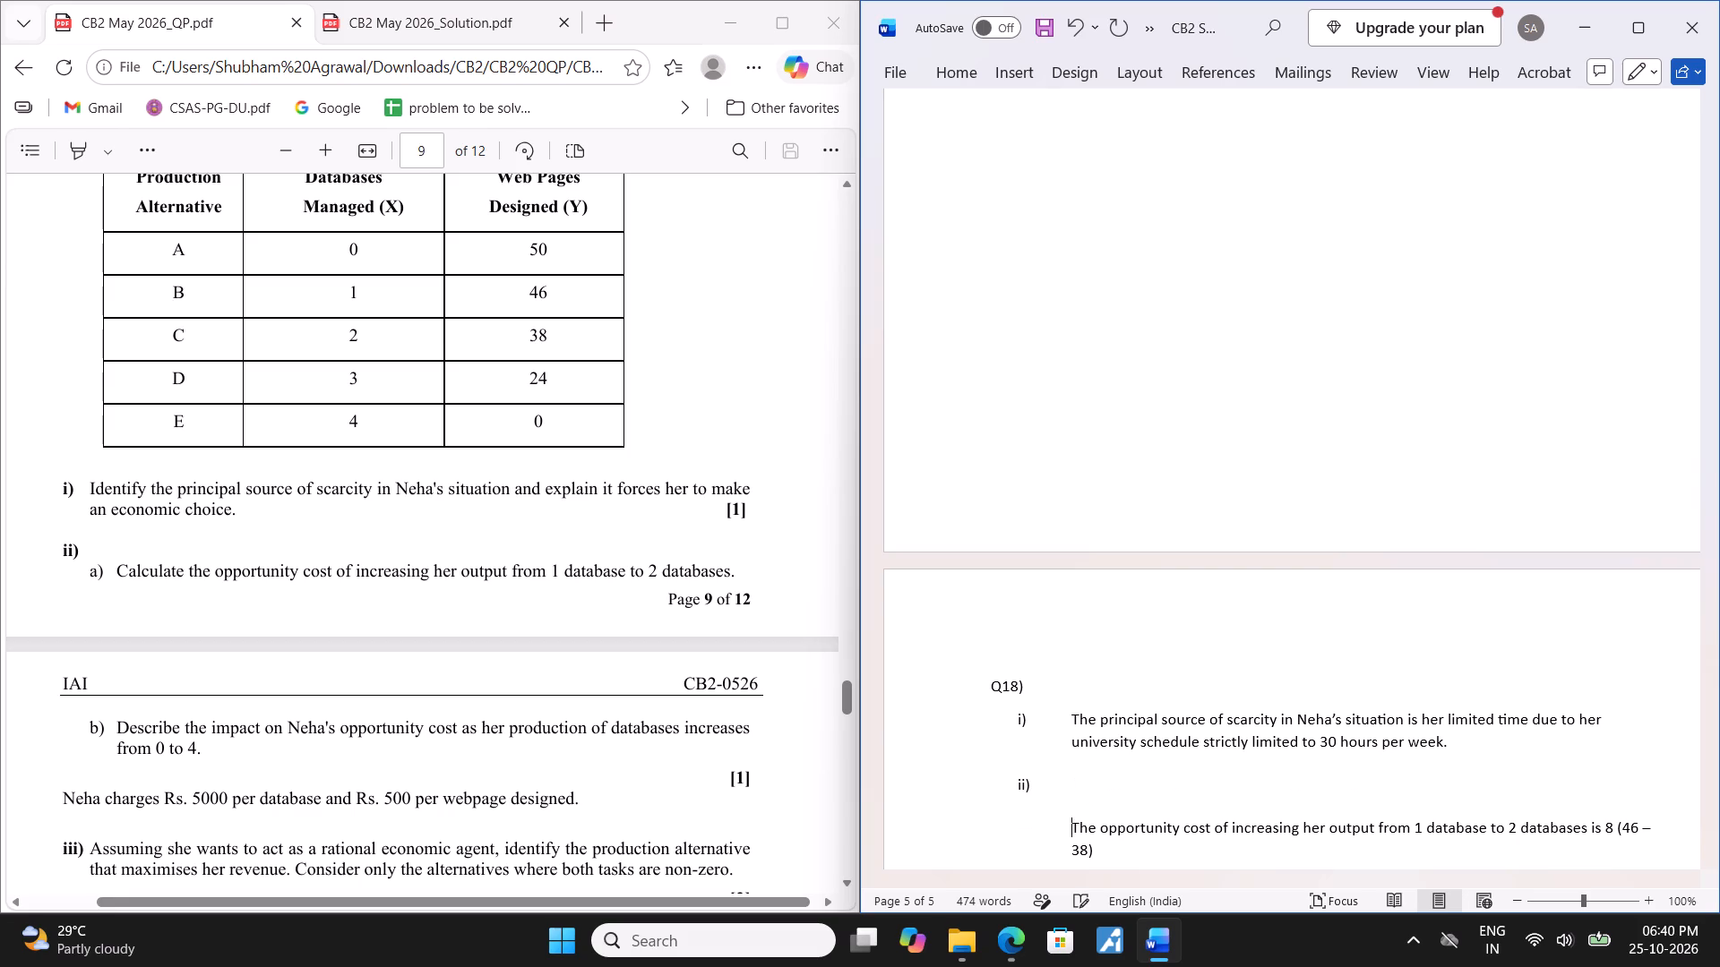
type("a)")
key("space")
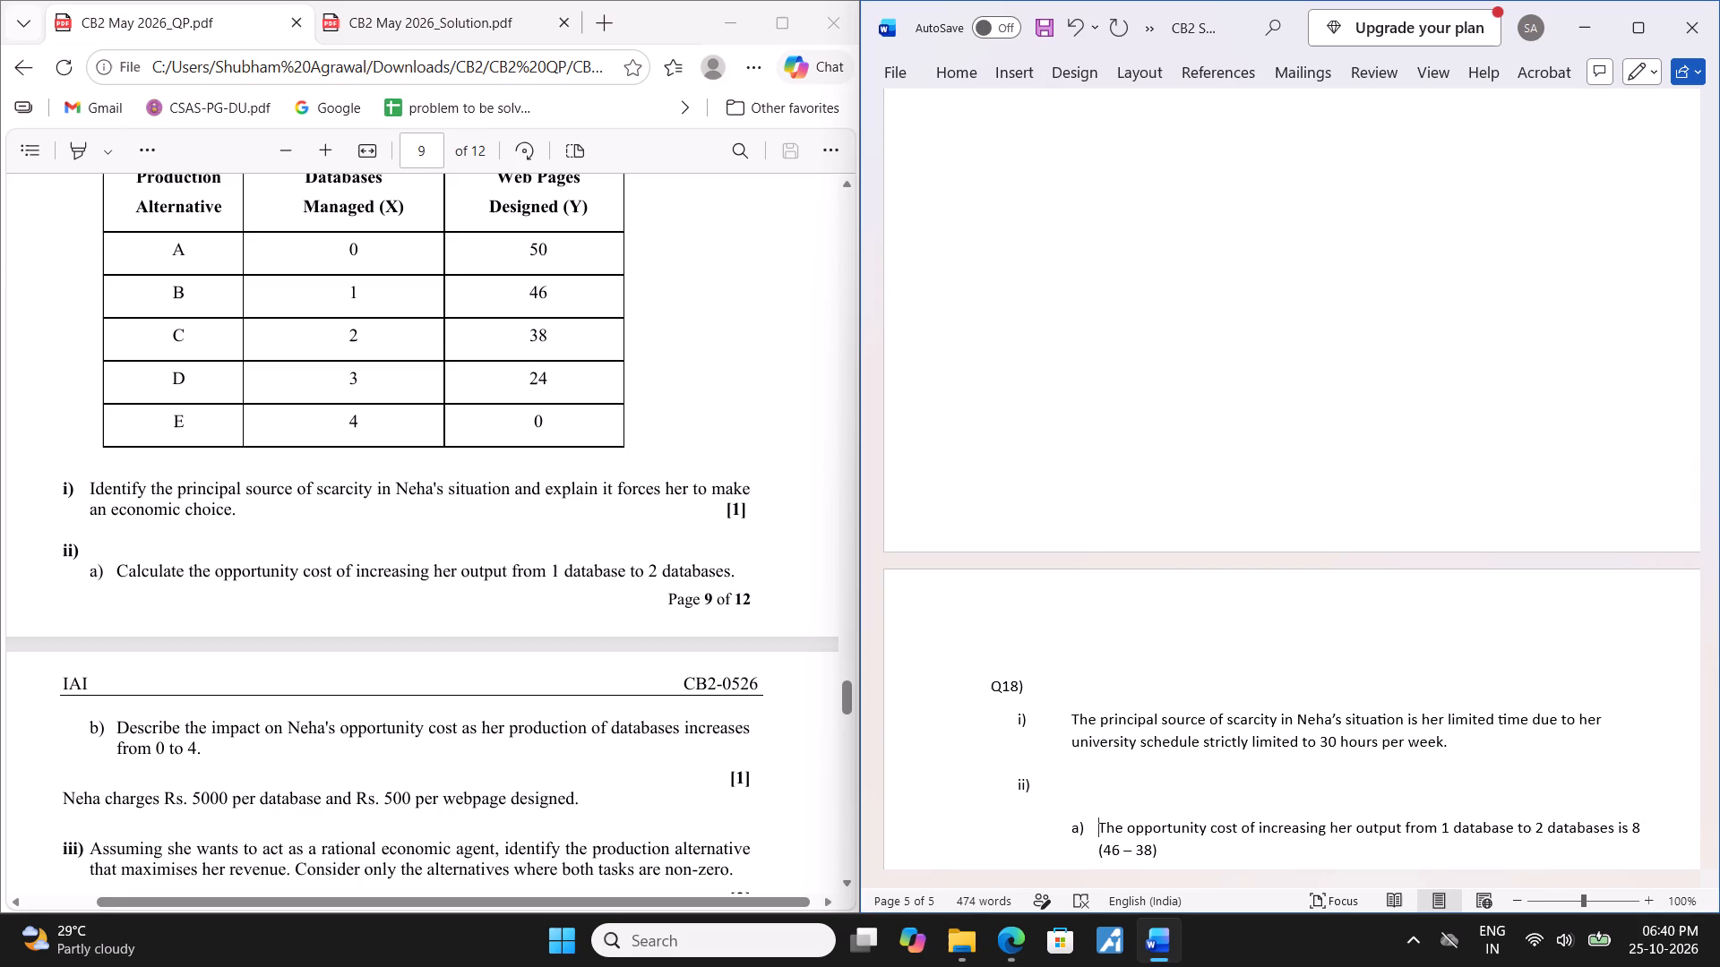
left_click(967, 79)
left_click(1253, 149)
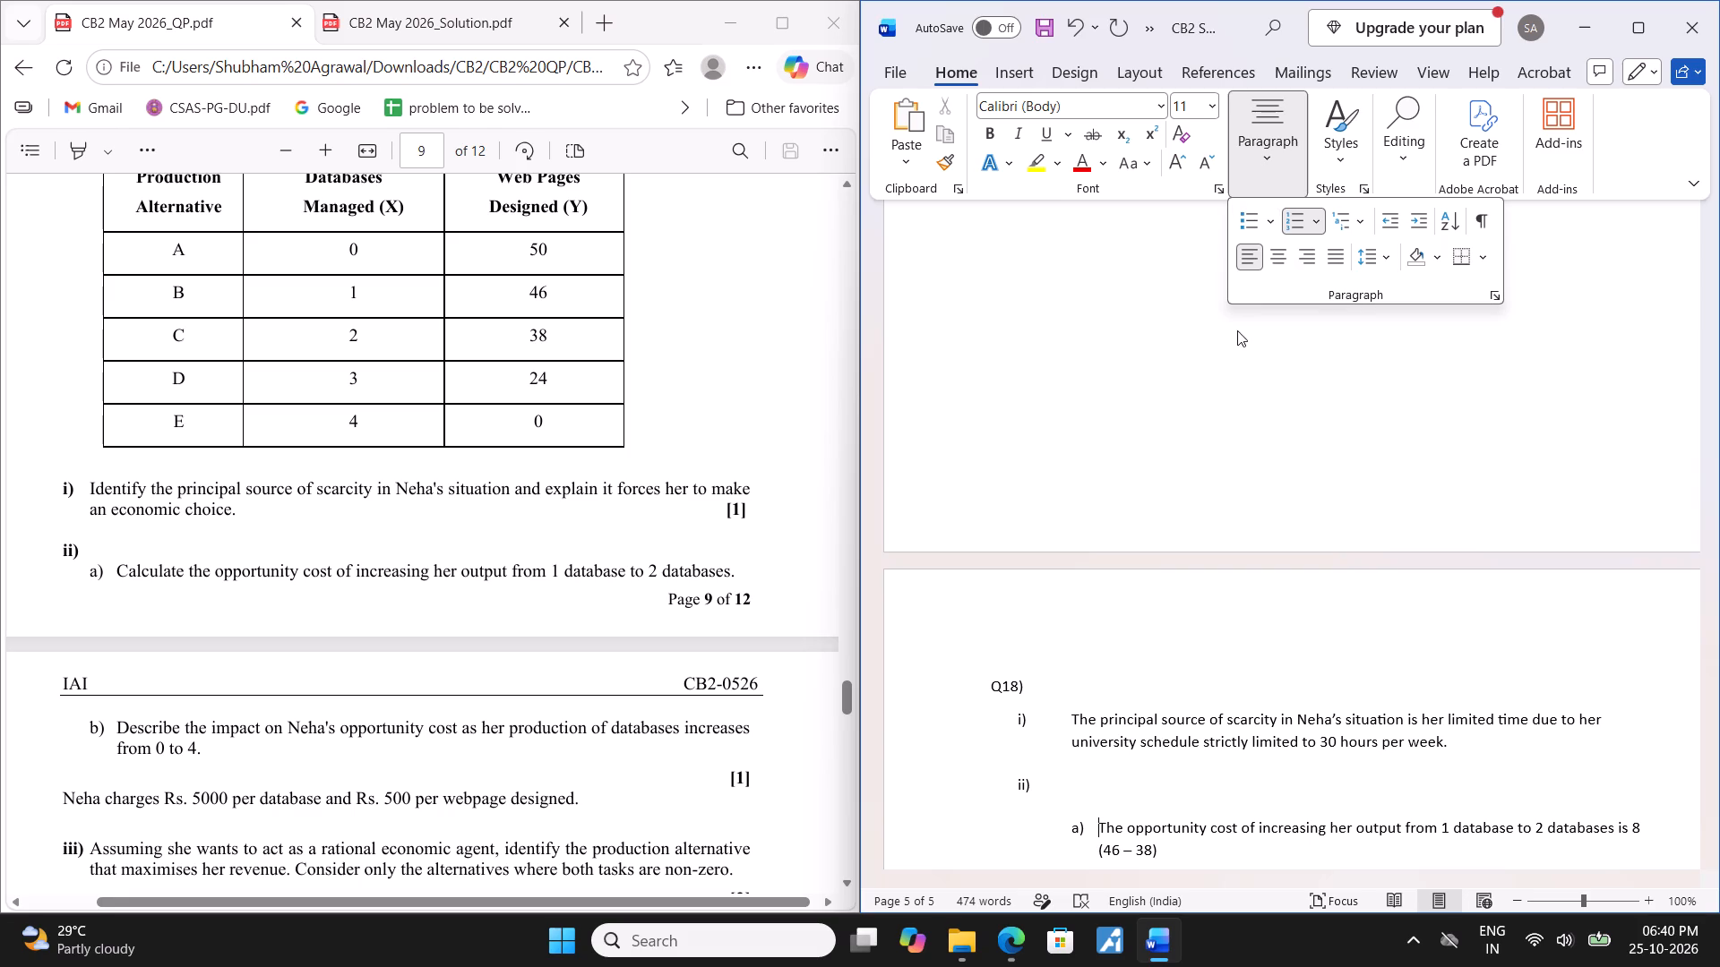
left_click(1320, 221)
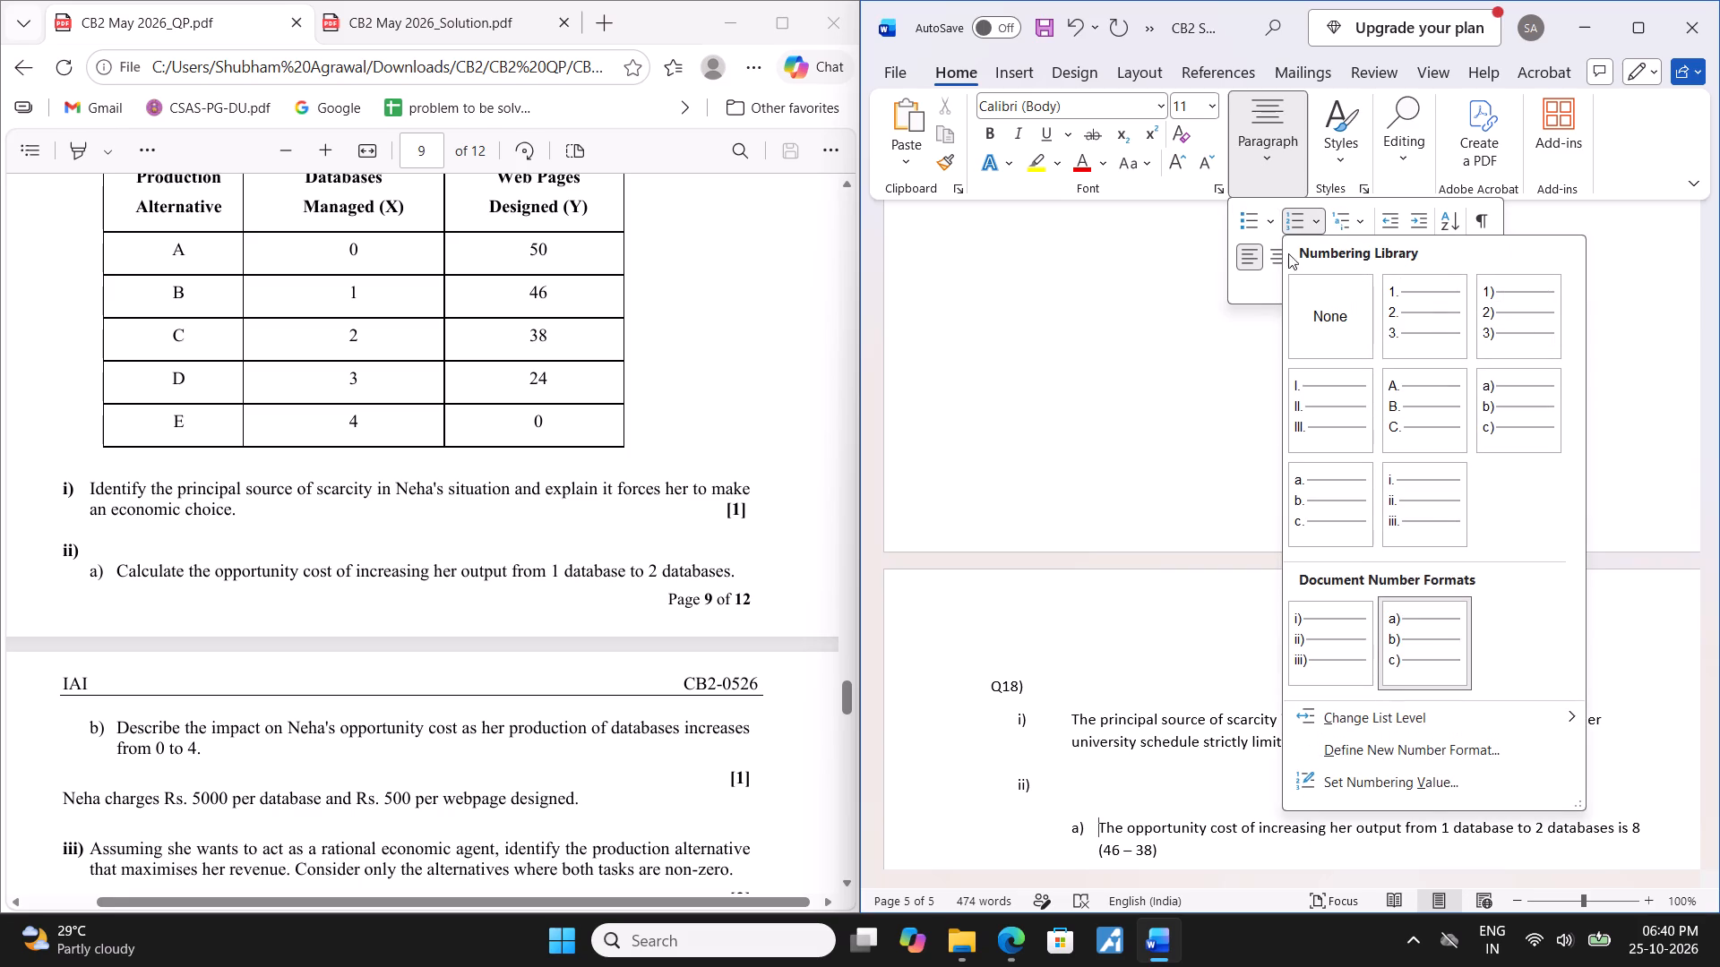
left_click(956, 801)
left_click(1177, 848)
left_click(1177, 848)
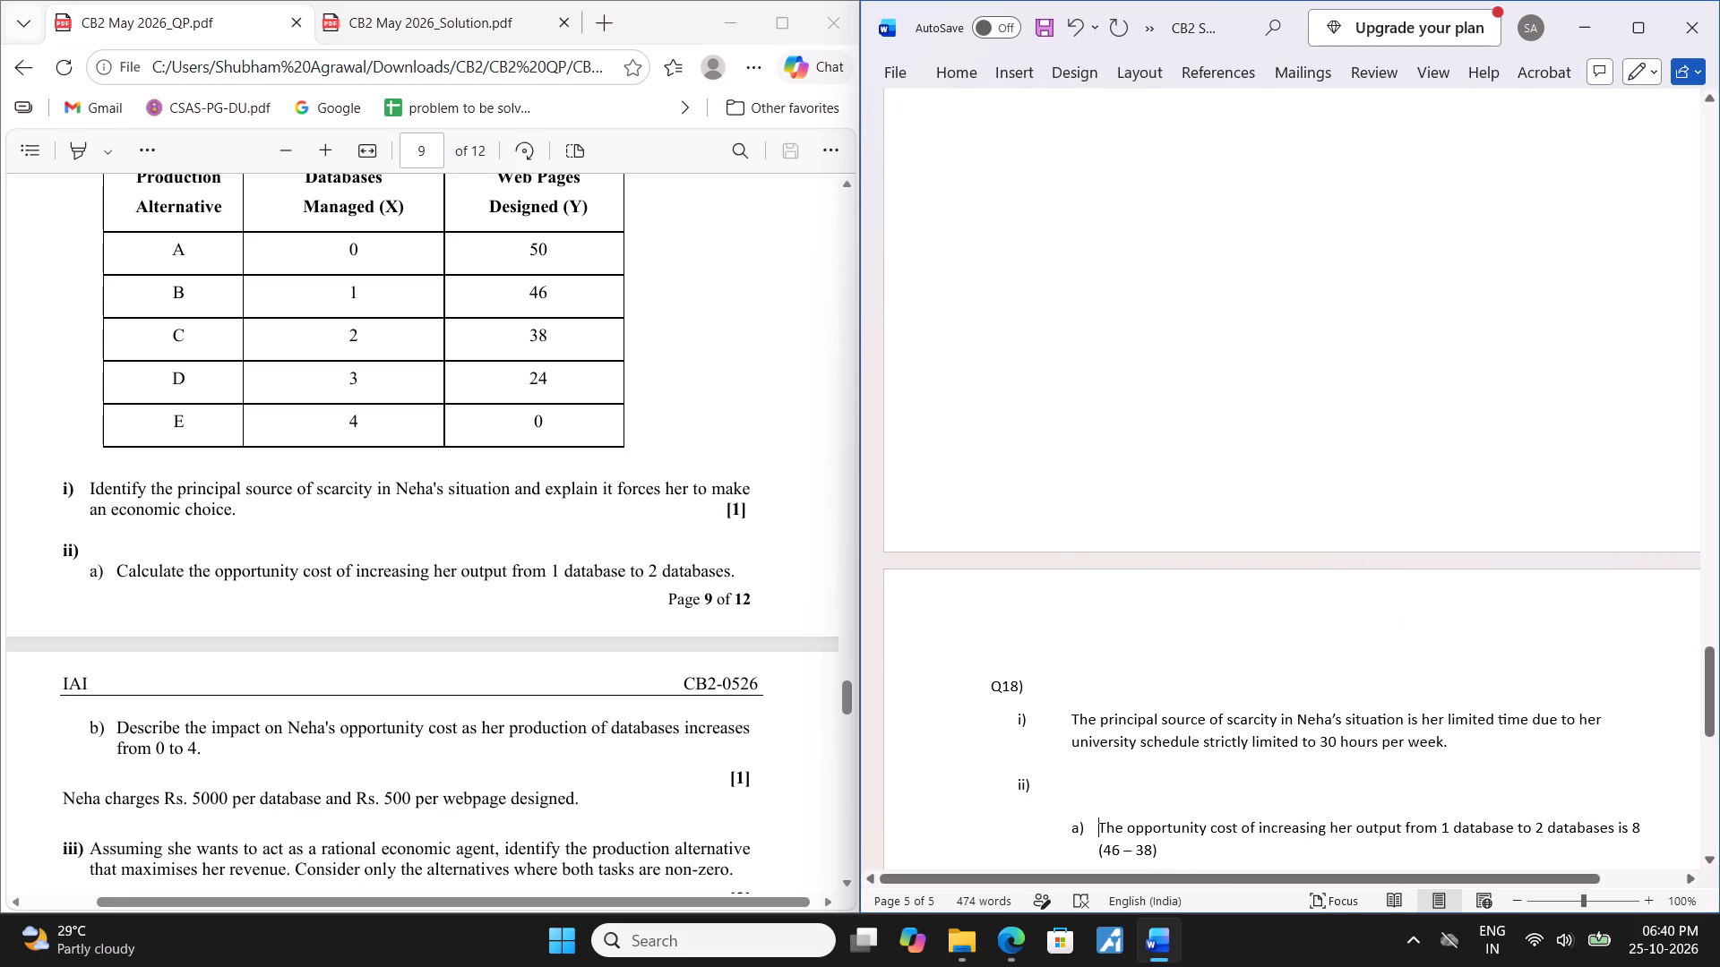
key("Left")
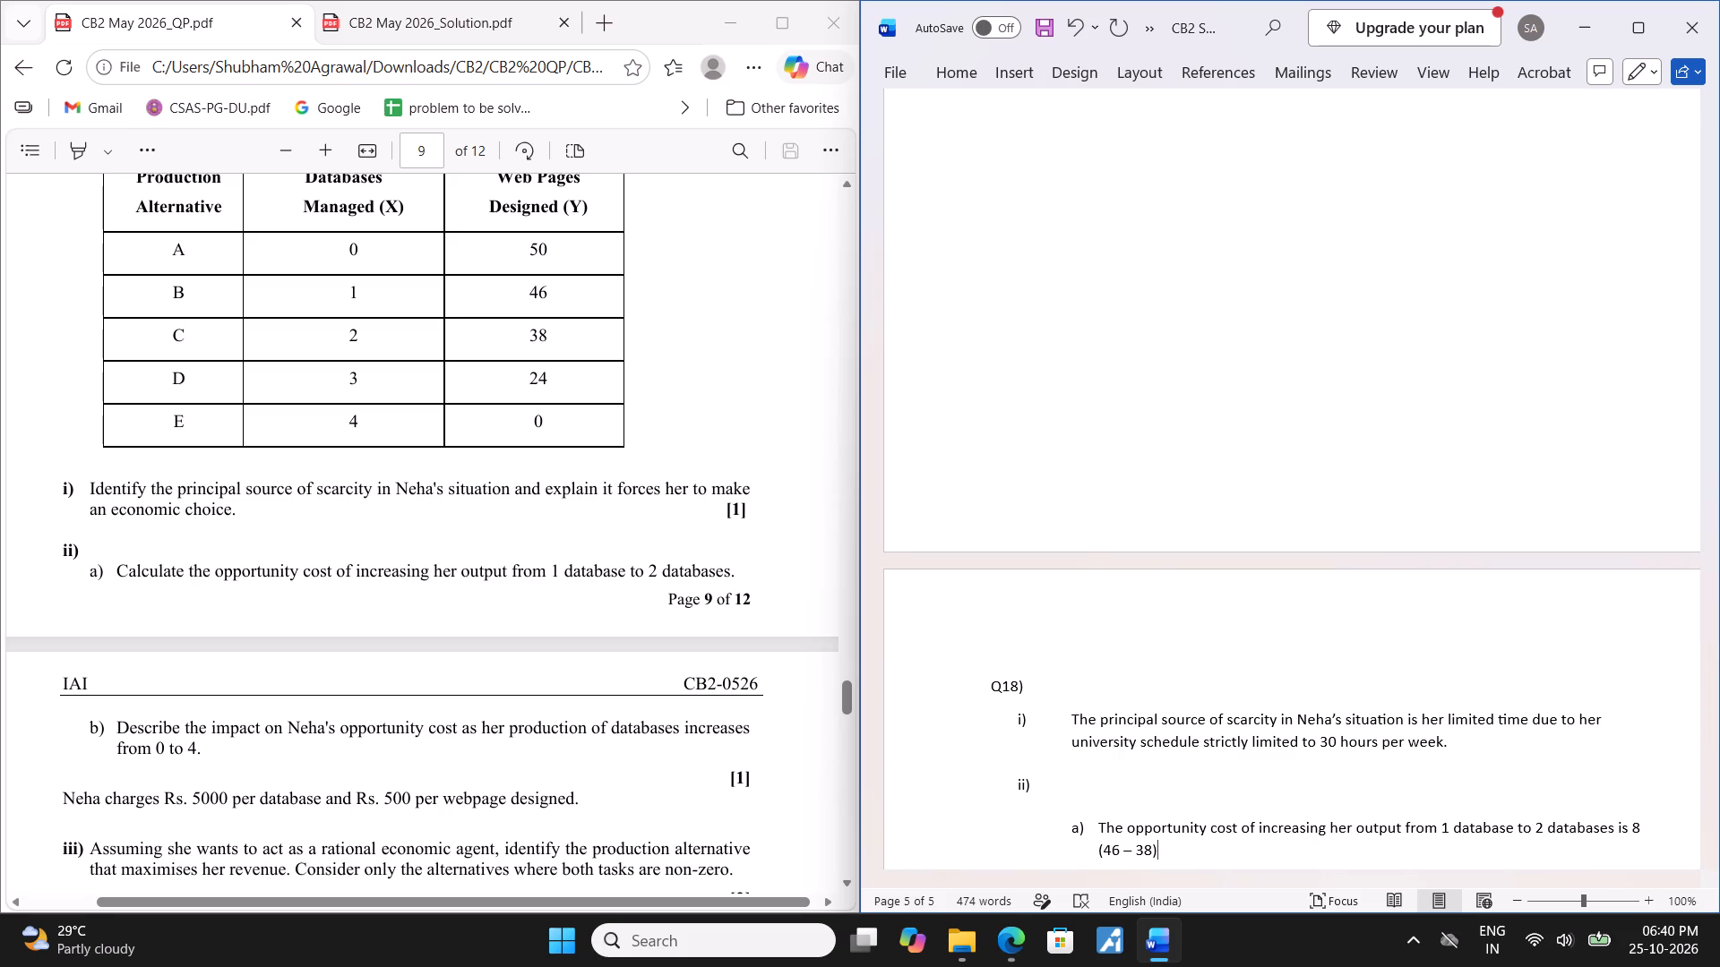
Check the model answer for Solution 18 ii) in the CB2 May 2026_Solution PDF, and return to the end of answer a) in Word.
left_click(468, 21)
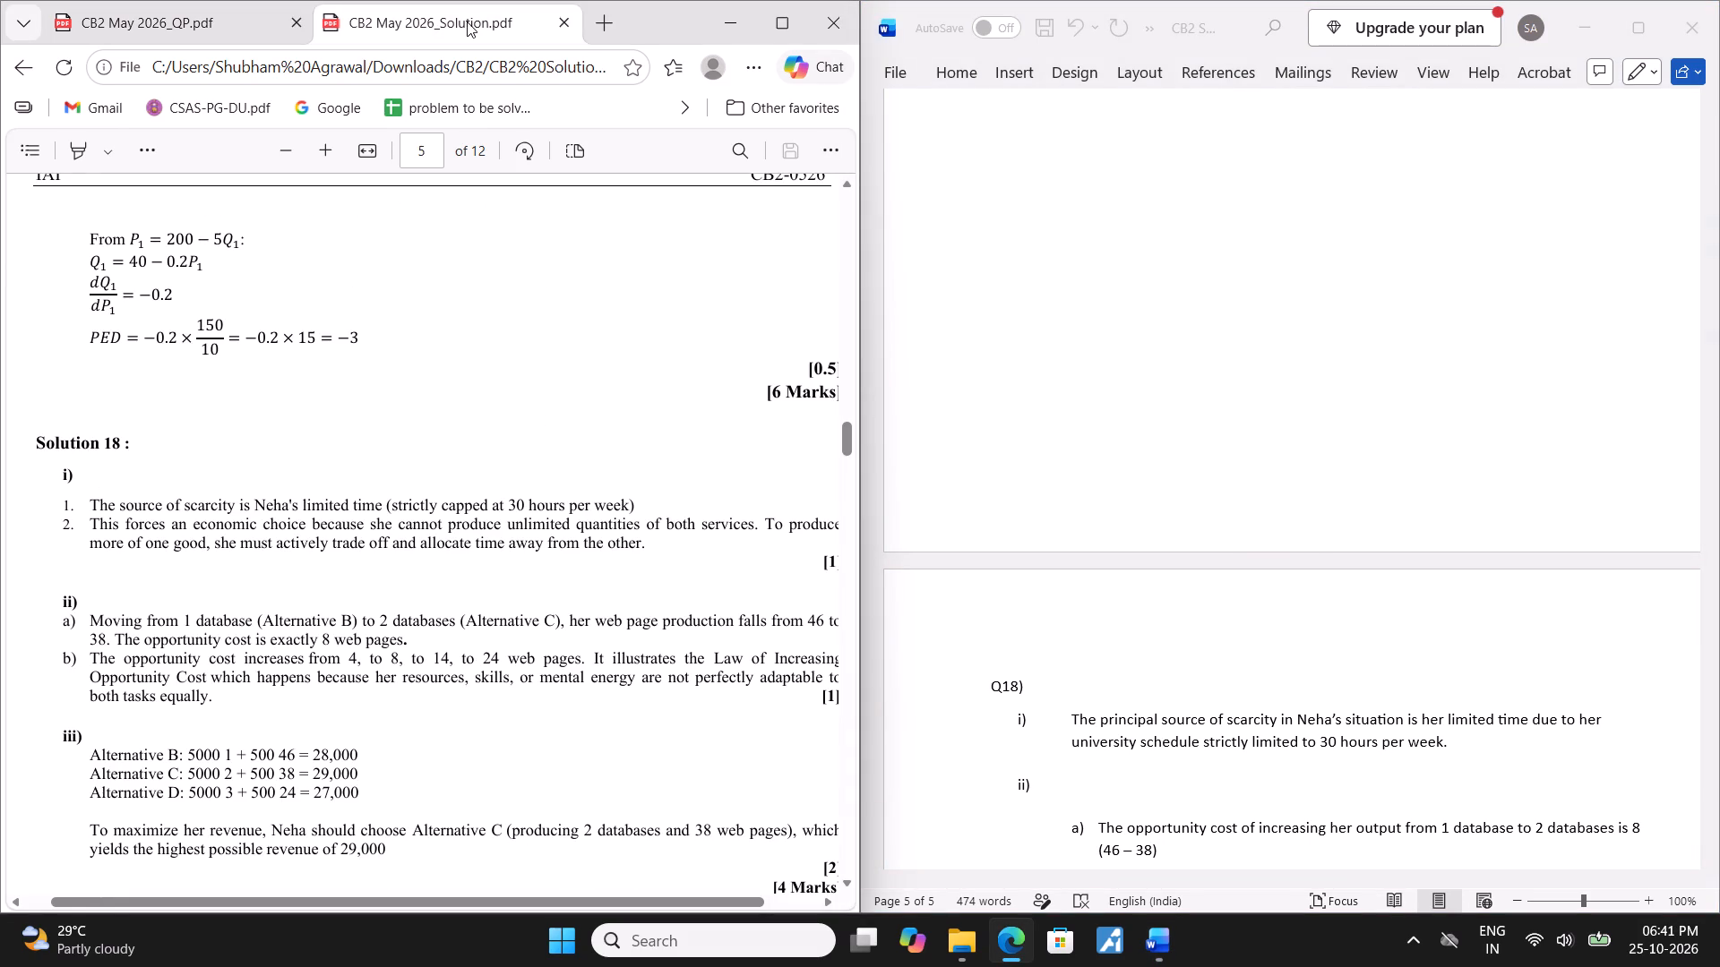
left_click(209, 23)
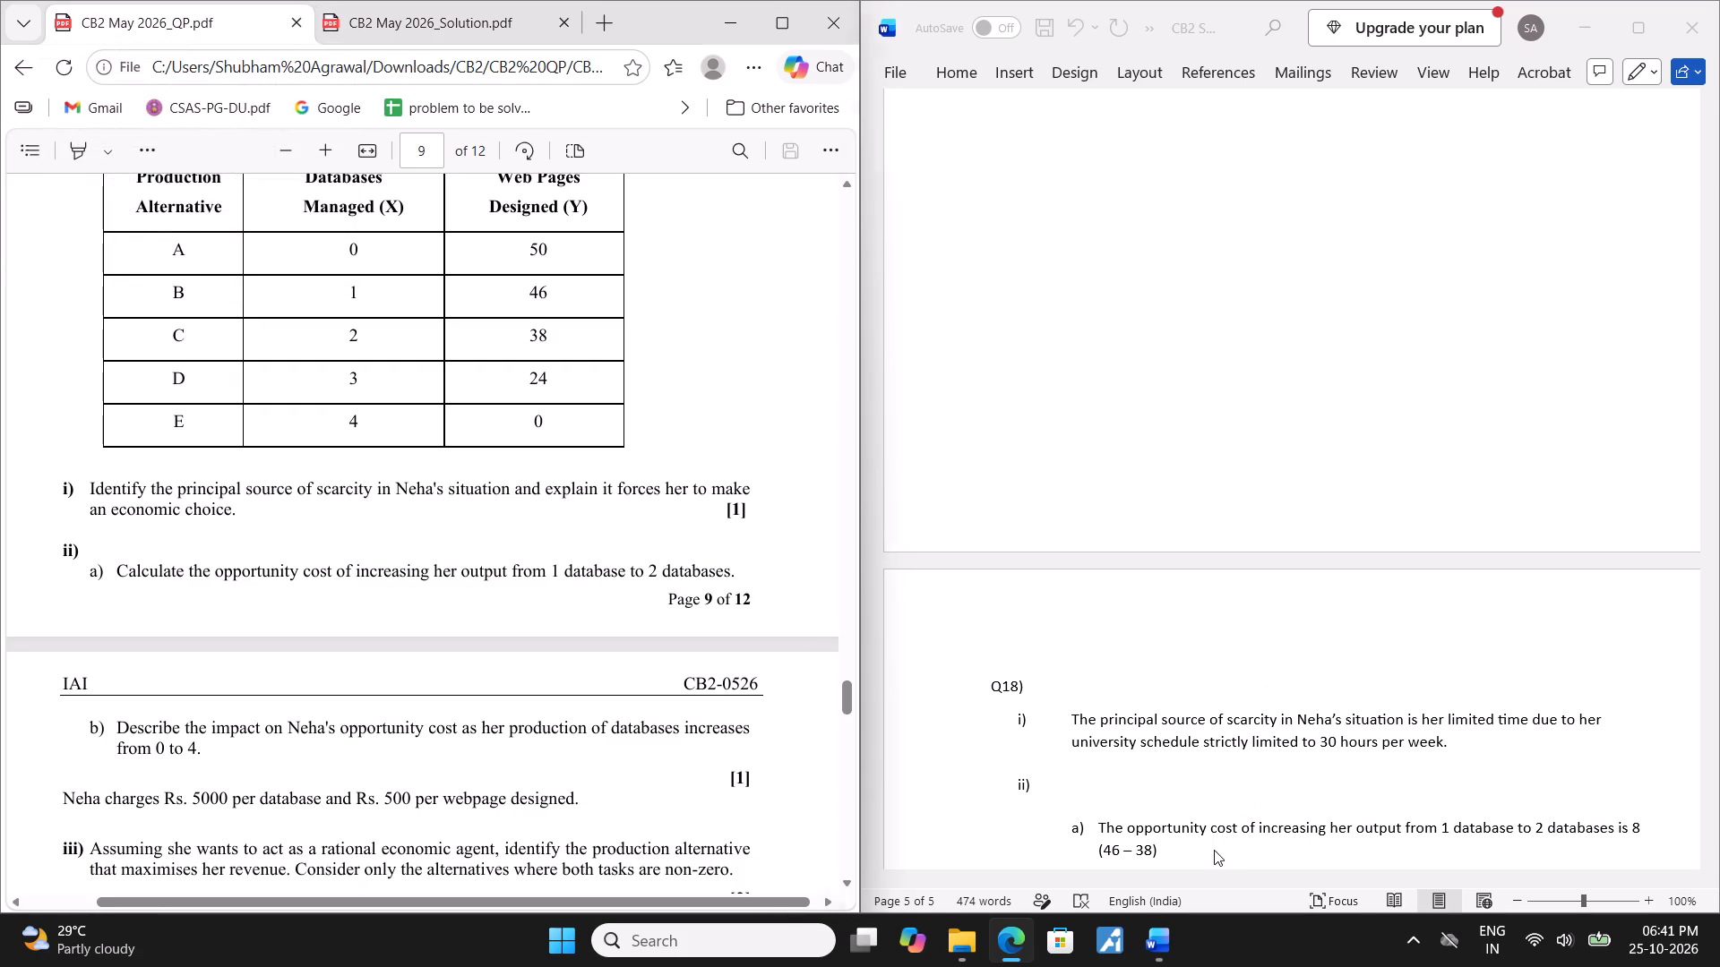
left_click(1214, 850)
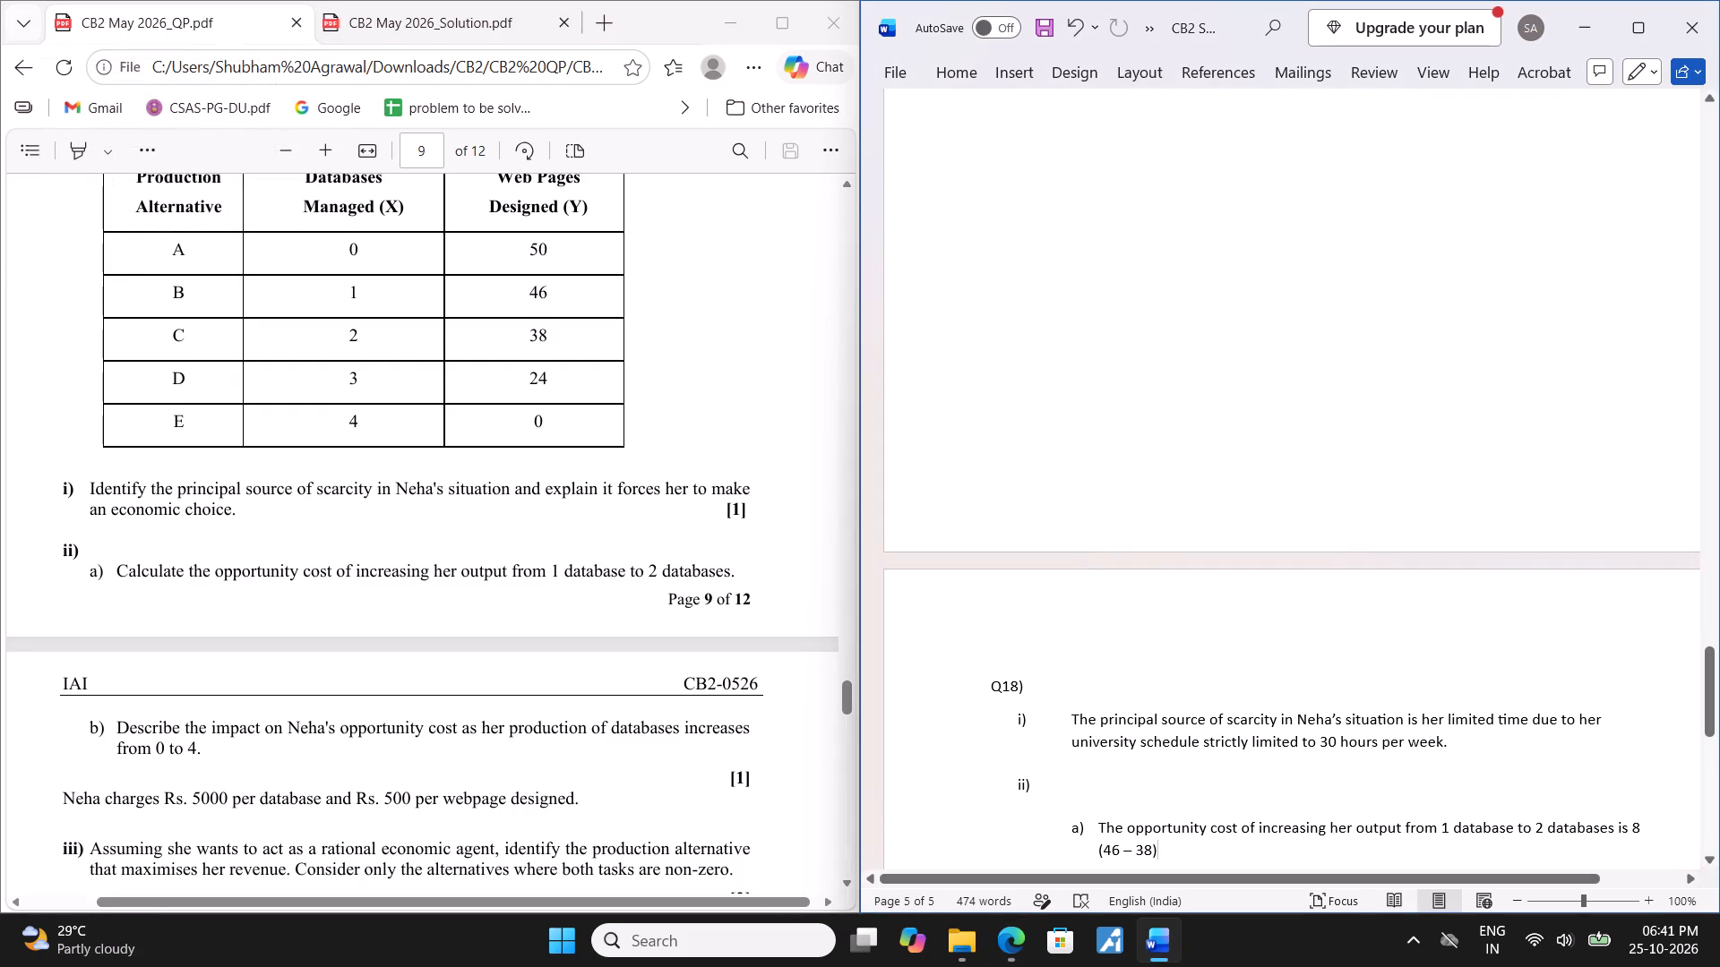
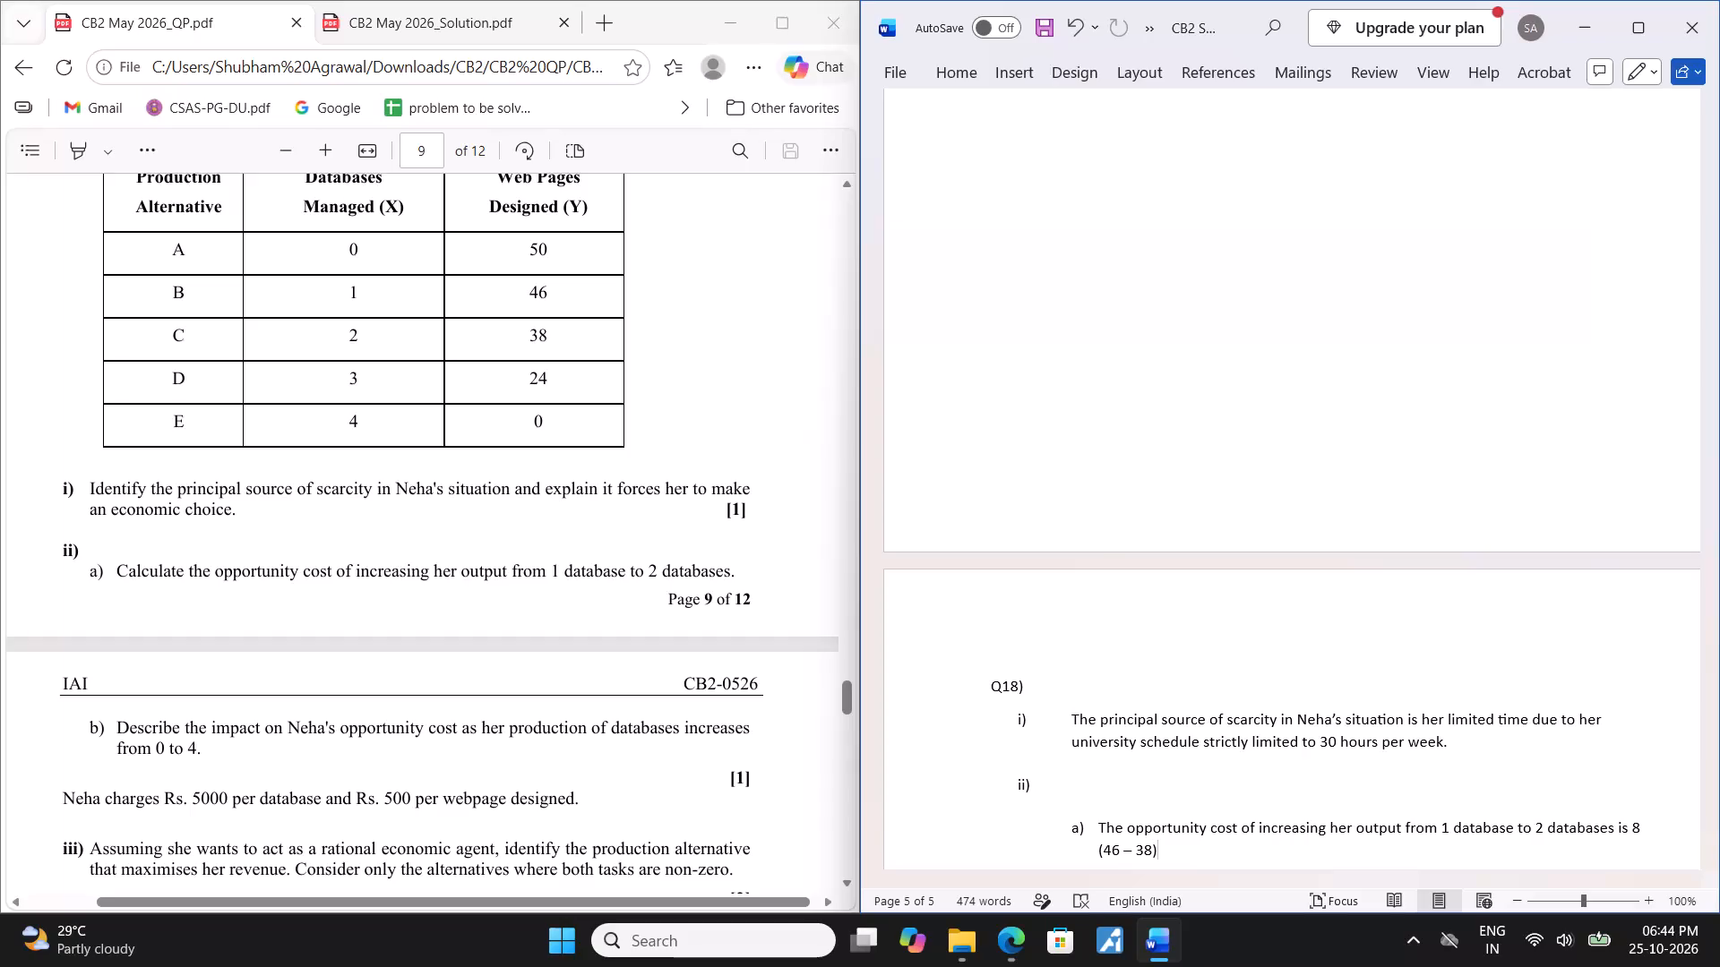
Add a lettered item b) below answer a) and begin it with "As database production goes from".
key("Return")
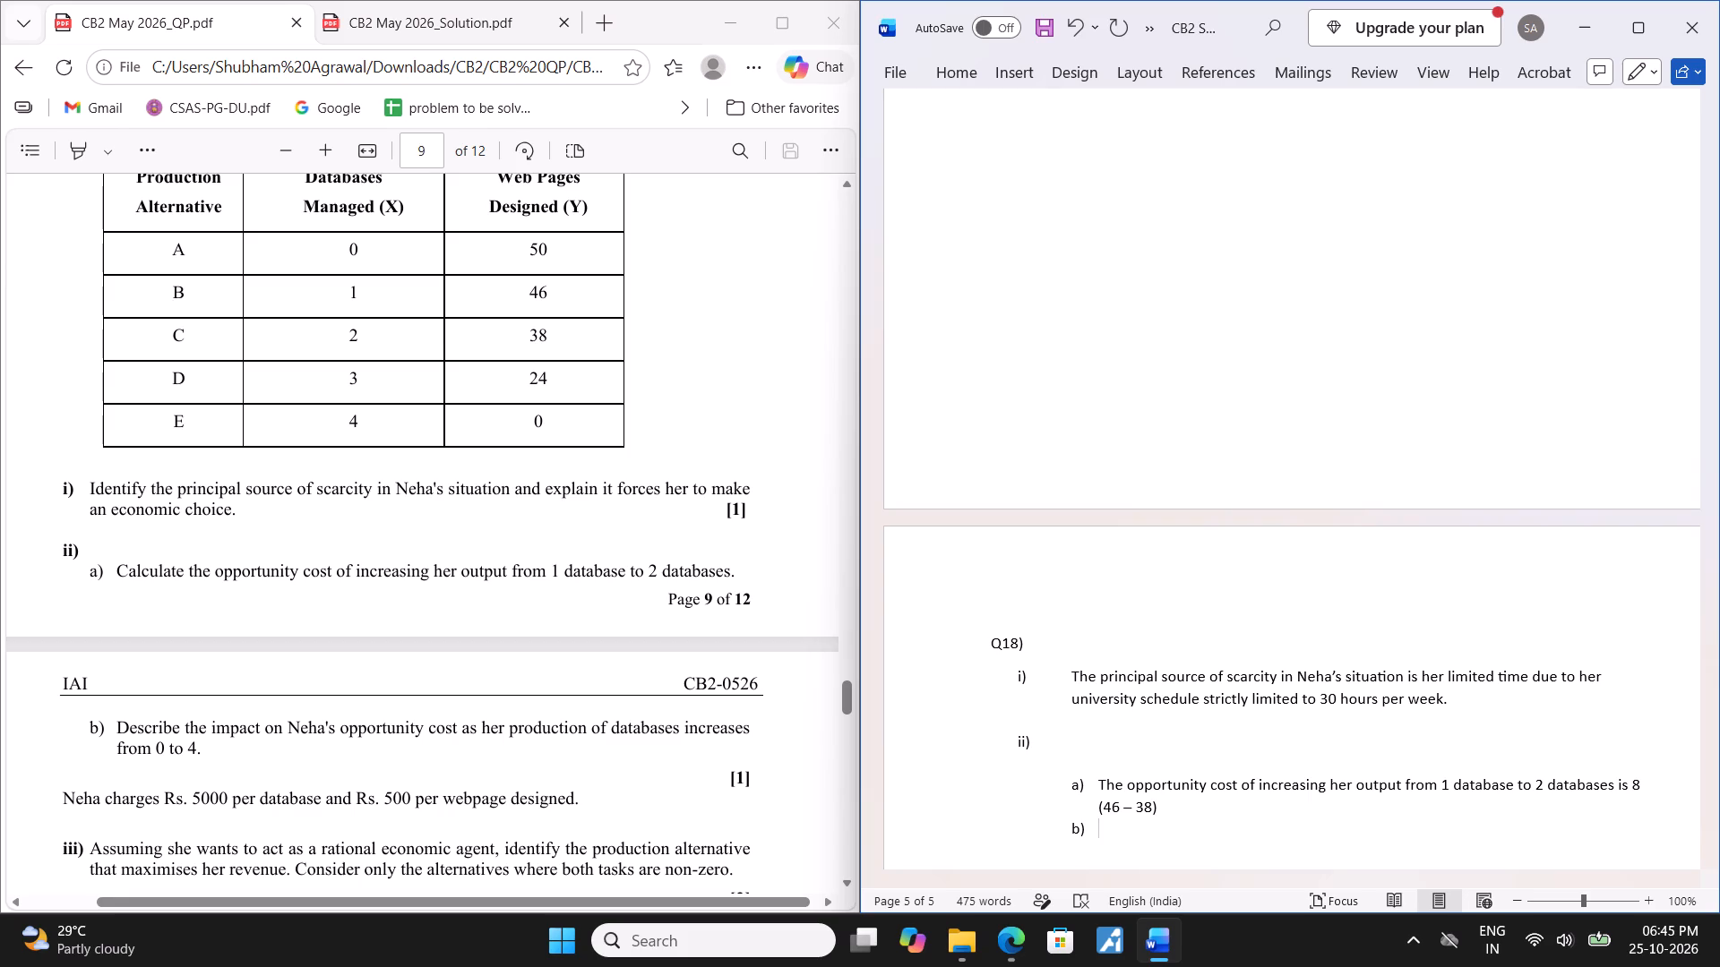
type("the")
key("space")
key("BackSpace")
key("BackSpace")
key("BackSpace")
key("BackSpace")
type("as")
key("space")
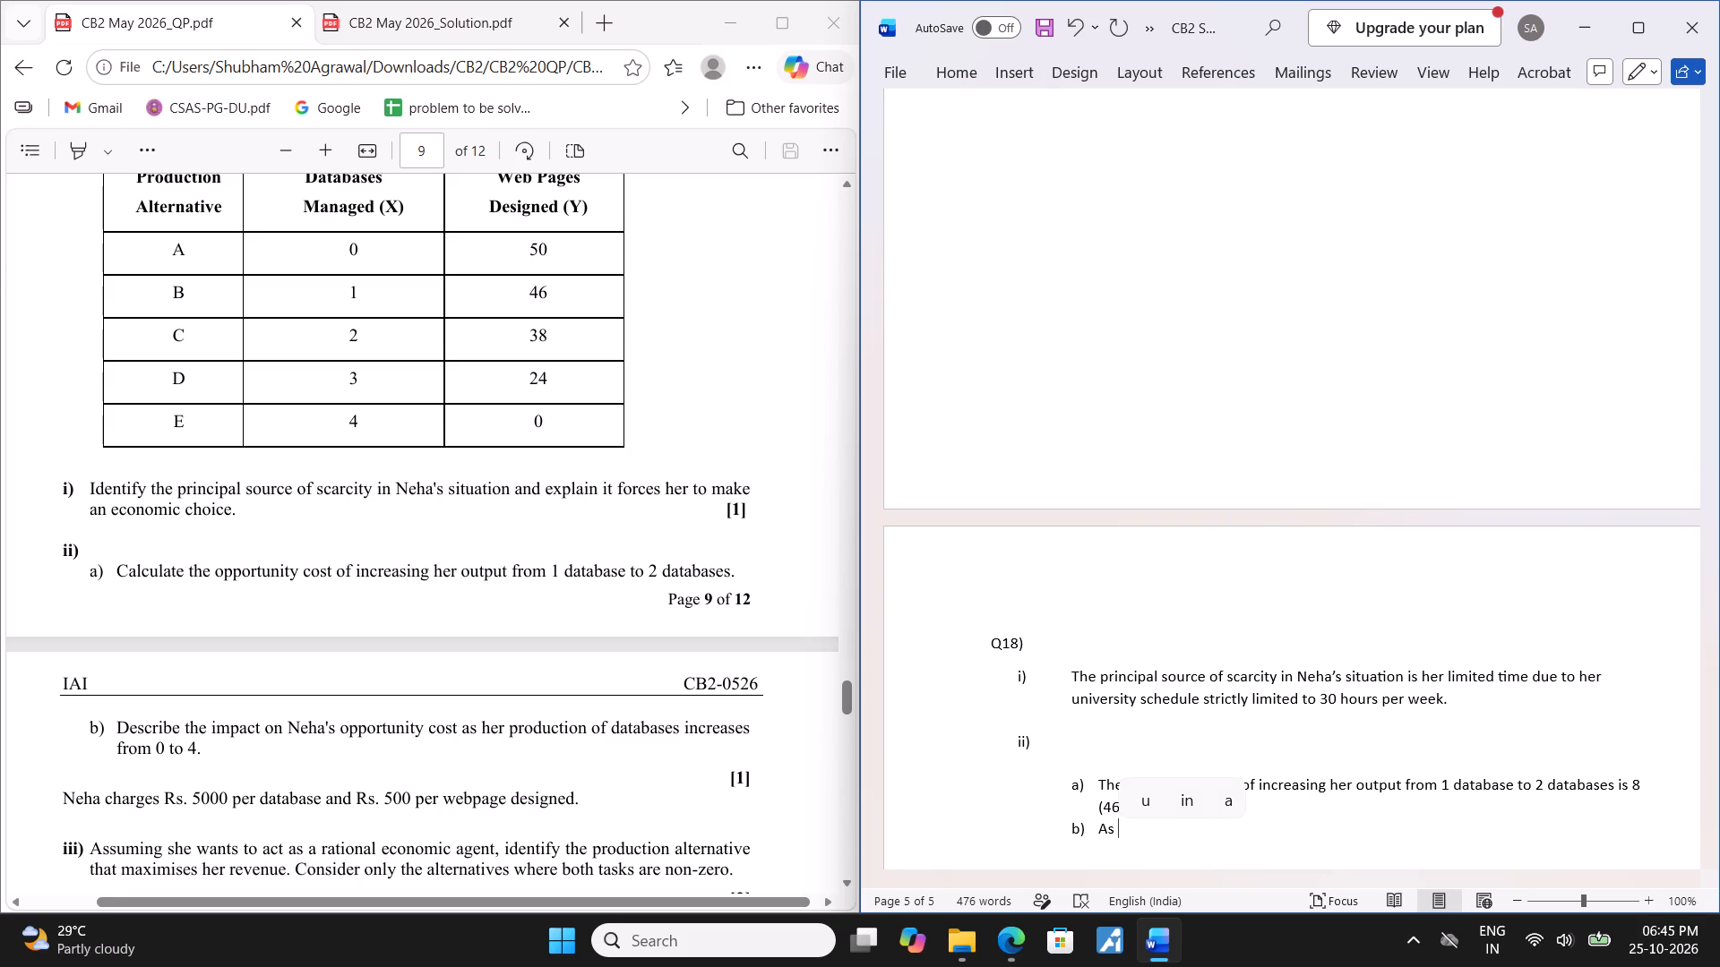
type("data")
type("base")
key("space")
type("product")
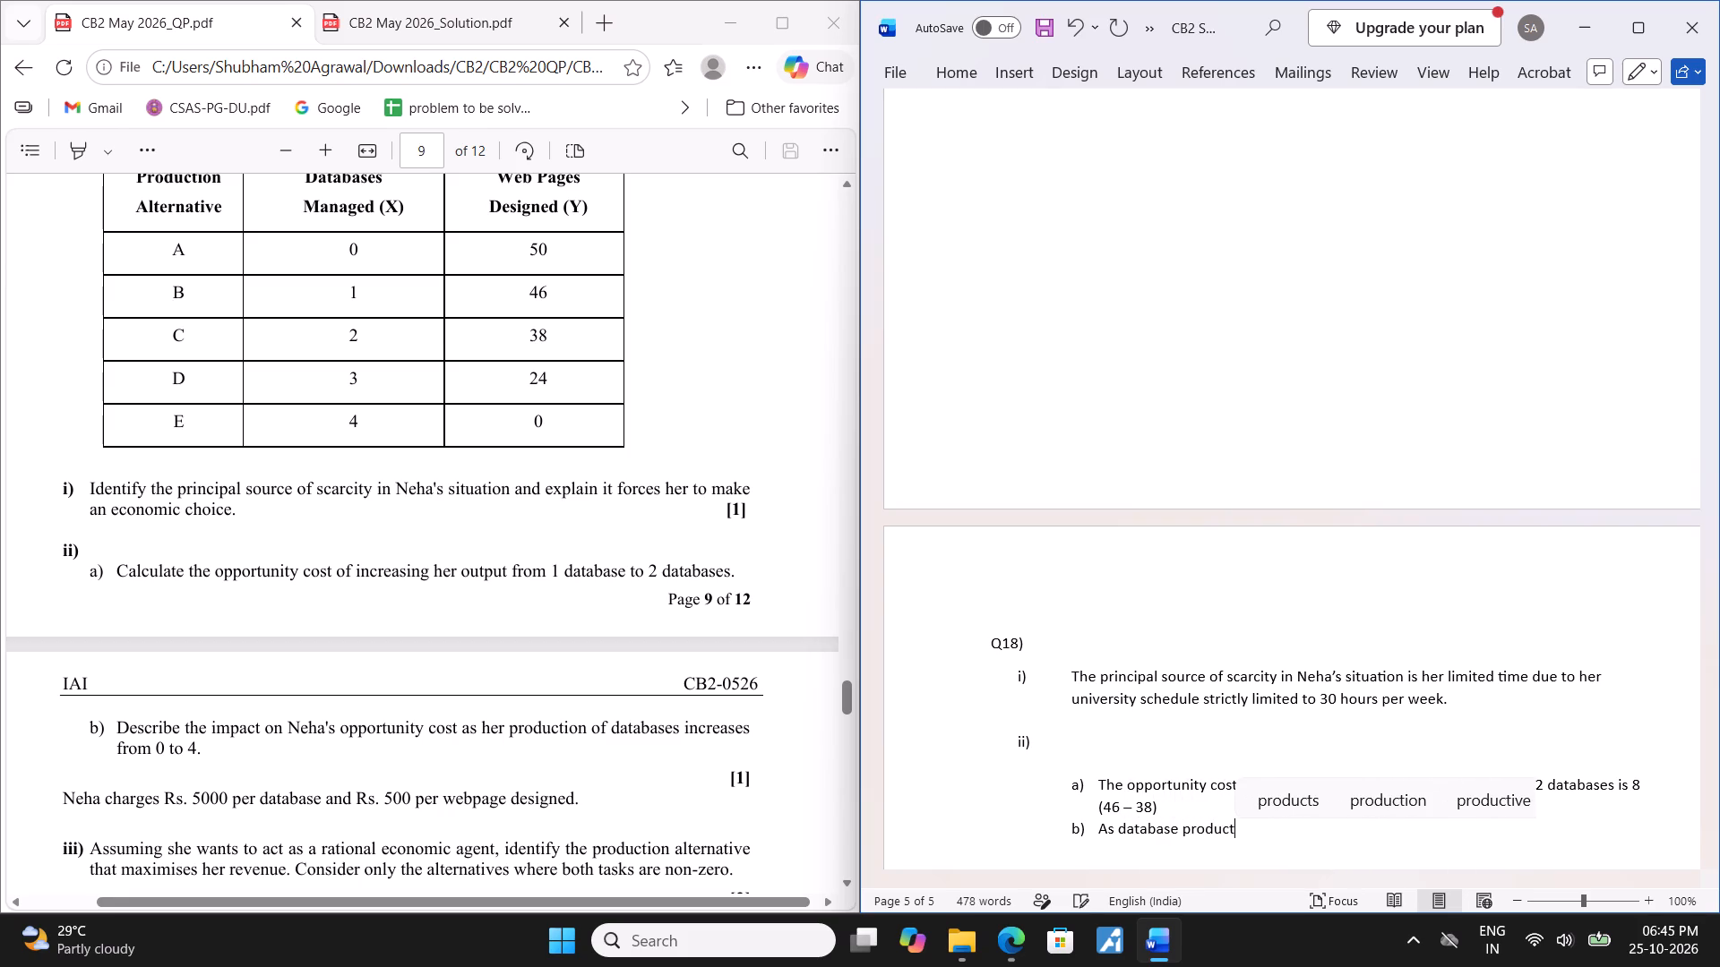
type("ion")
key("space")
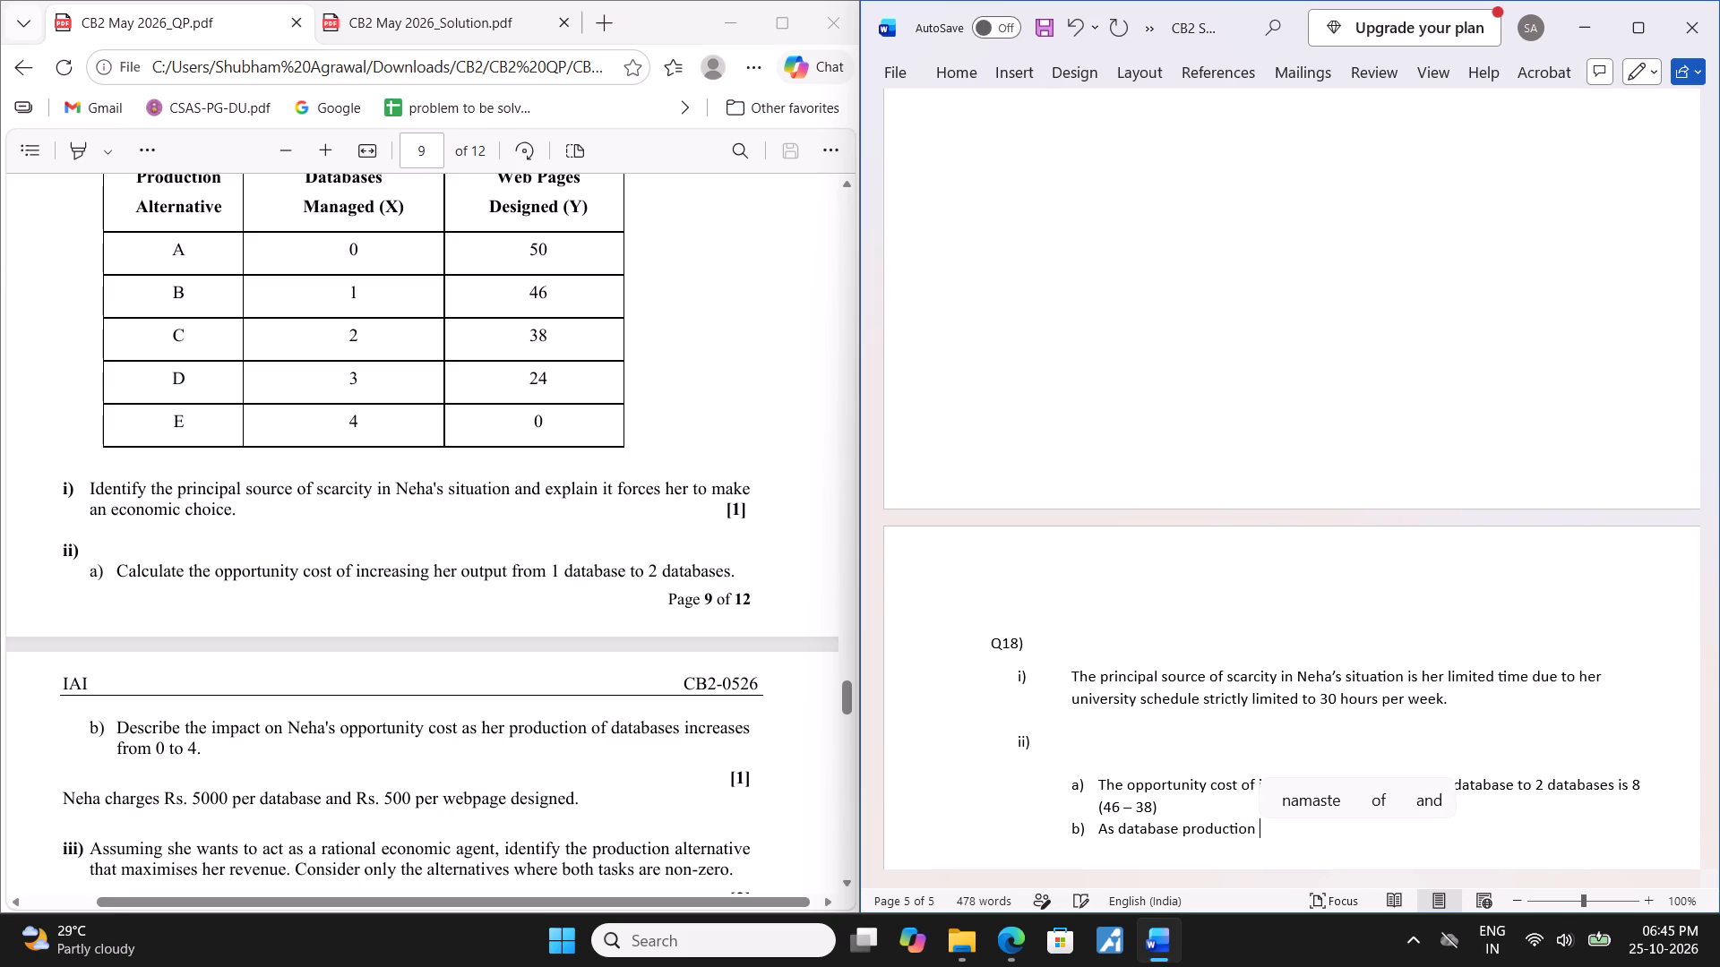
type("goes")
key("space")
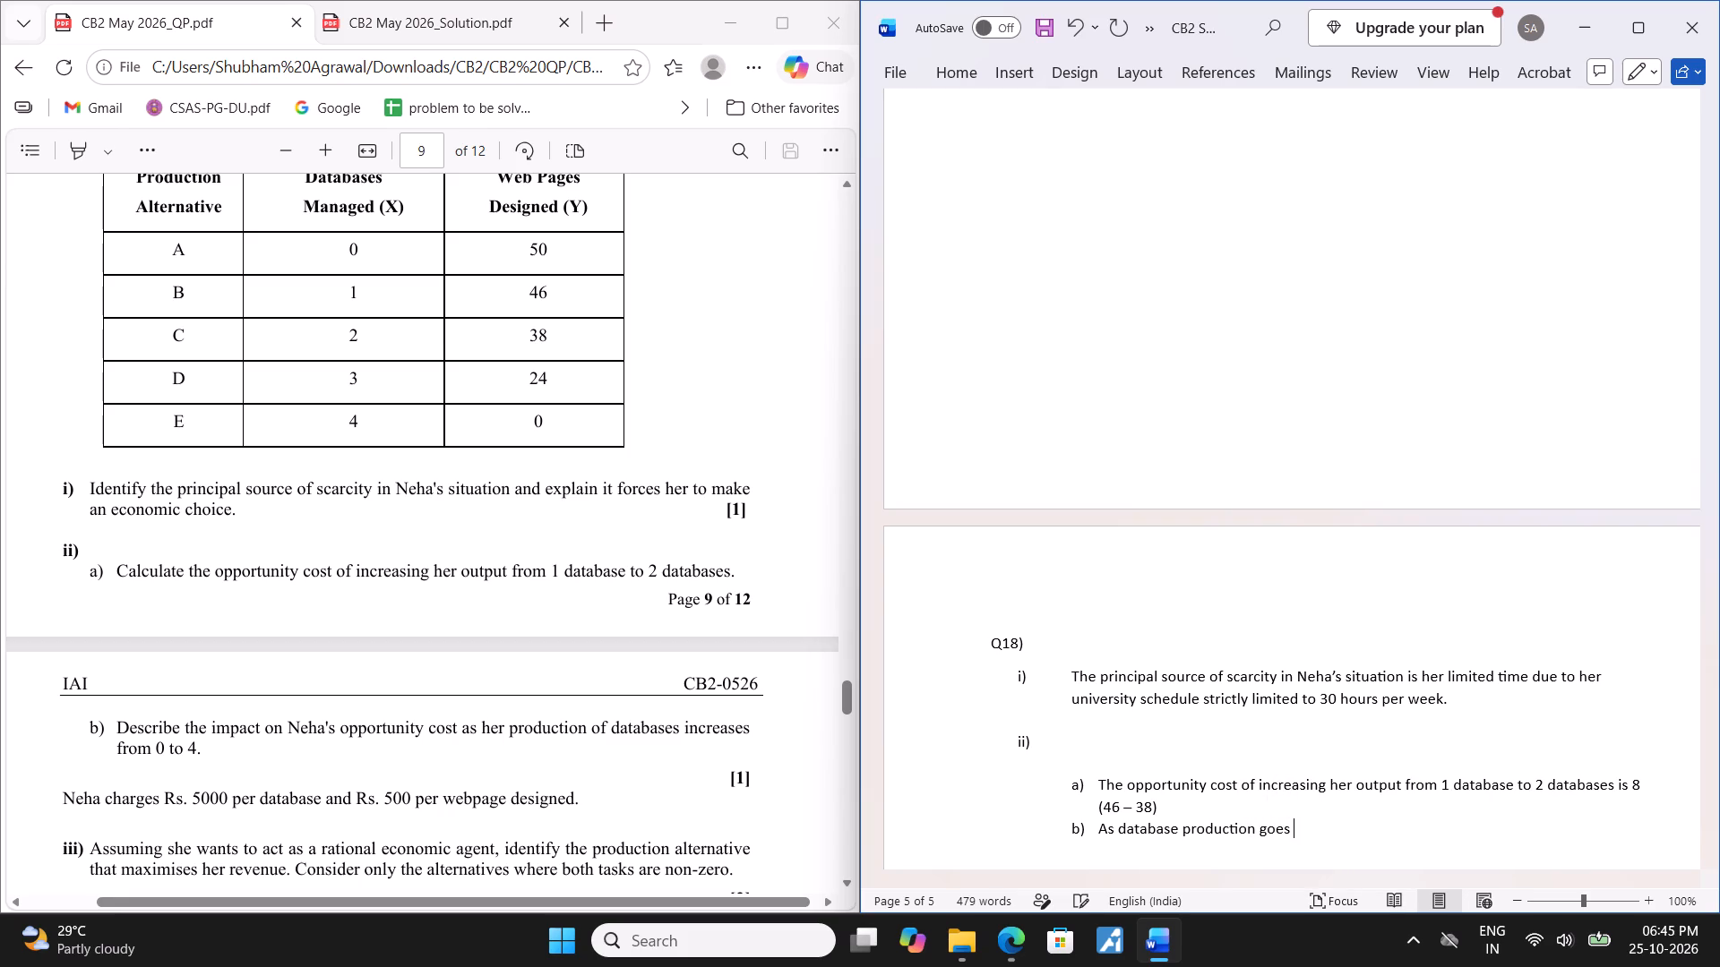
type("from")
key("space")
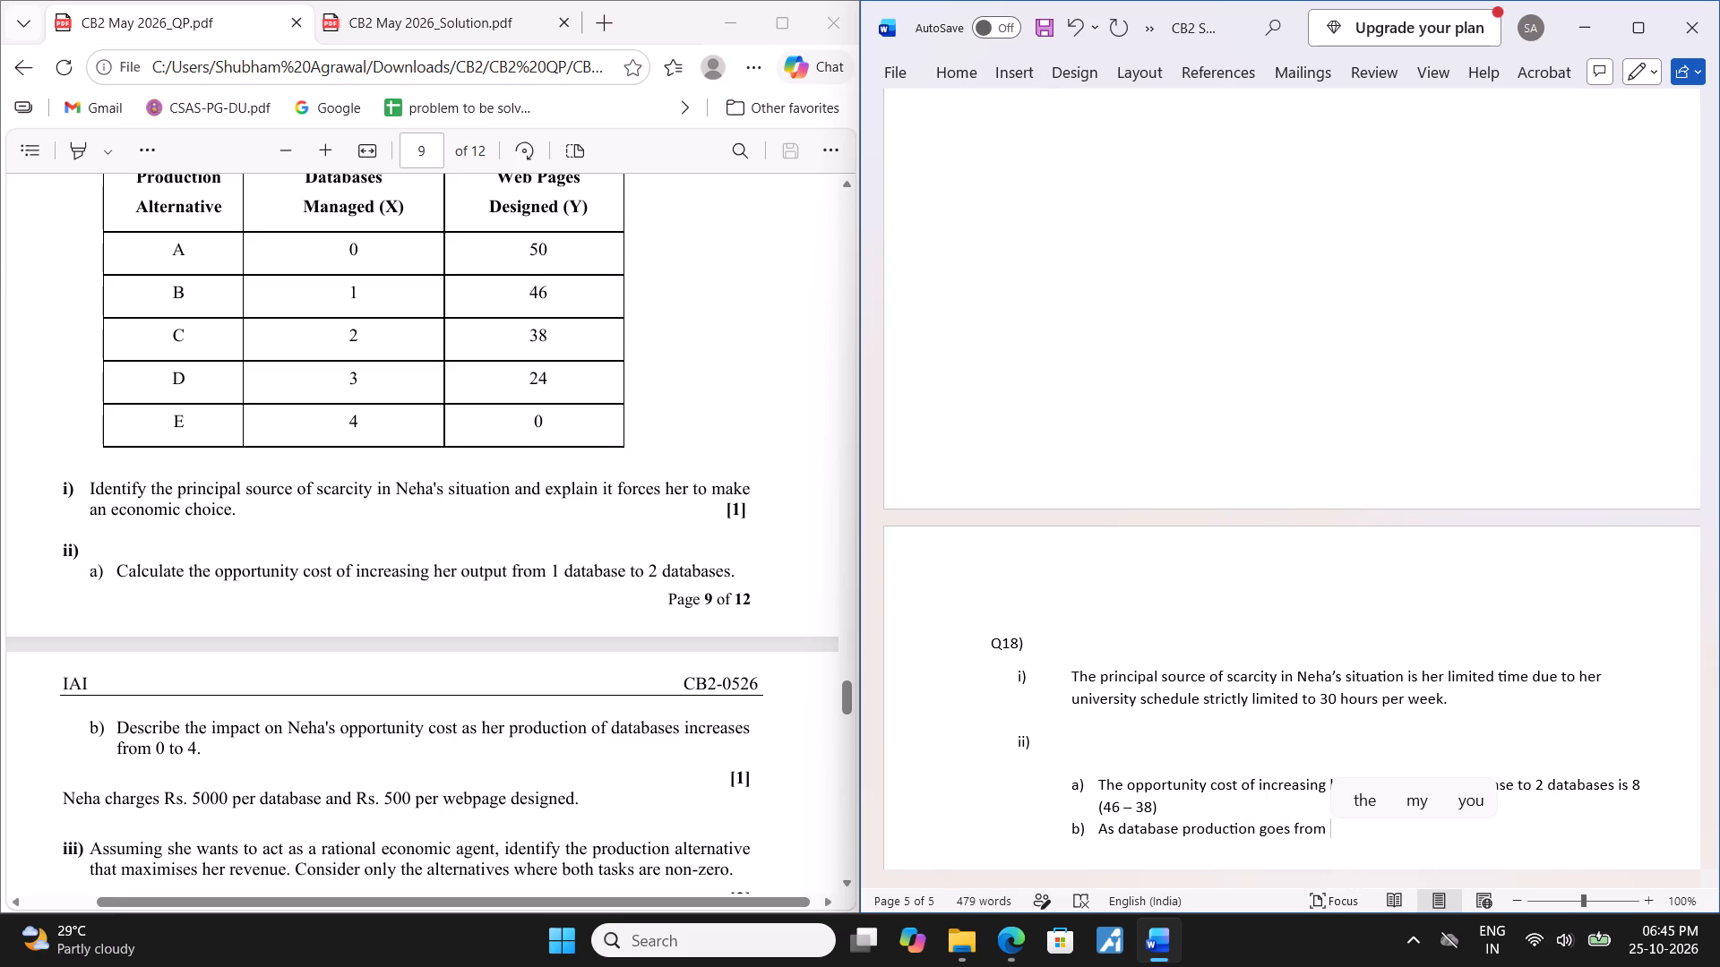
Continue answer b) with the production sequence "0 to 1 to 2 to 3 to 4".
type("0 to")
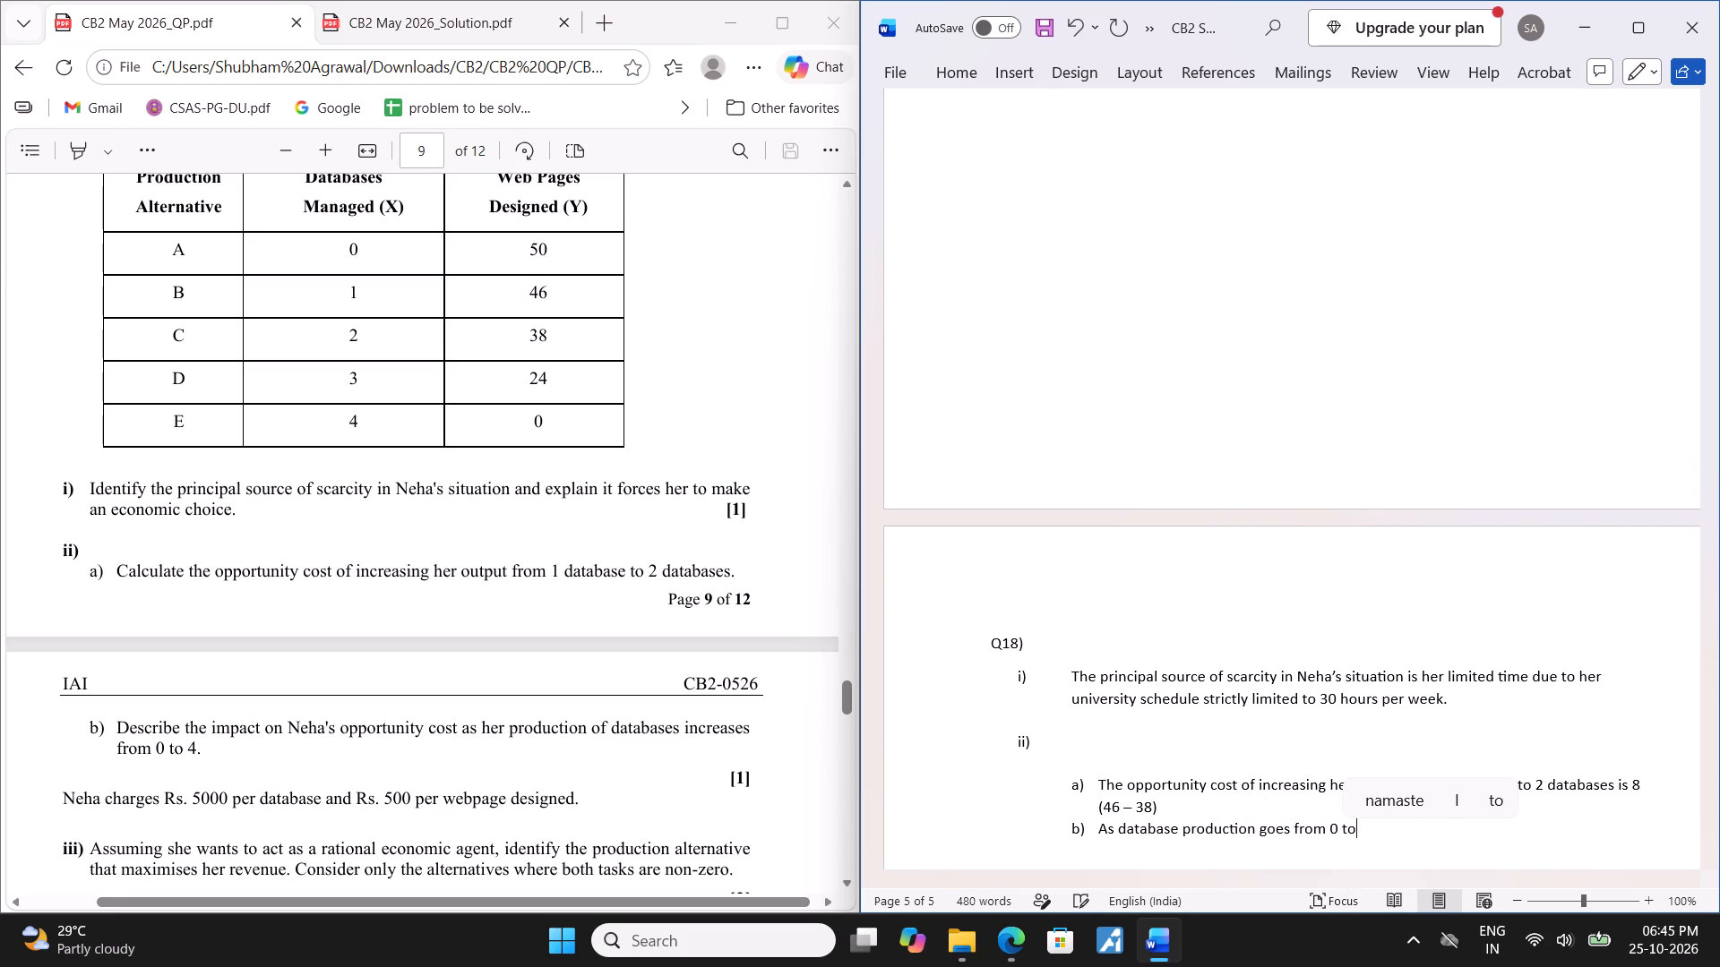
key("BackSpace")
key("BackSpace")
key("BackSpace")
key("space")
type("to 1 t")
type("o 2")
key("space")
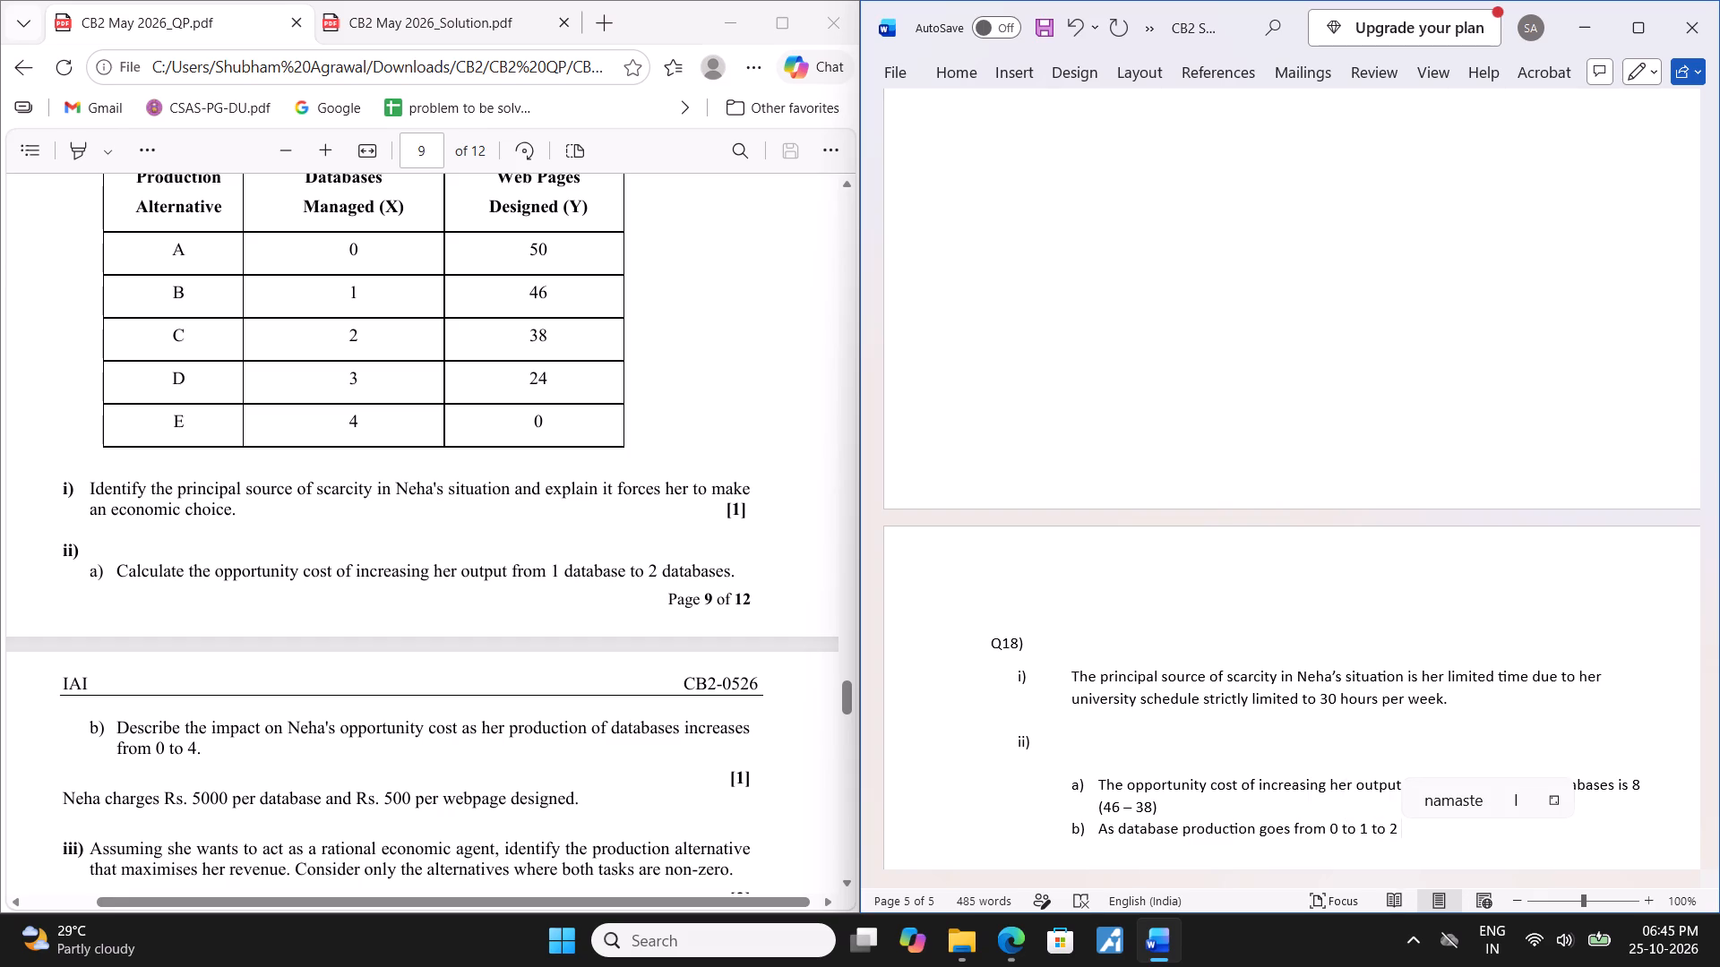
type("to 3")
key("space")
type("to")
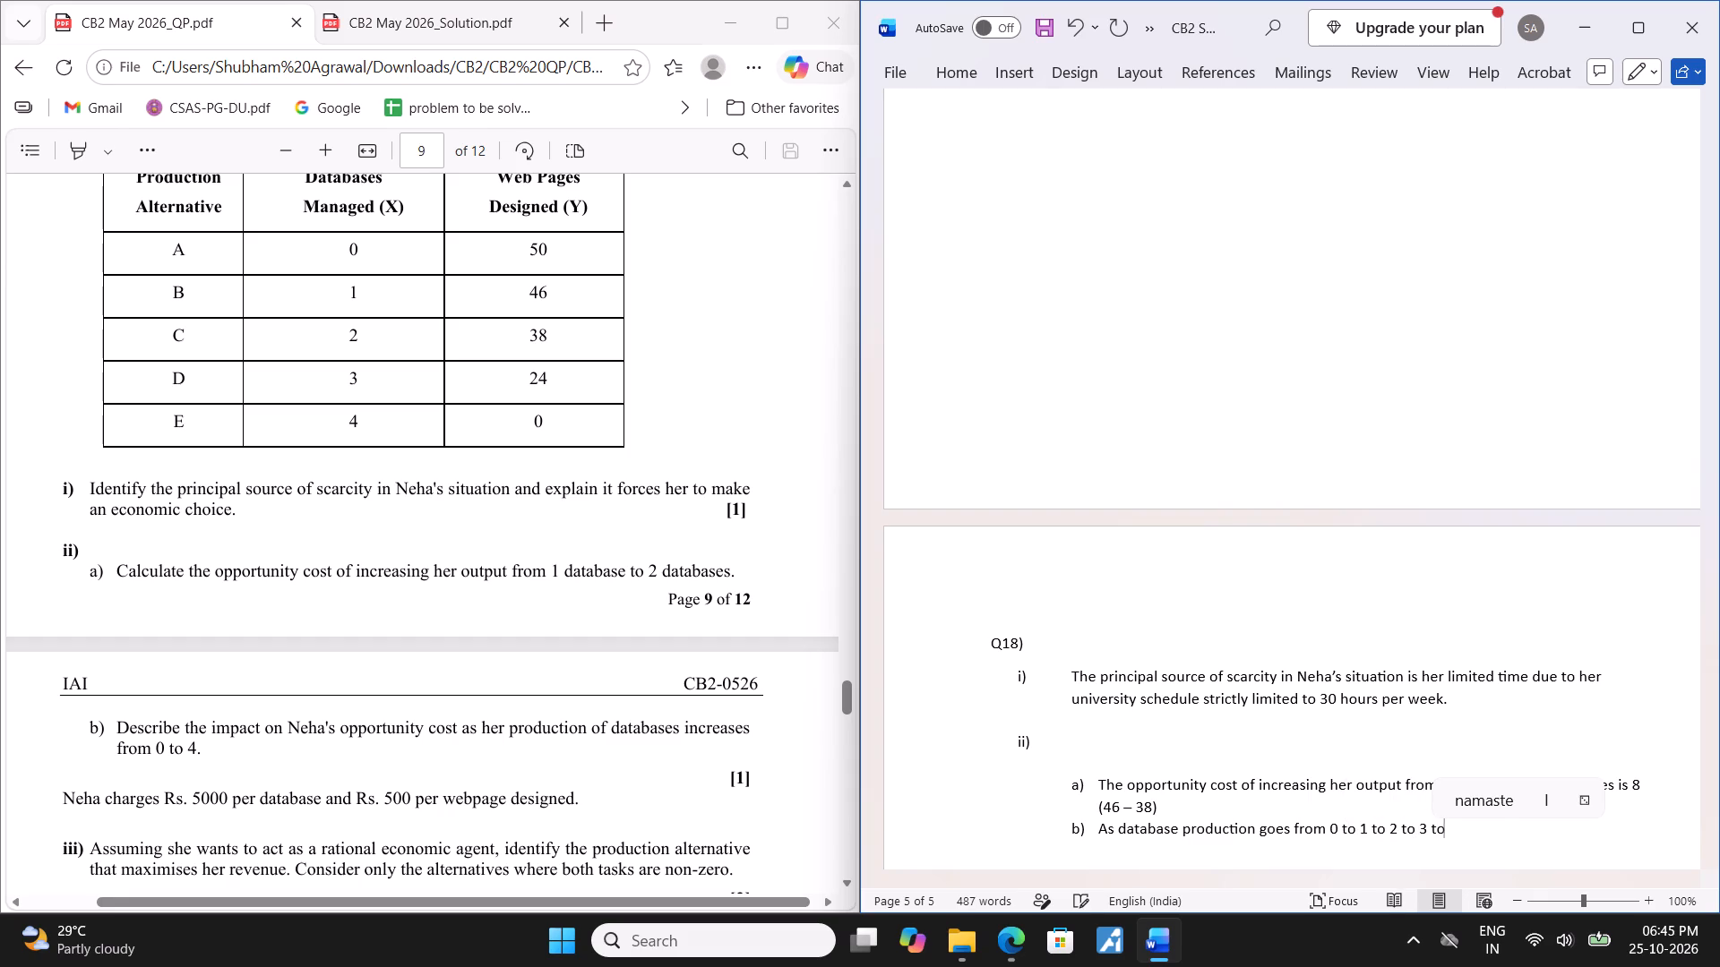
key("space")
key("space")
key("BackSpace")
type("4")
key("space")
key("BackSpace")
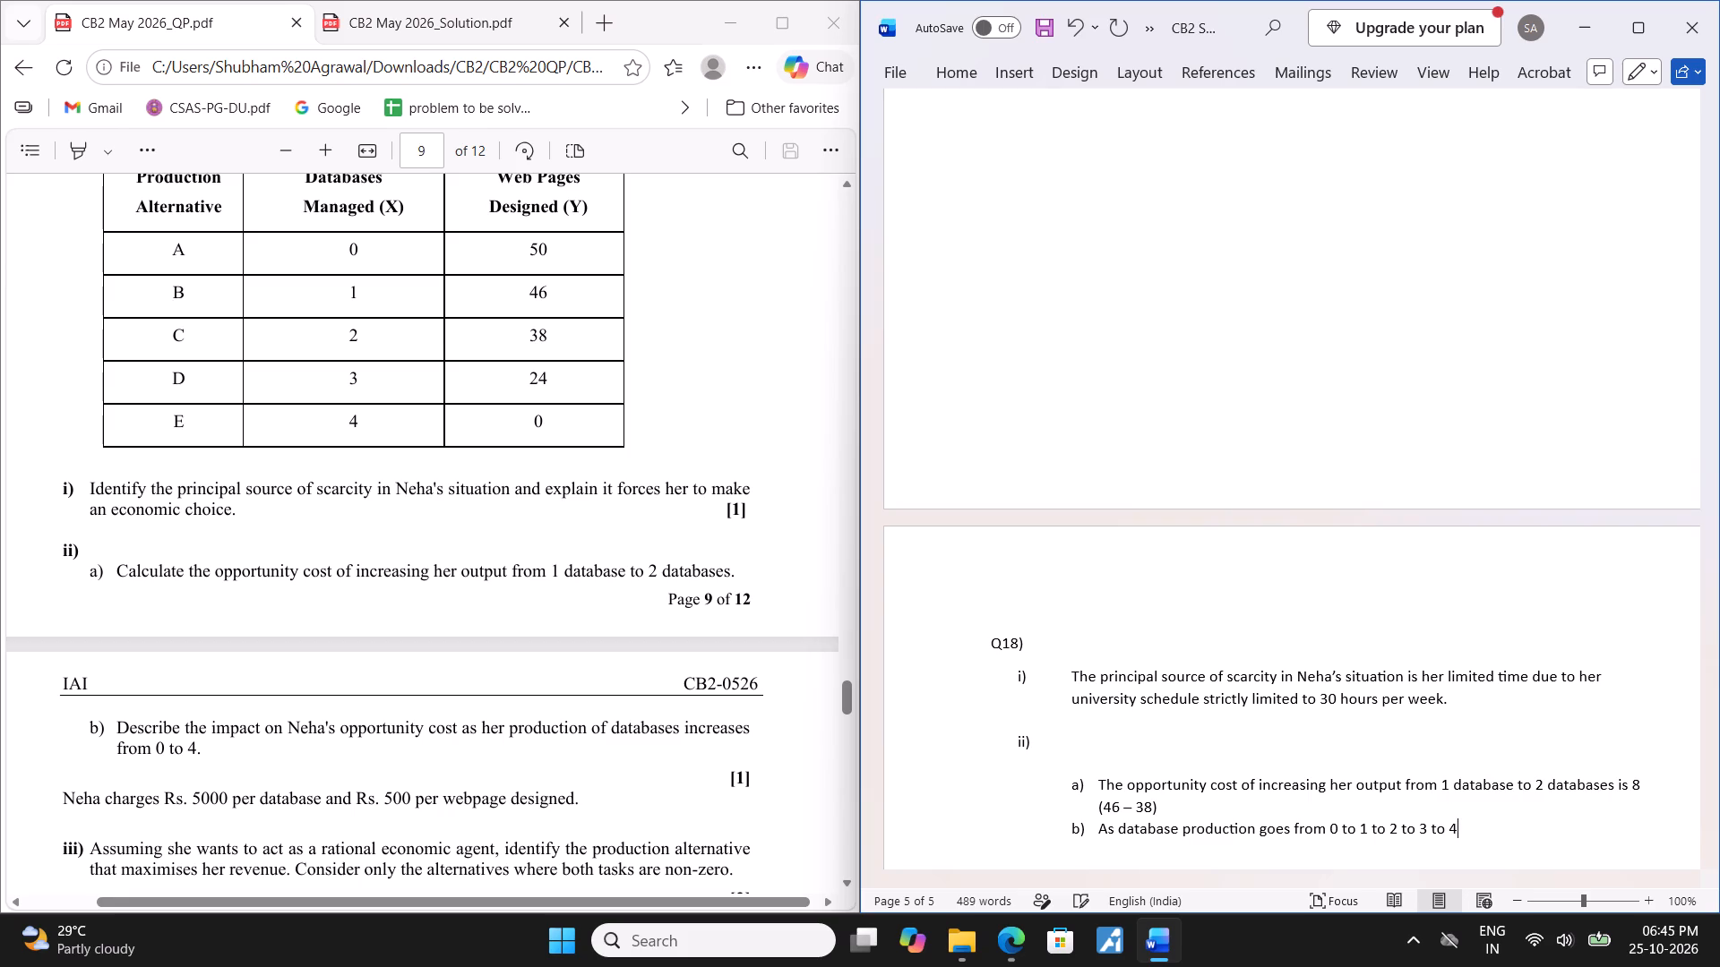
Continue the sentence in answer b) with ", her opportunity cost is also".
type(", her")
key("space")
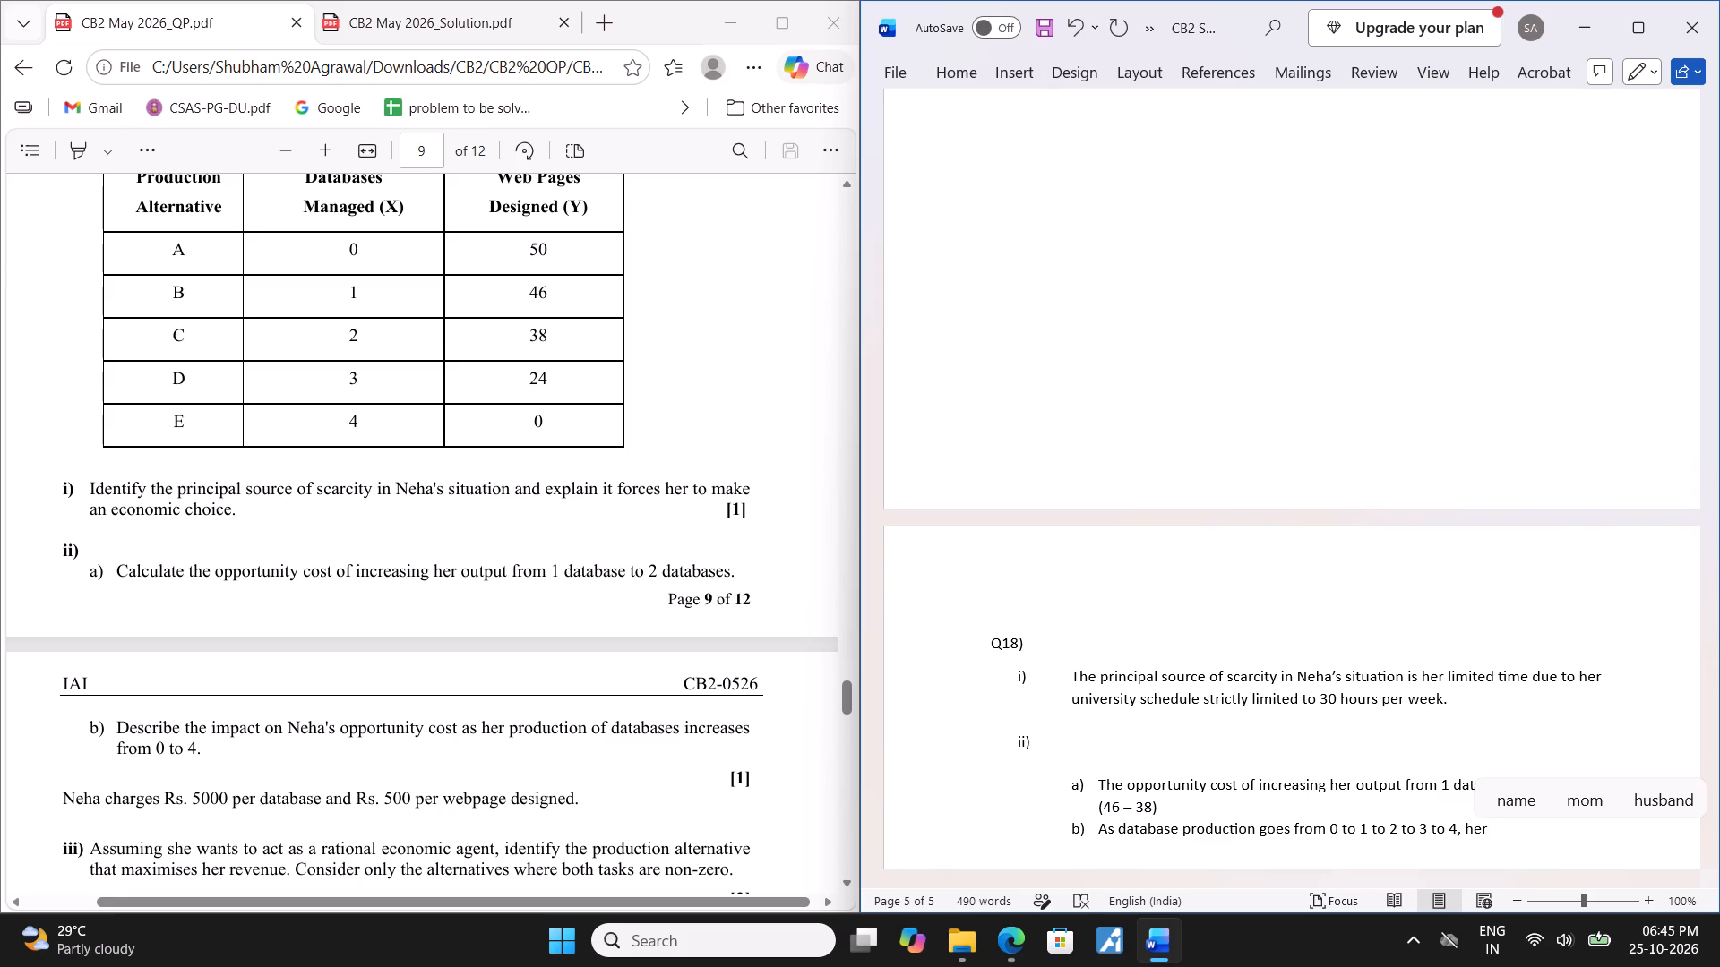
type("opportunity")
key("space")
type("cost")
key("space")
type("al")
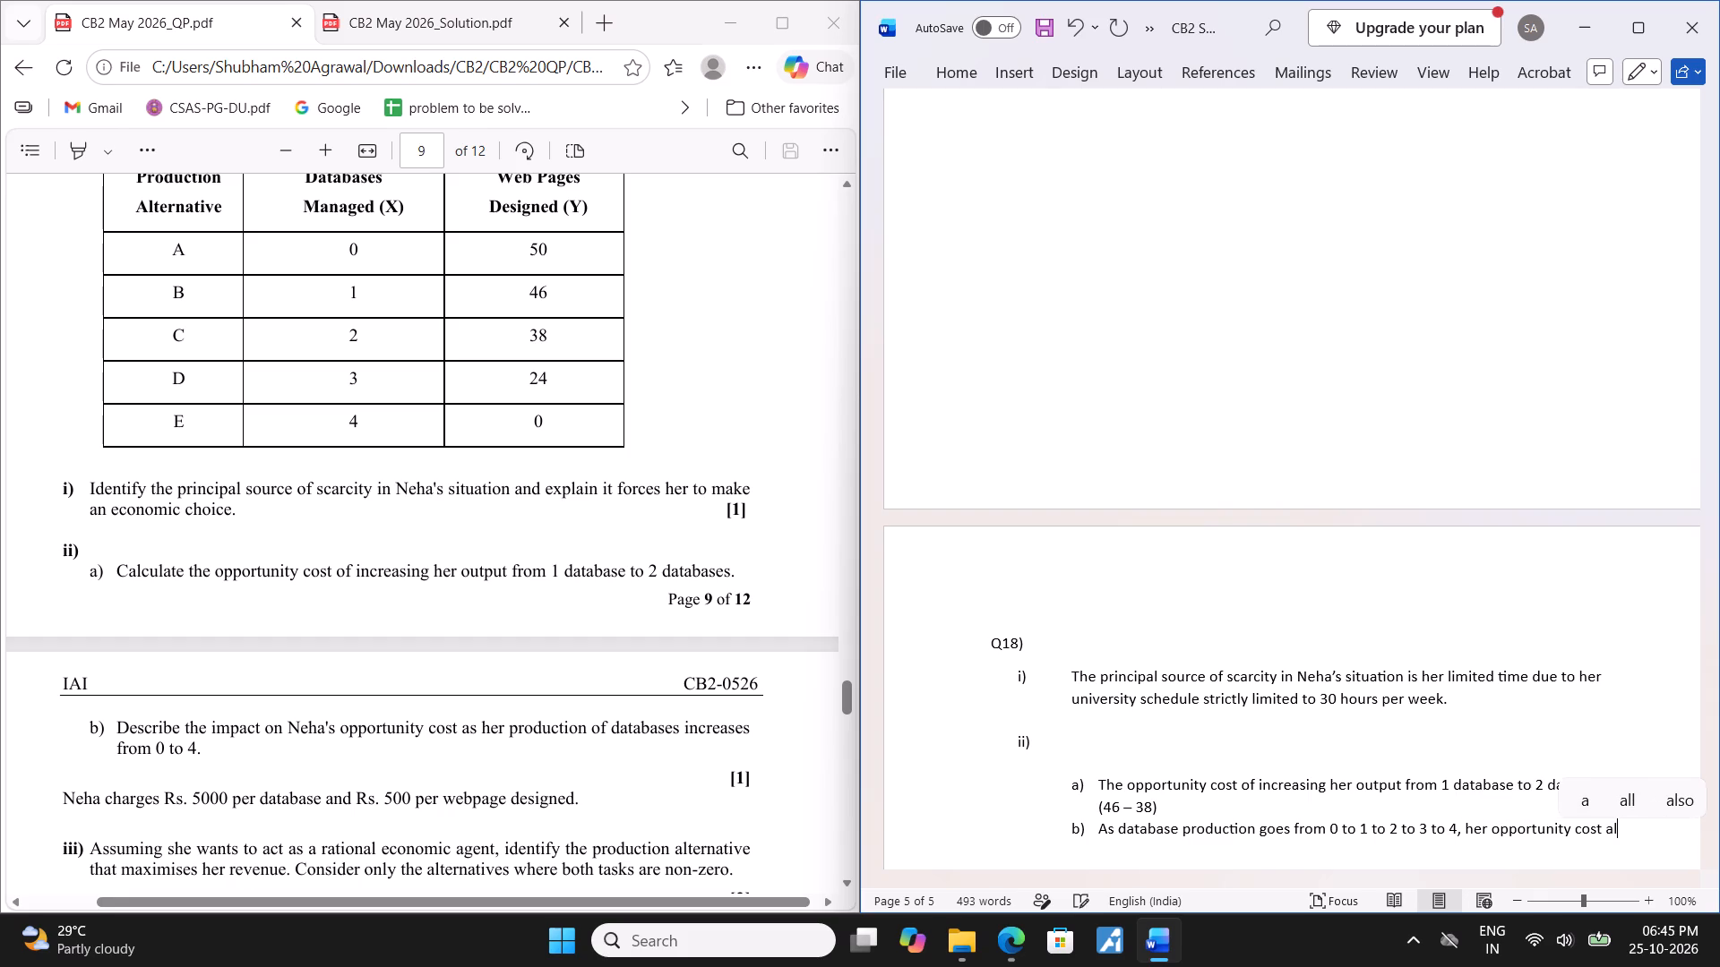
key("BackSpace")
key("BackSpace")
type("is also")
key("space")
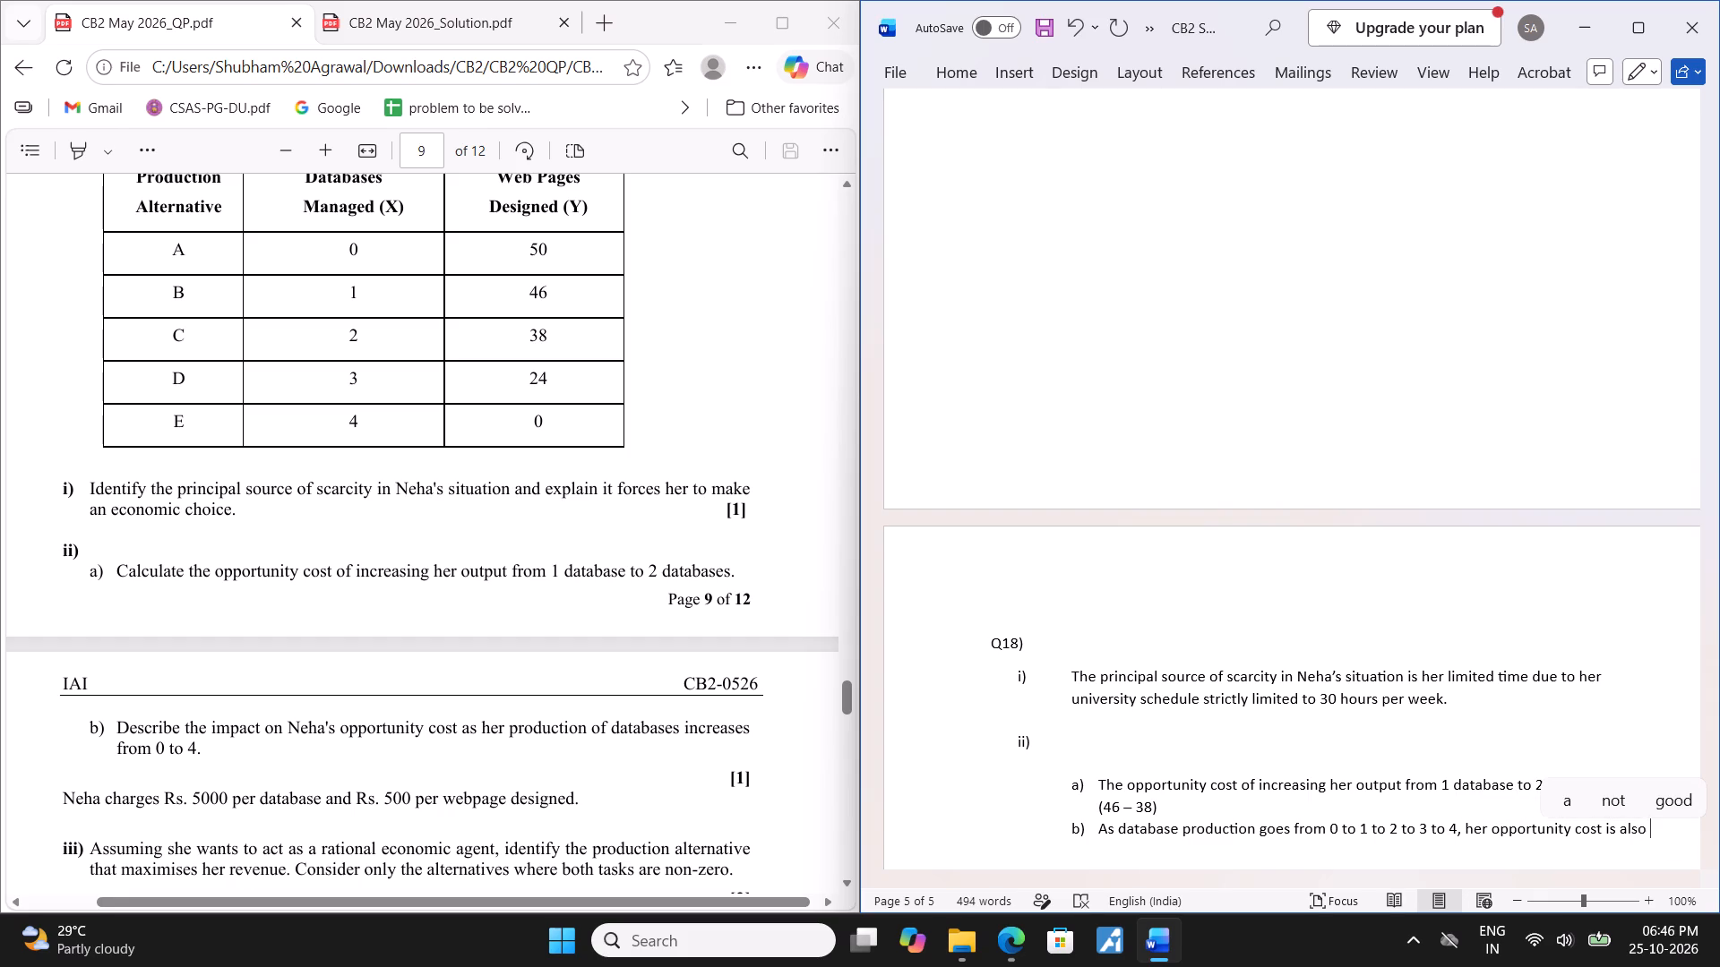
Complete the first sentence of answer b) with the opportunity costs "4,8,14,24 respectively.".
key("4")
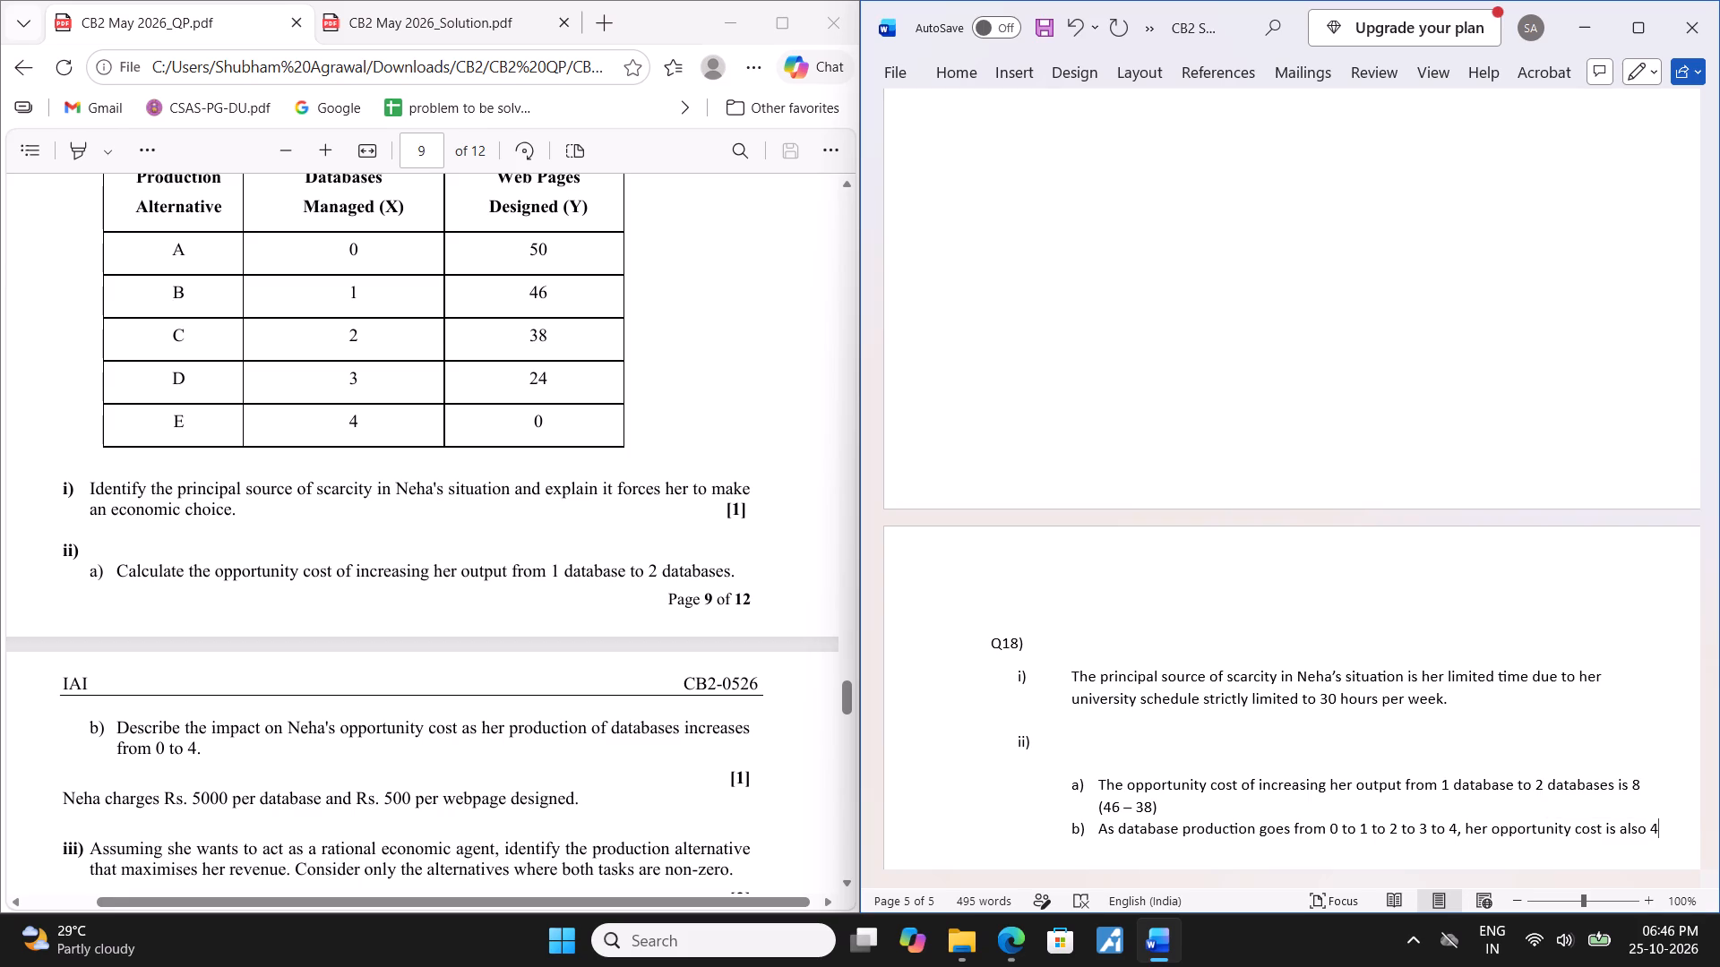
key("space")
type("to")
key("space")
key("equal")
key("BackSpace")
key("BackSpace")
key("BackSpace")
key("BackSpace")
key("BackSpace")
type(",8")
key("comma")
type("14")
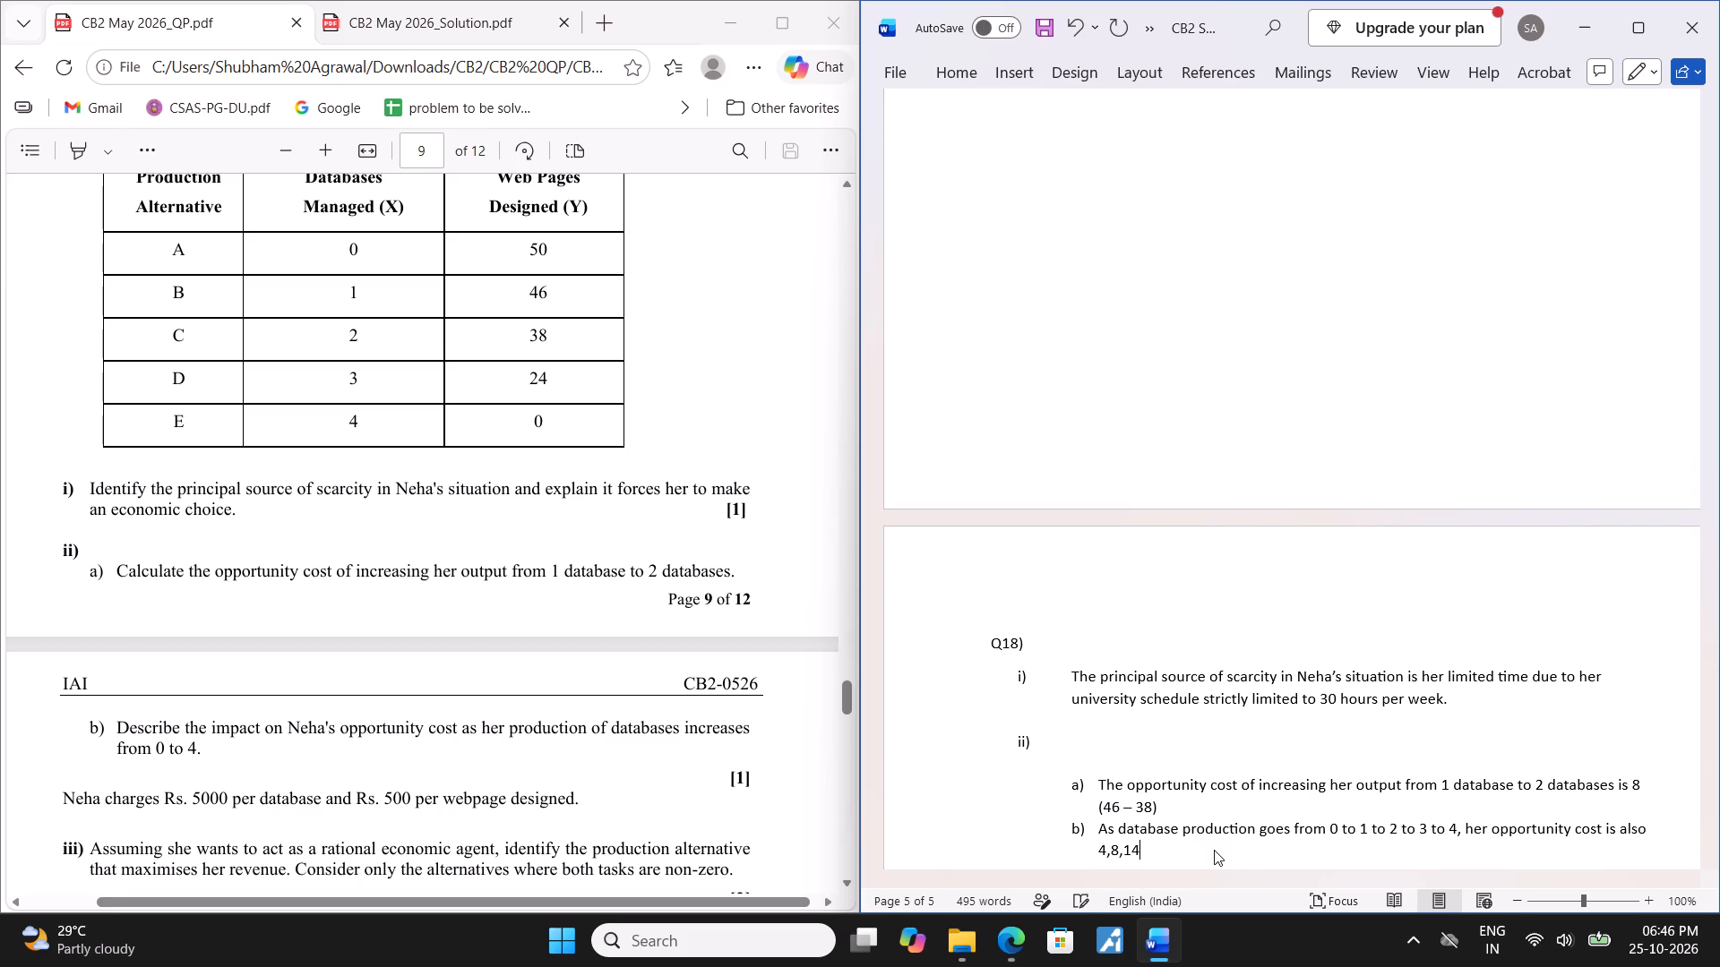
key("comma")
key("2")
key("4")
key("space")
type("res")
type("pectively")
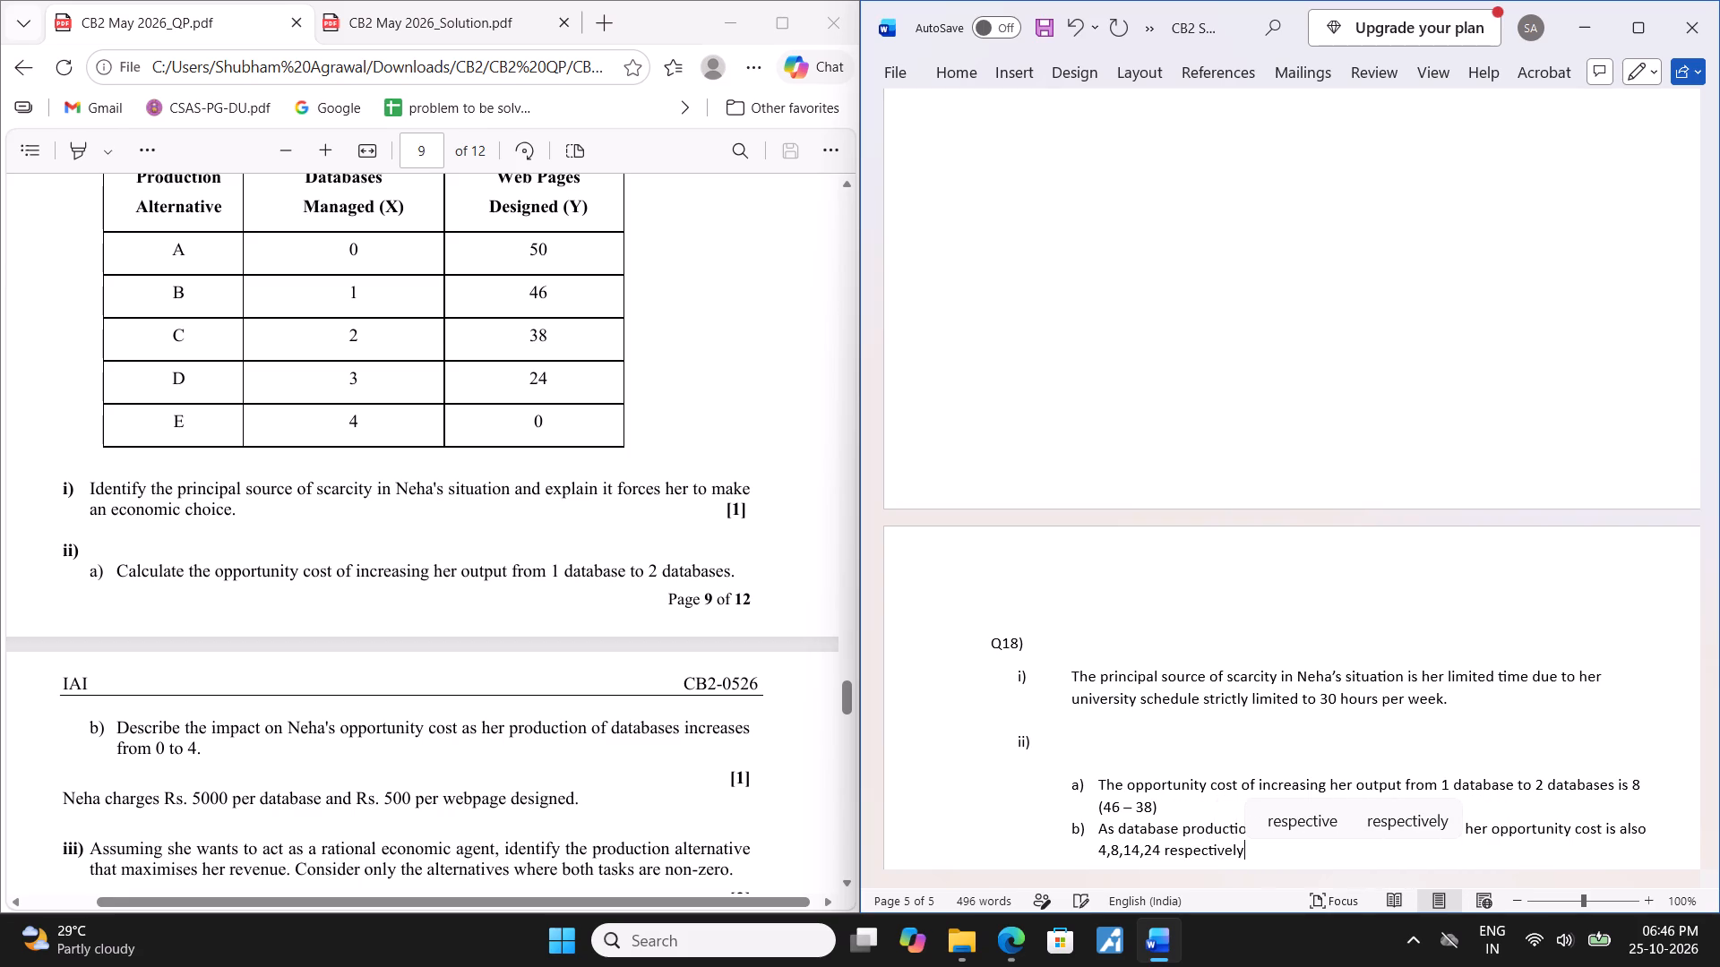
type(".")
Begin a second sentence in answer b) reading "The opportunity cost is rising".
key("space")
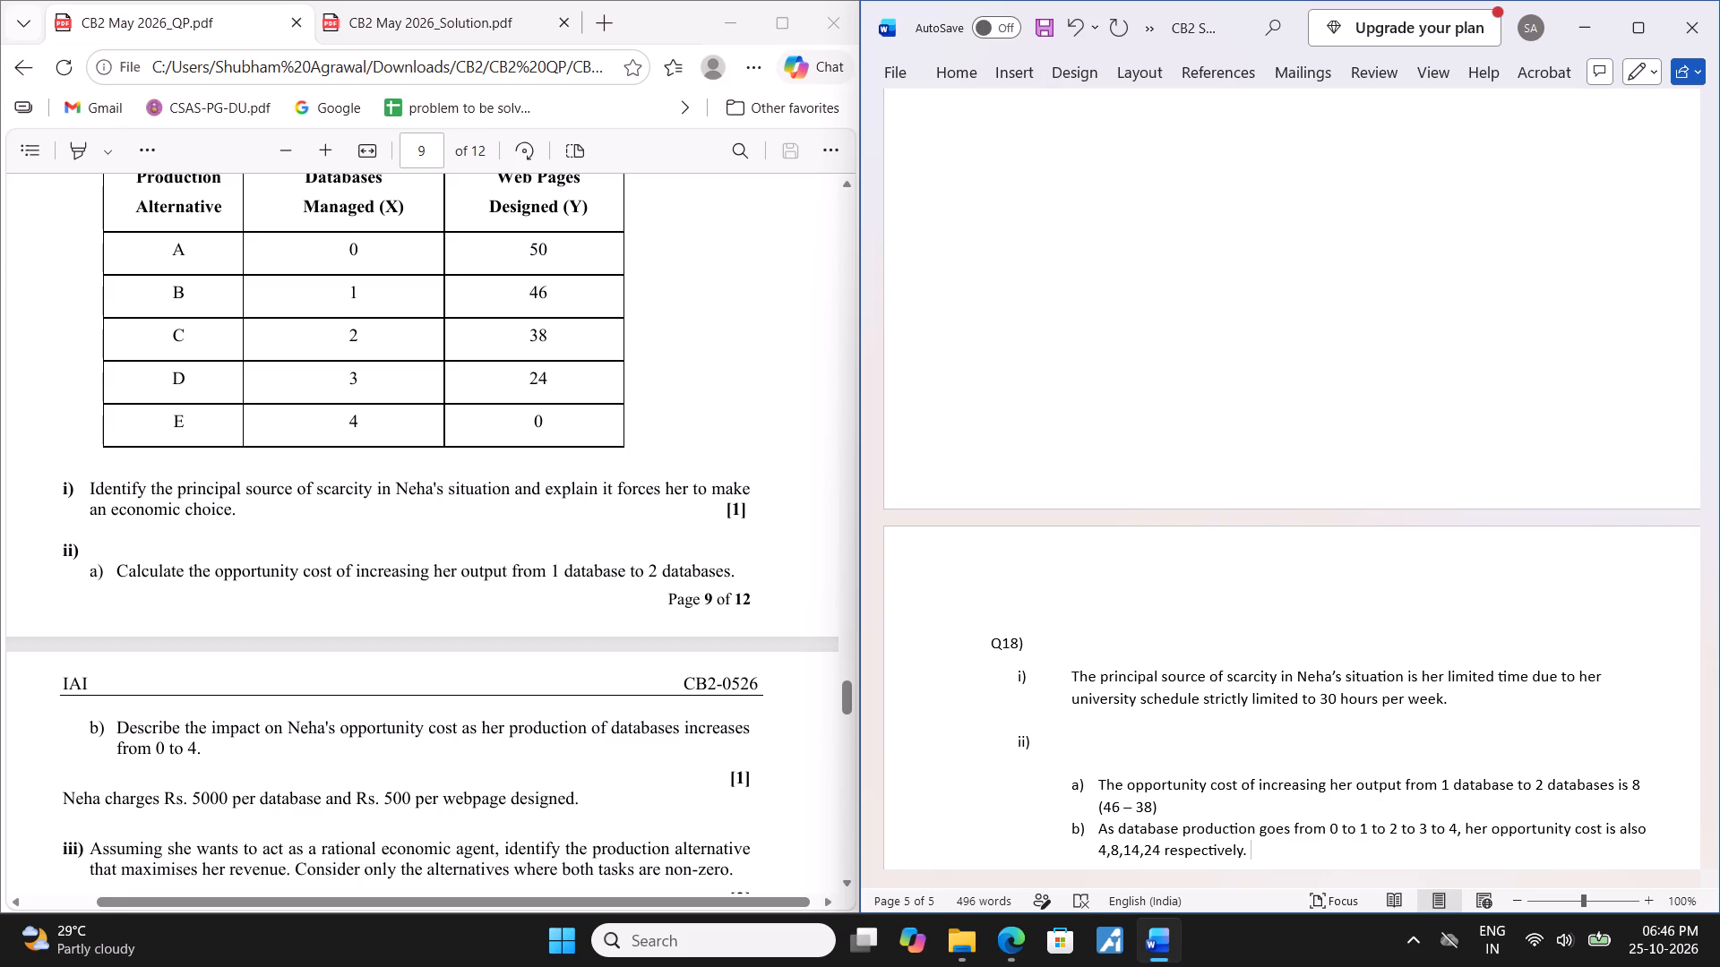
key("BackSpace")
key("space")
key("t")
key("BackSpace")
type("the")
key("space")
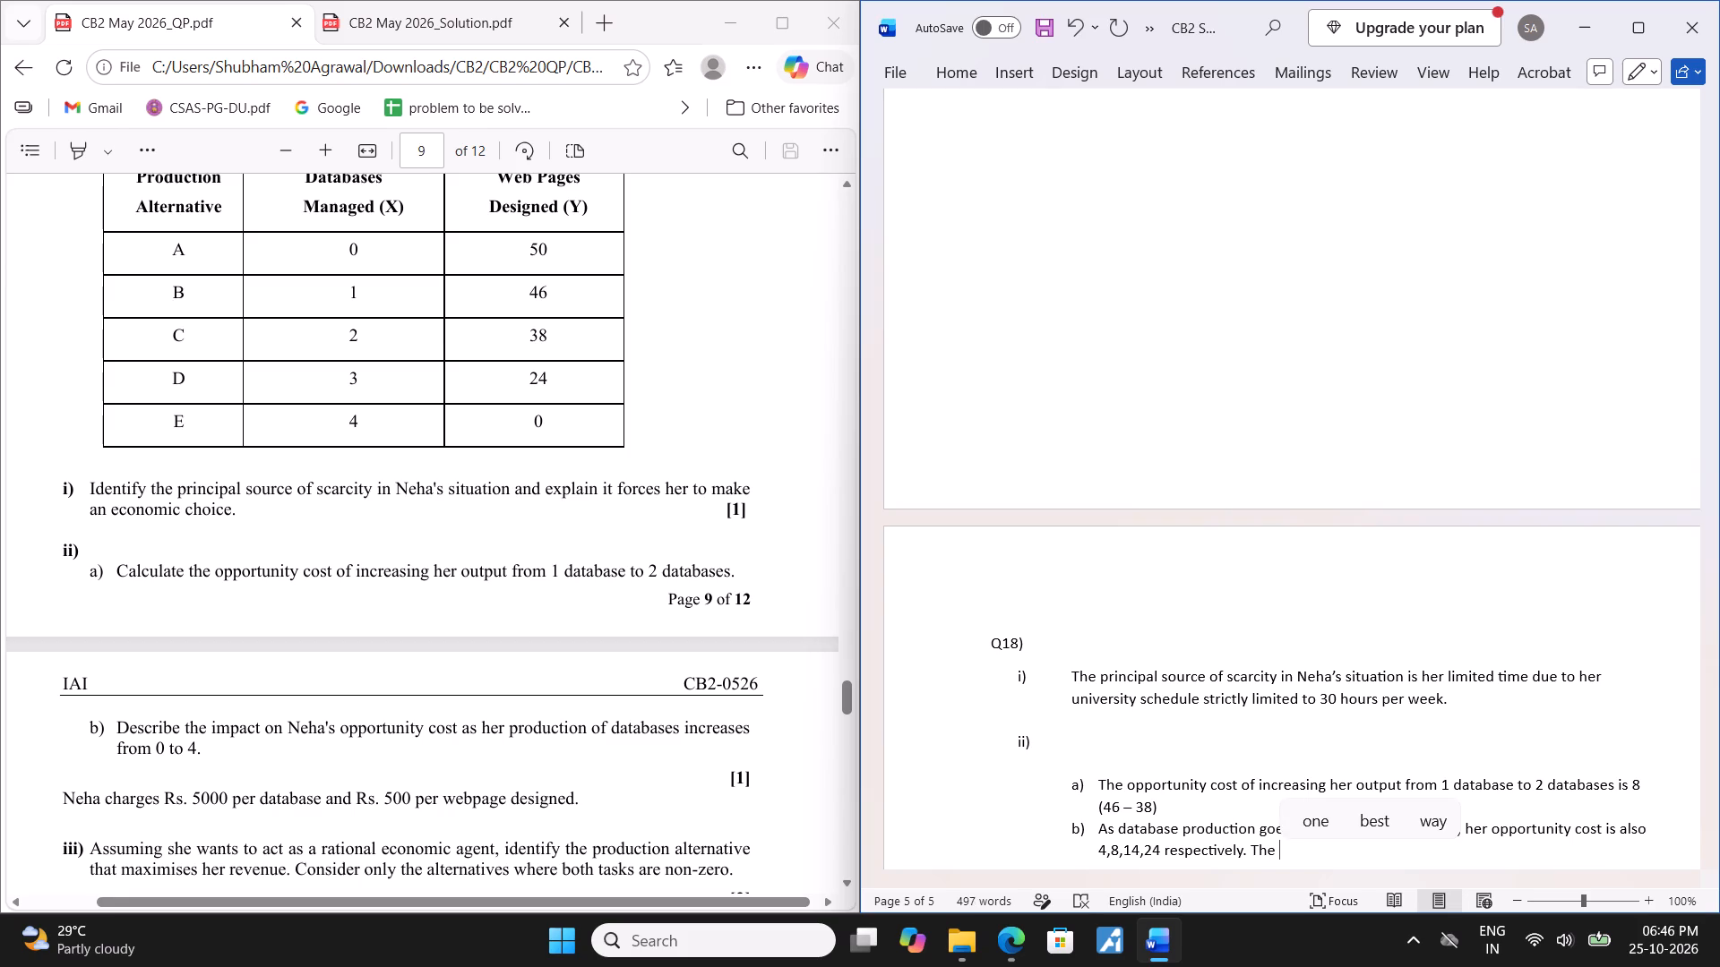
type("opportunity")
key("space")
type("cost uis")
key("space")
key("BackSpace")
key("BackSpace")
key("BackSpace")
key("BackSpace")
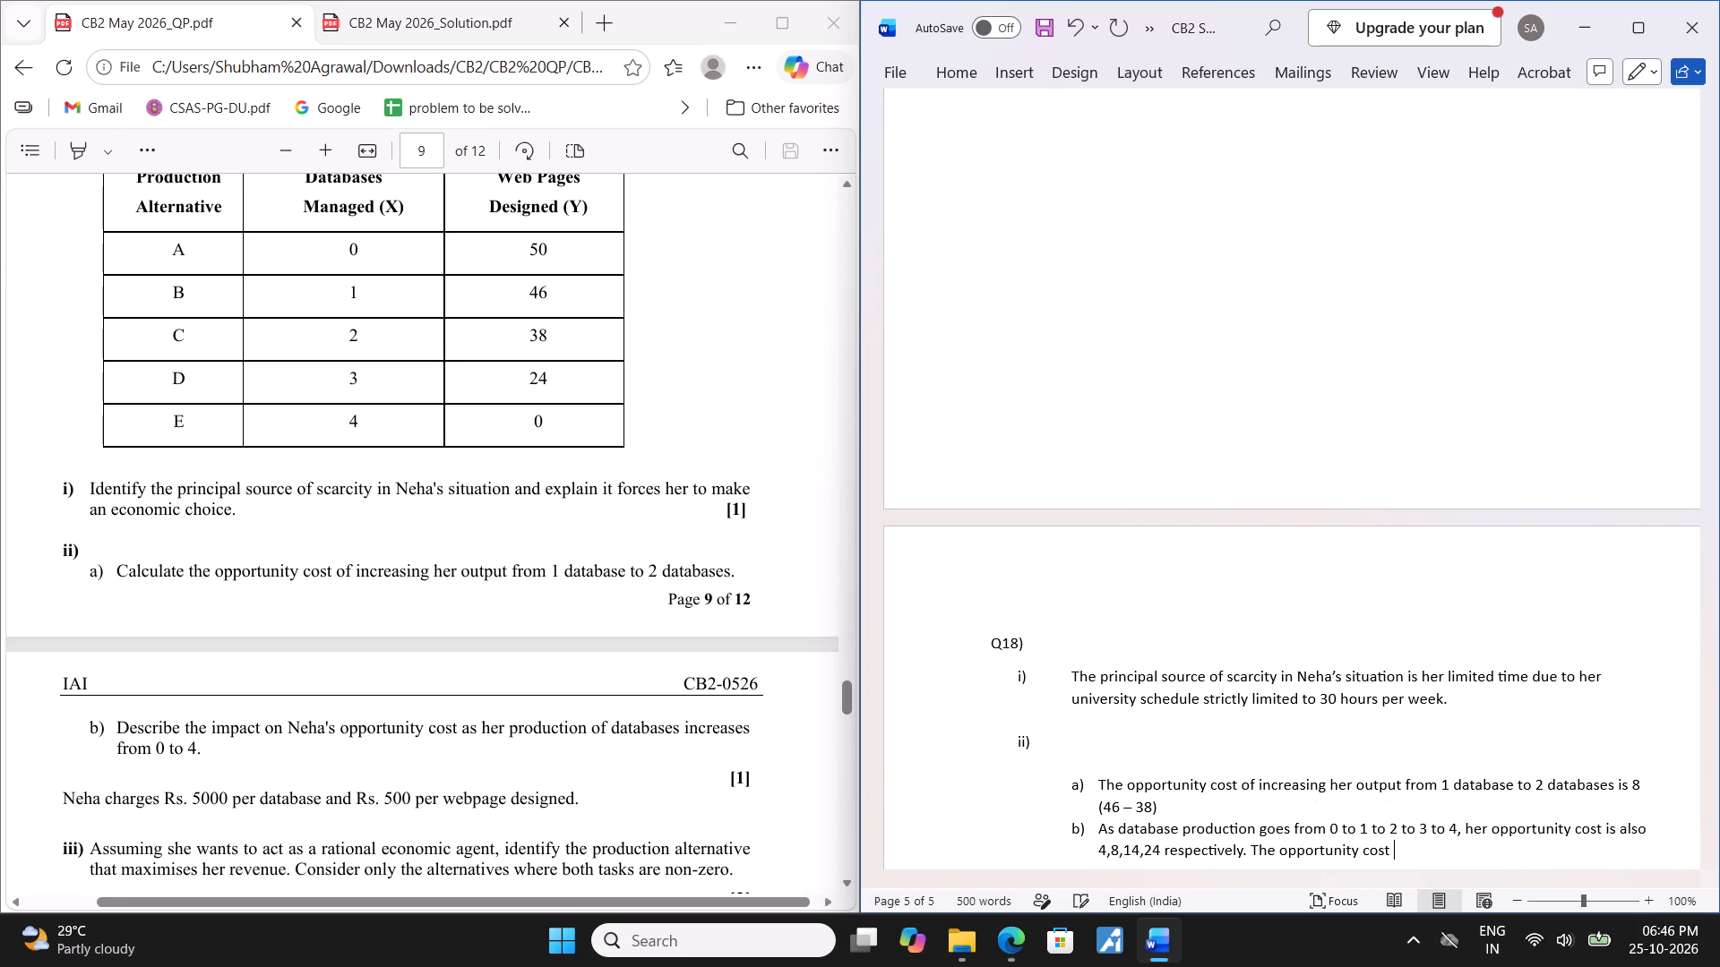
type("s")
key("space")
key("BackSpace")
key("BackSpace")
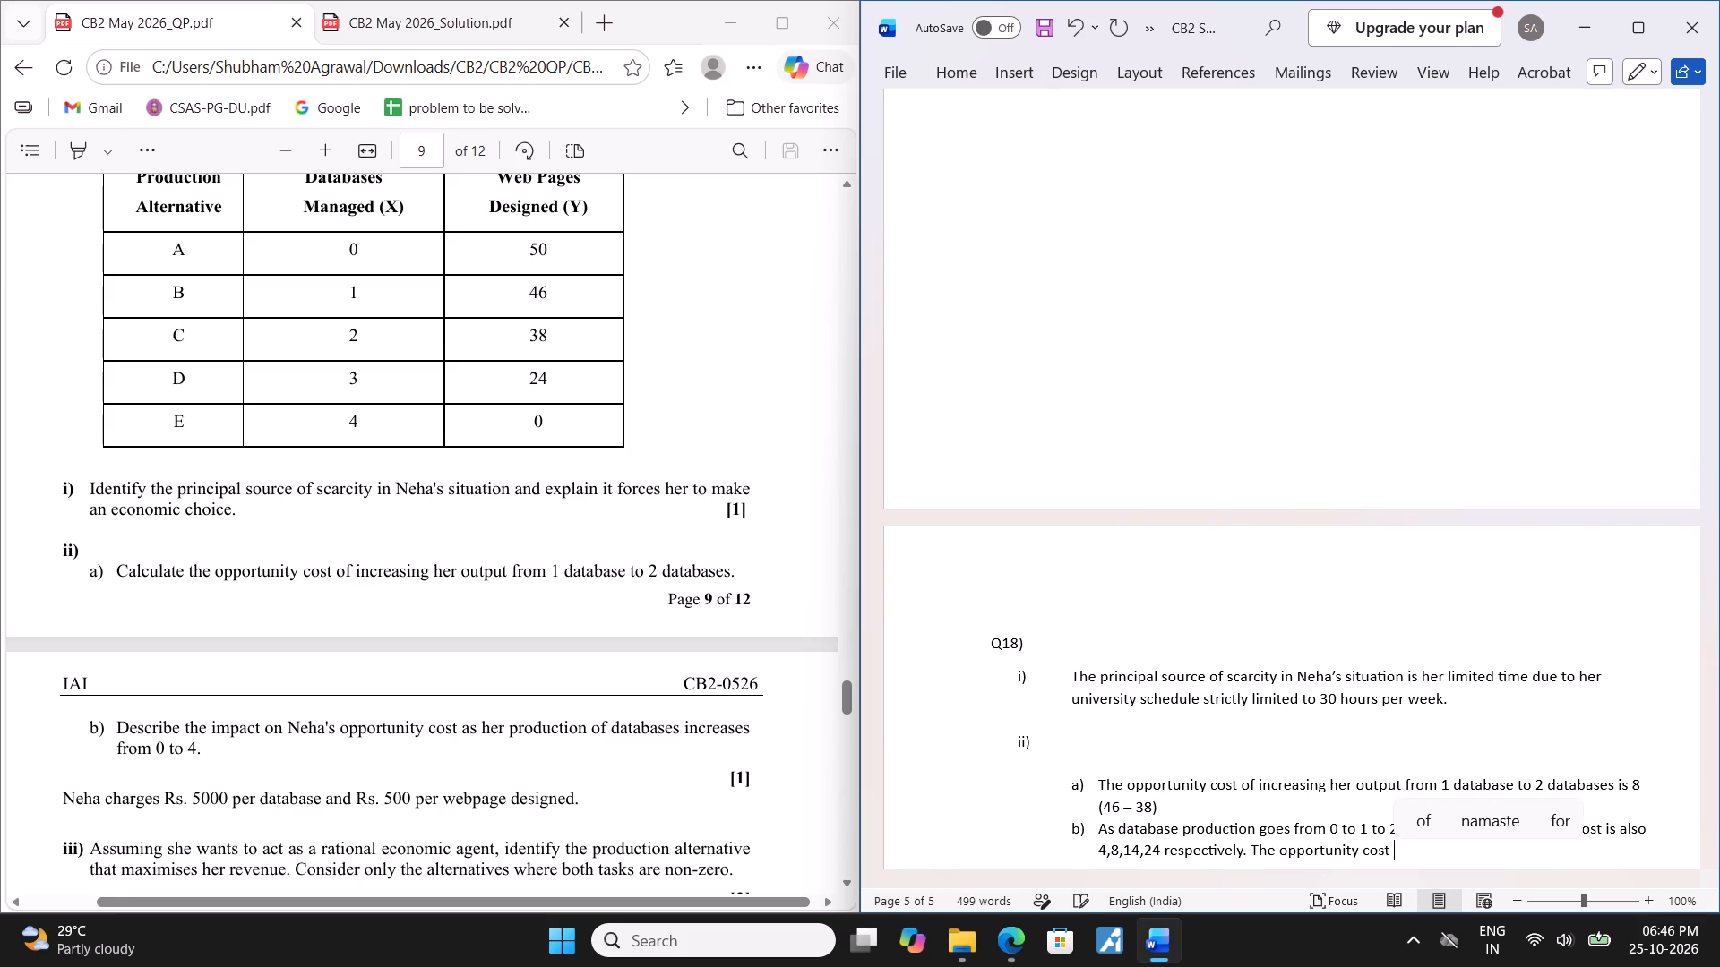
type("is ru")
key("BackSpace")
type("iding")
key("space")
key("BackSpace")
key("BackSpace")
key("BackSpace")
key("BackSpace")
key("BackSpace")
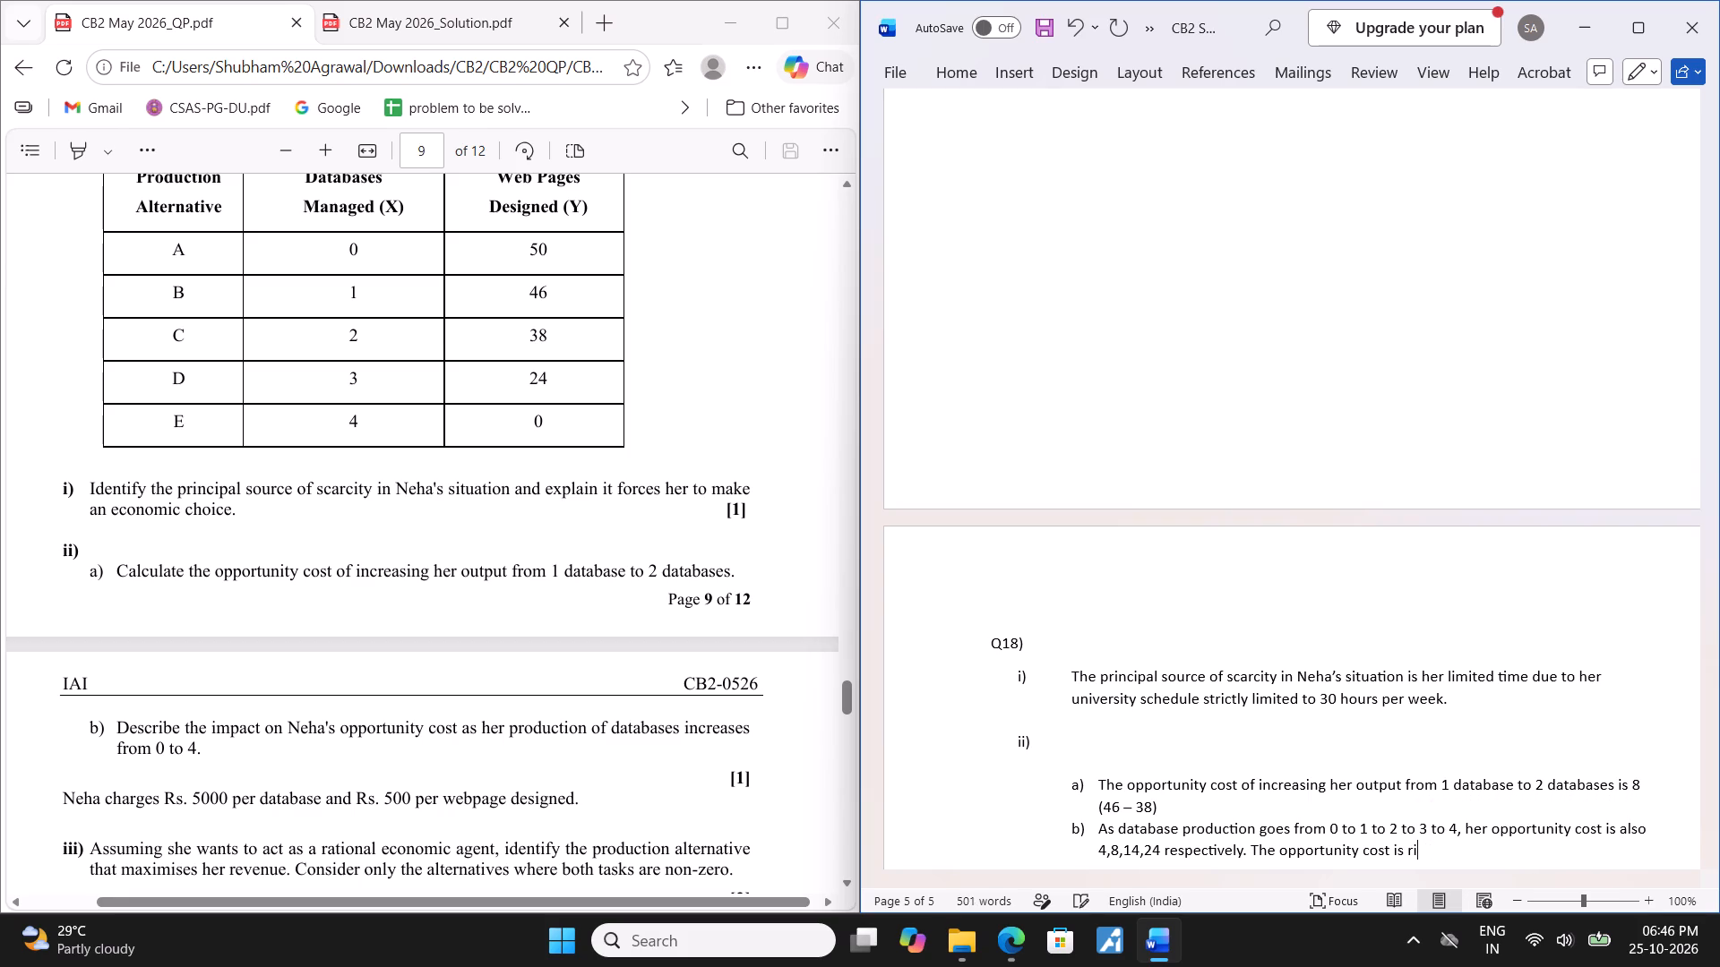
type("sing")
key("space")
Consult Solution 18 in the solution PDF and complete the second sentence of answer b) in Word with "as due to the law of opportunity cost.".
left_click(458, 37)
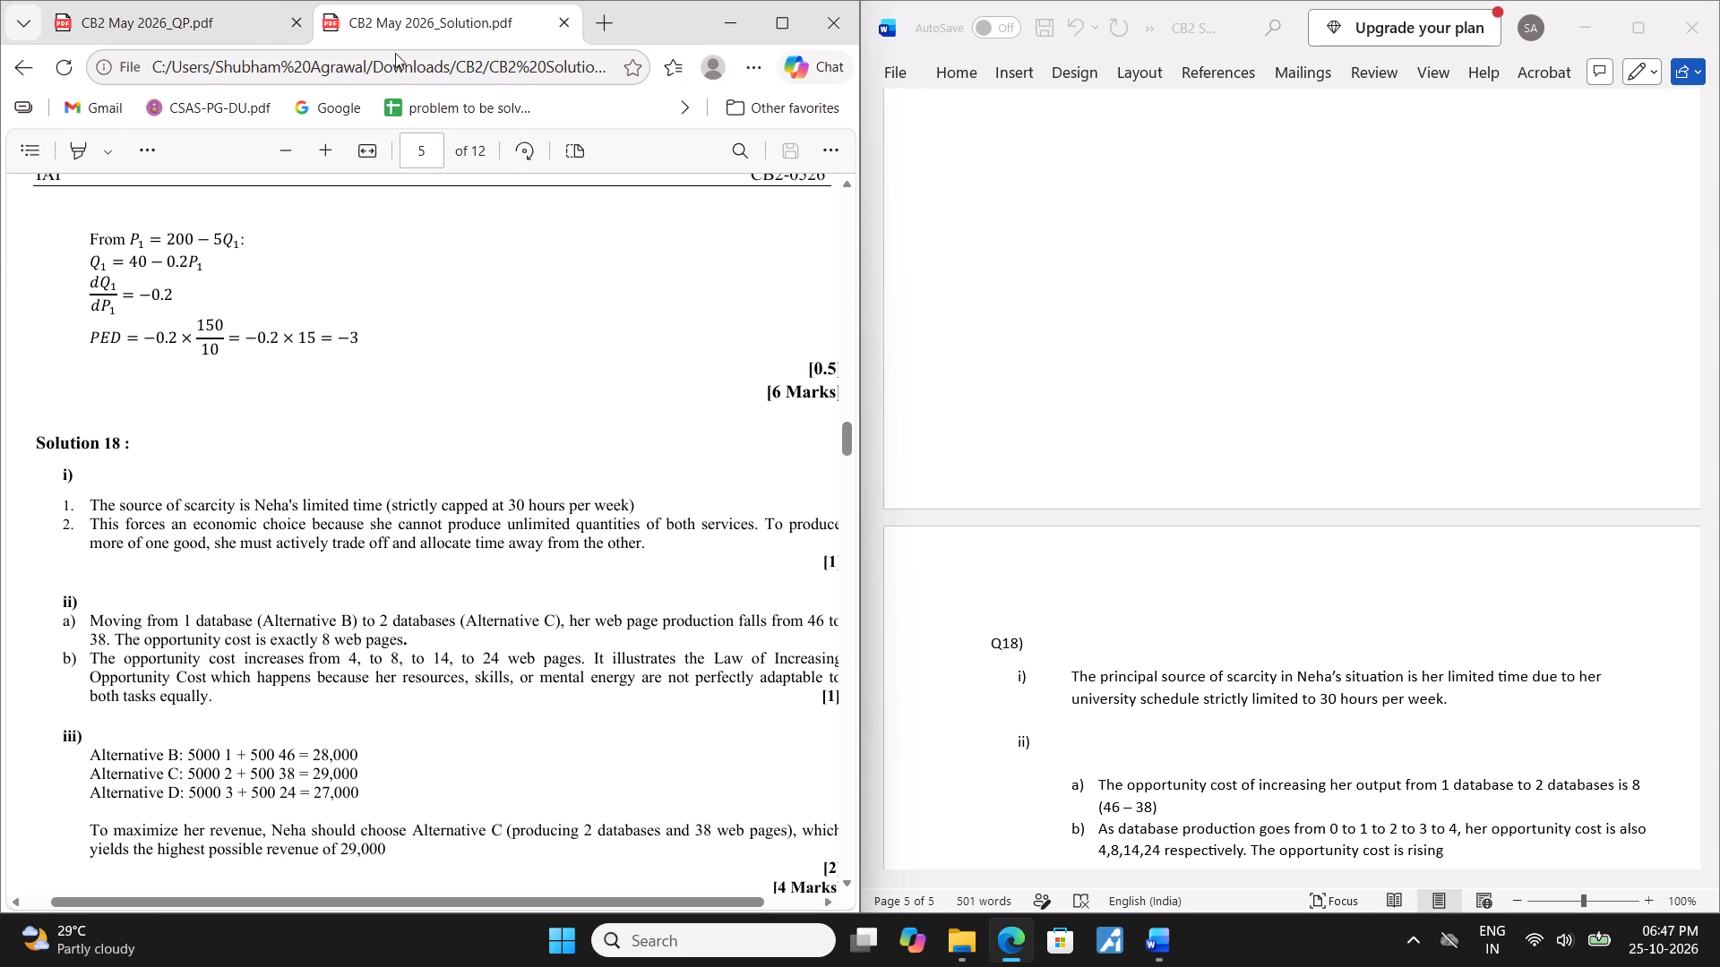
left_click(208, 30)
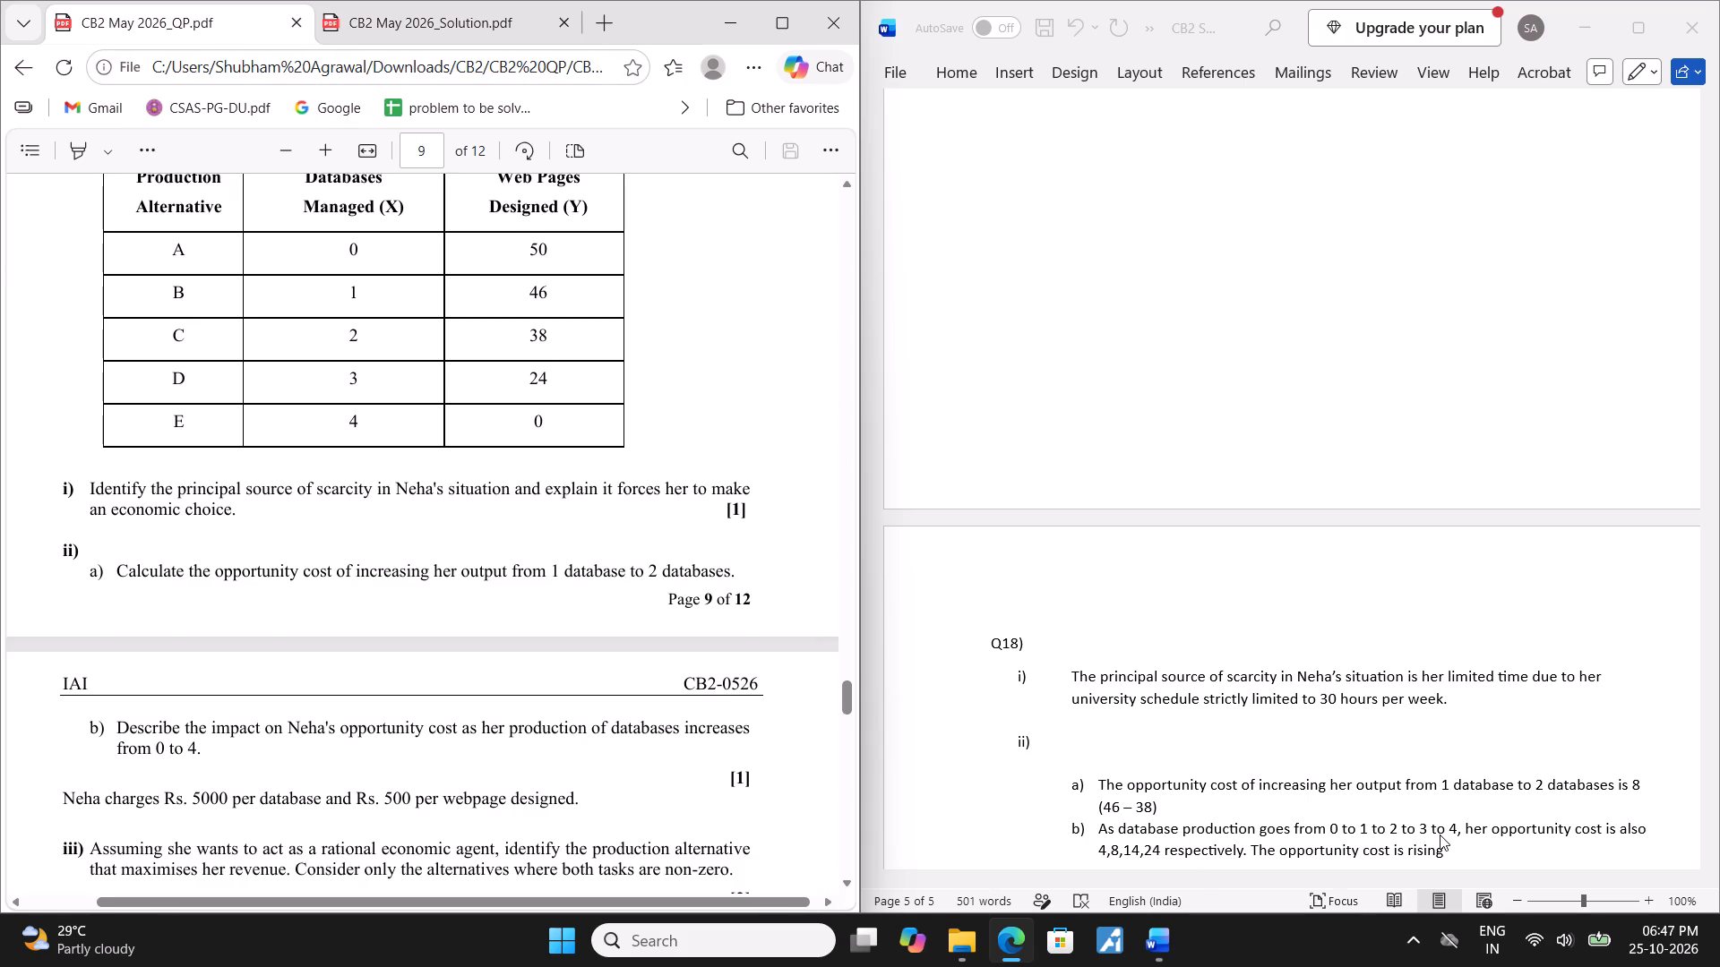
left_click(1460, 846)
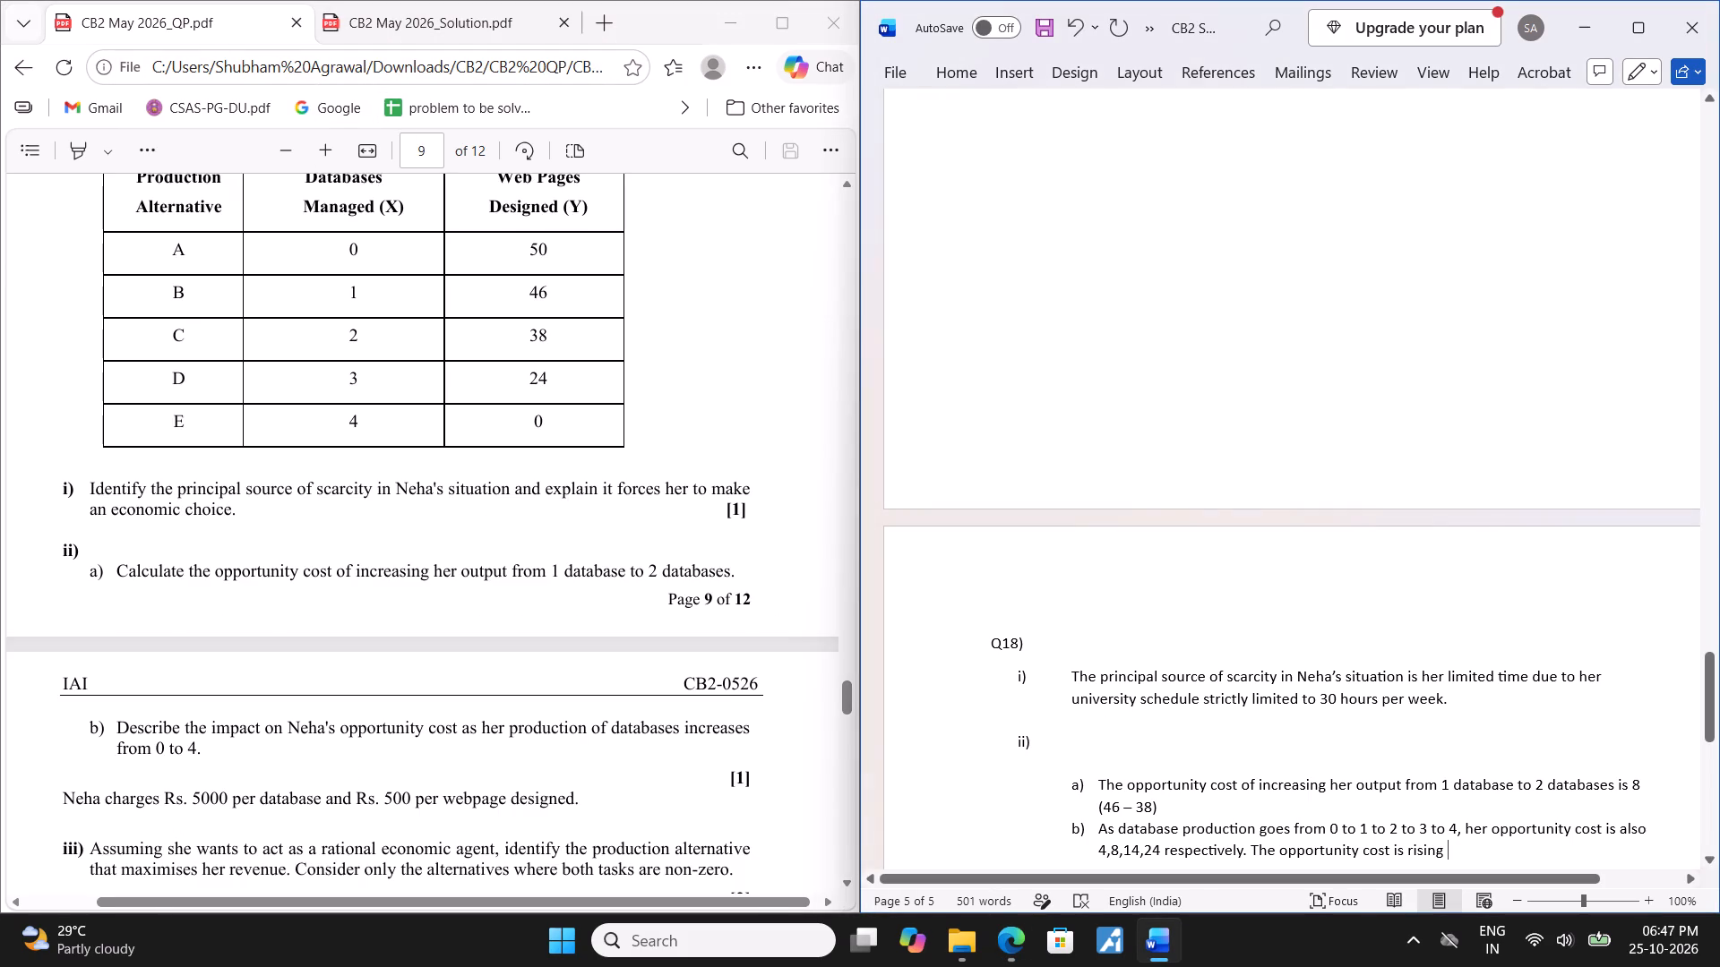
type("as")
key("space")
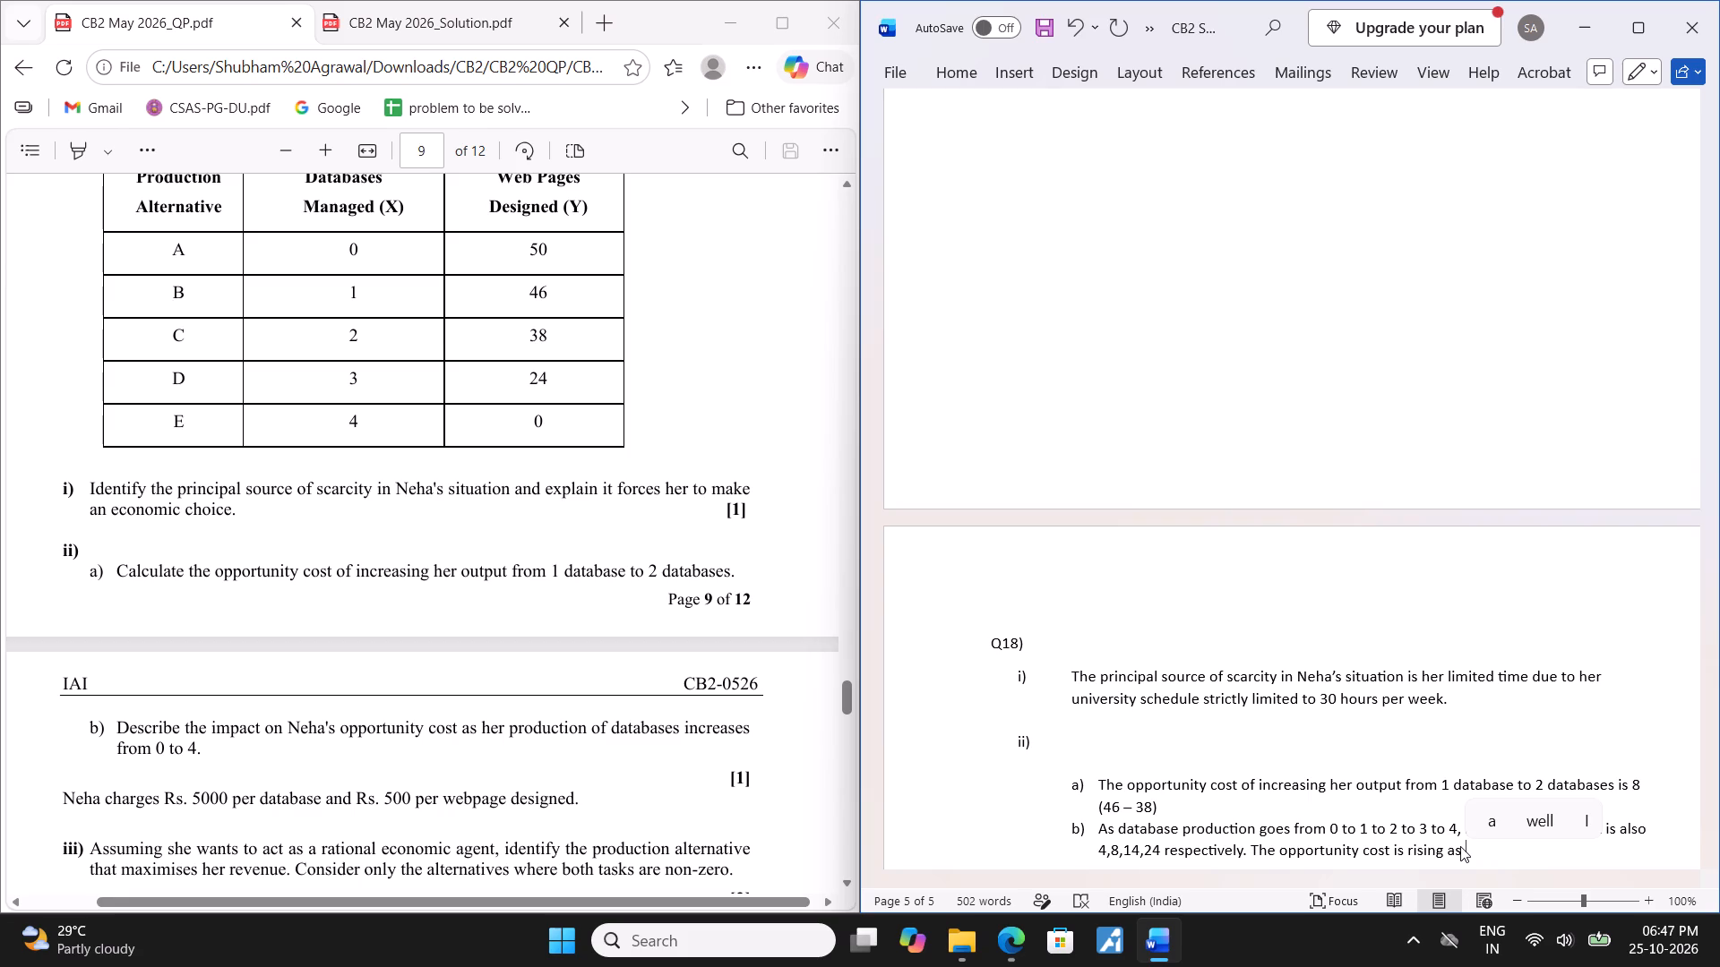
type("due to the law od")
key("space")
key("BackSpace")
key("BackSpace")
type("f")
key("space")
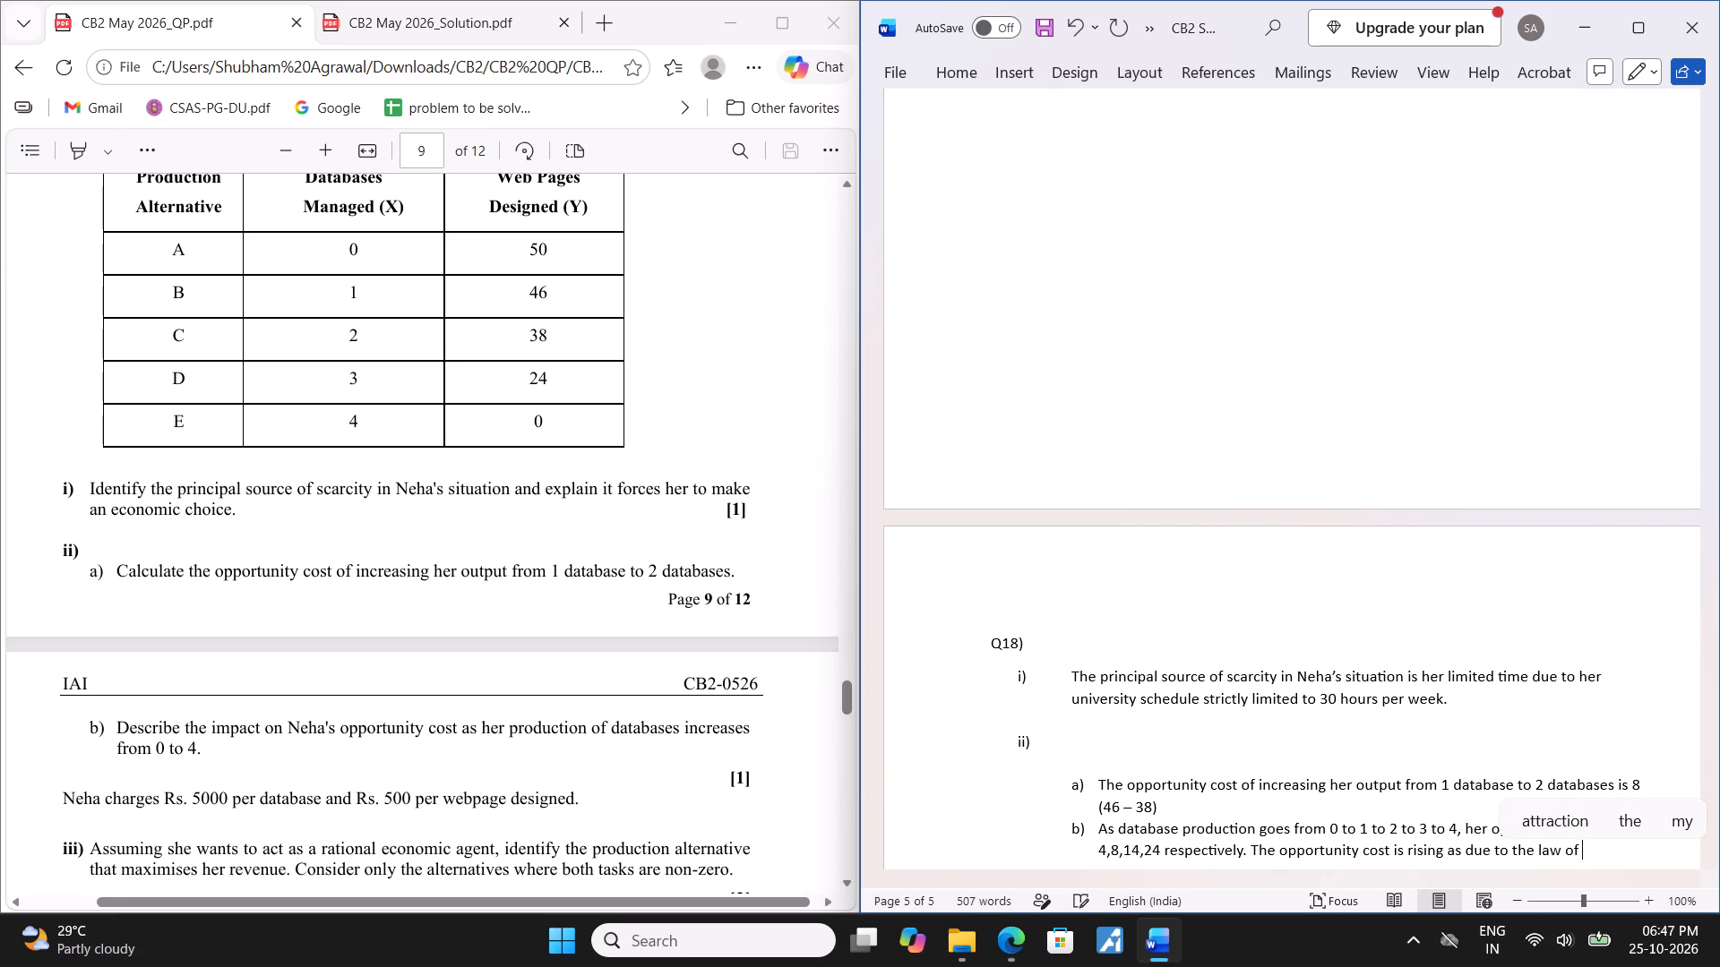
type("opportunity")
key("space")
key("x")
key("BackSpace")
type("cosr")
key("BackSpace")
key("t")
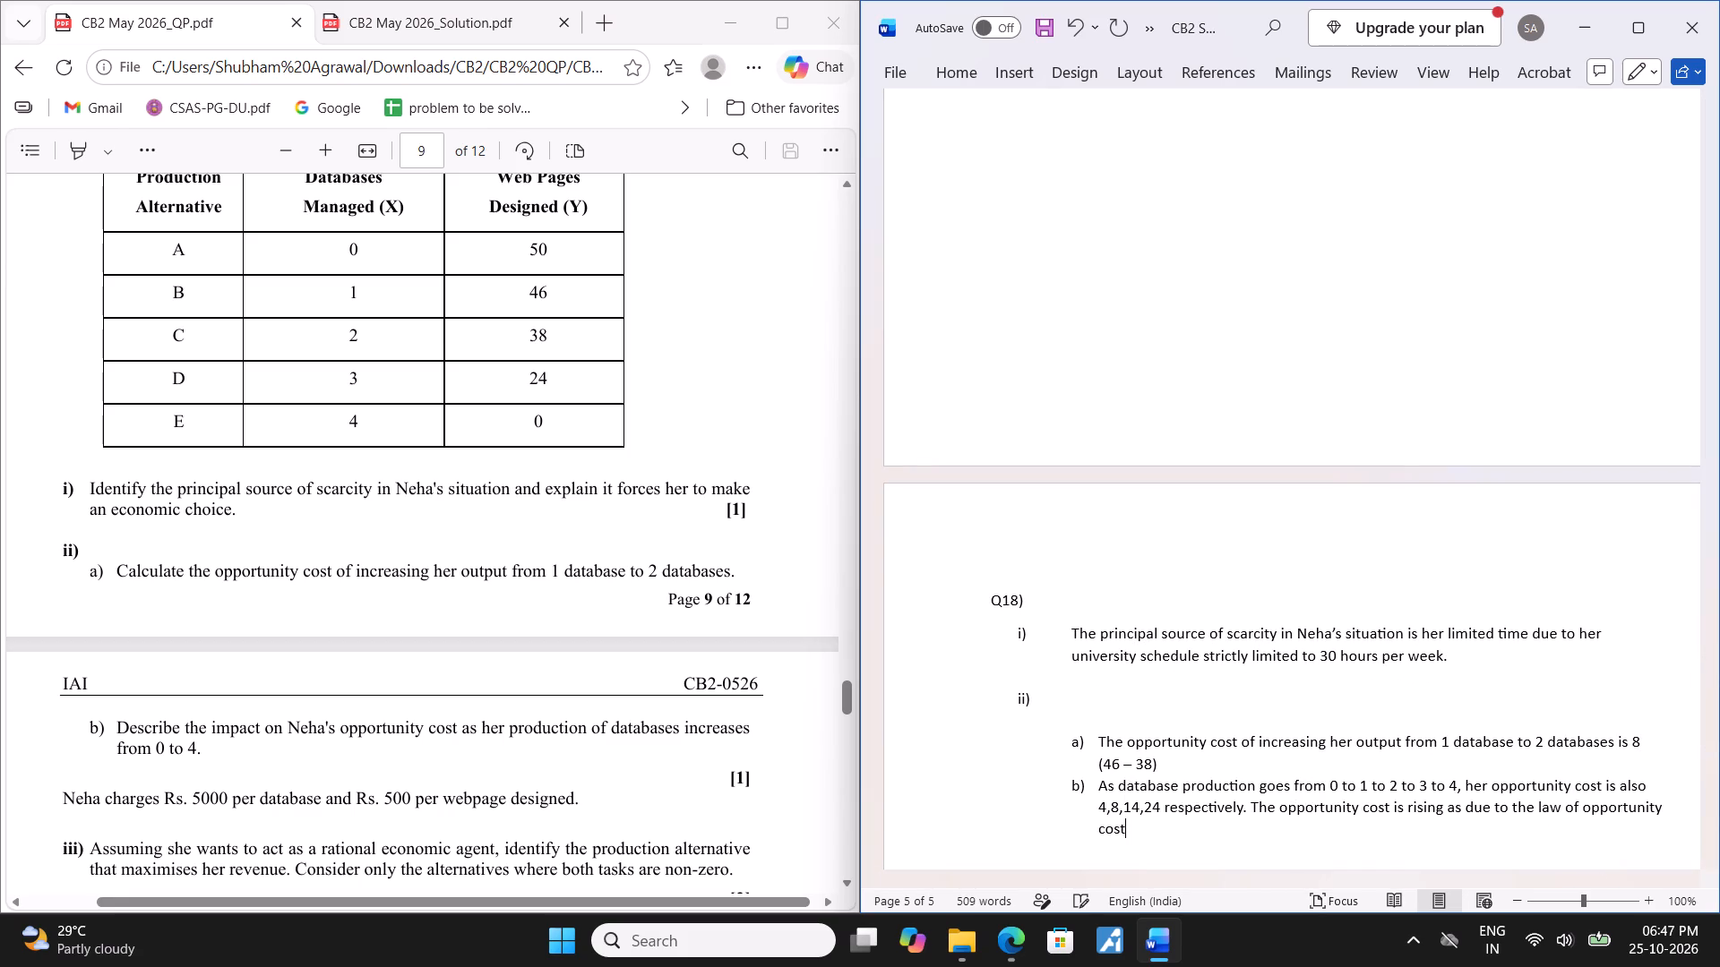
type(".")
key("space")
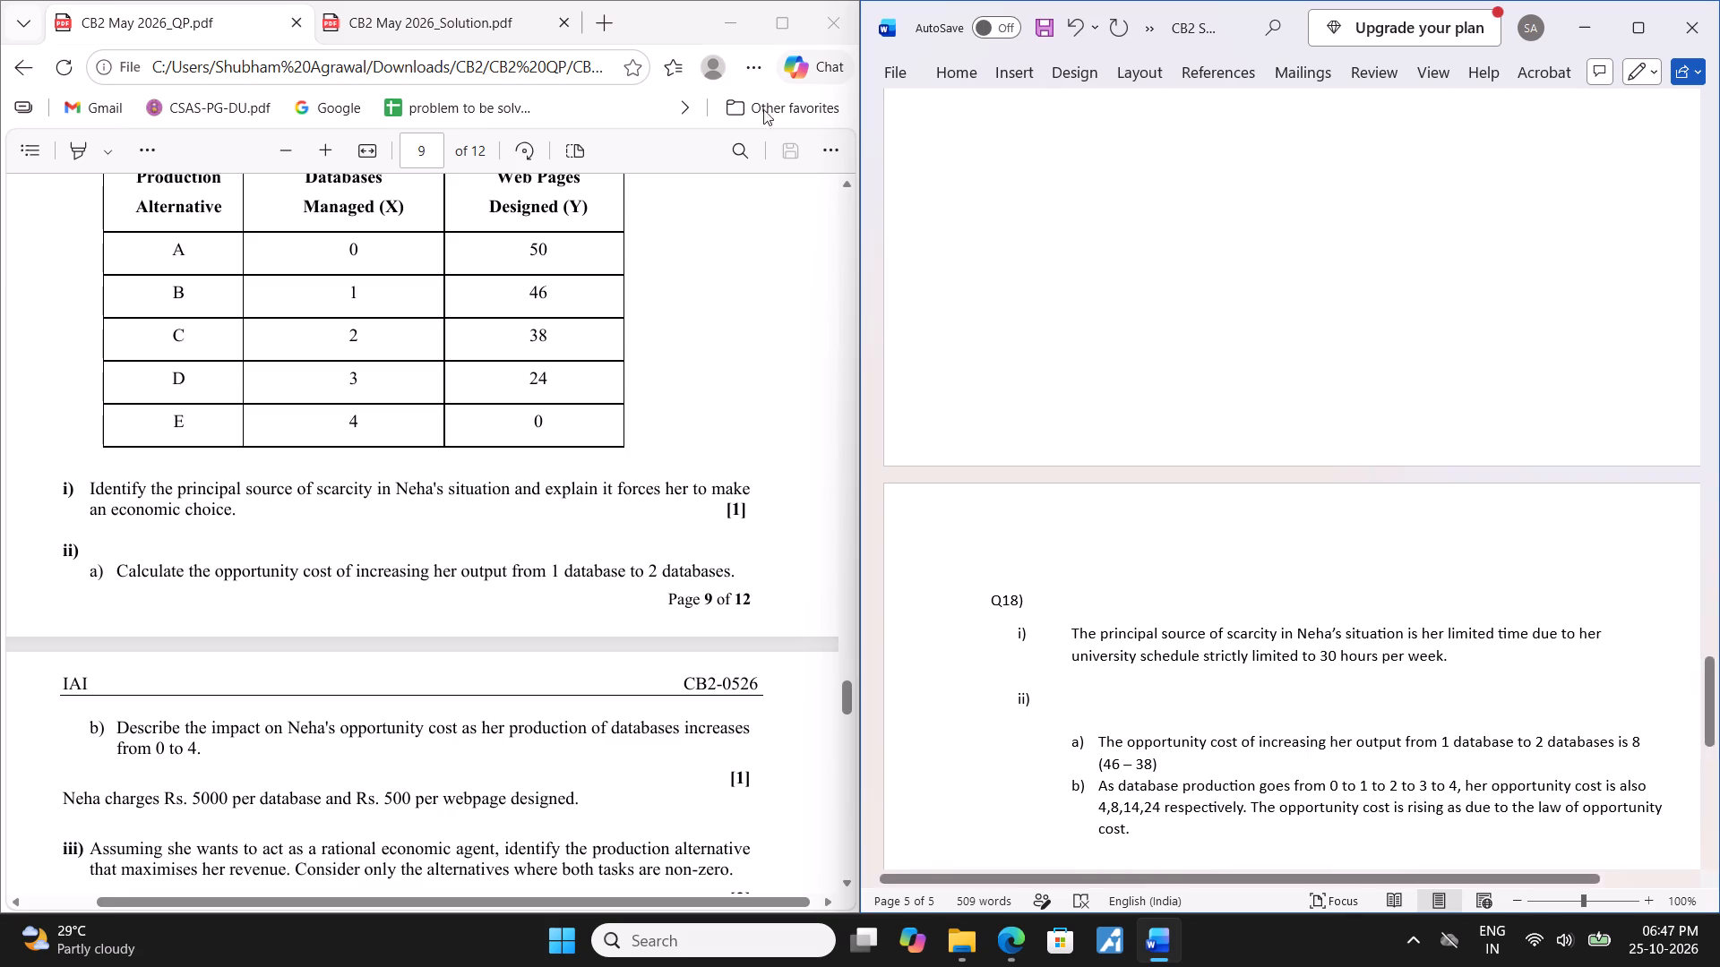
Switch to the solution PDF in Edge to check answer ii) b) against Solution 18.
left_click(451, 29)
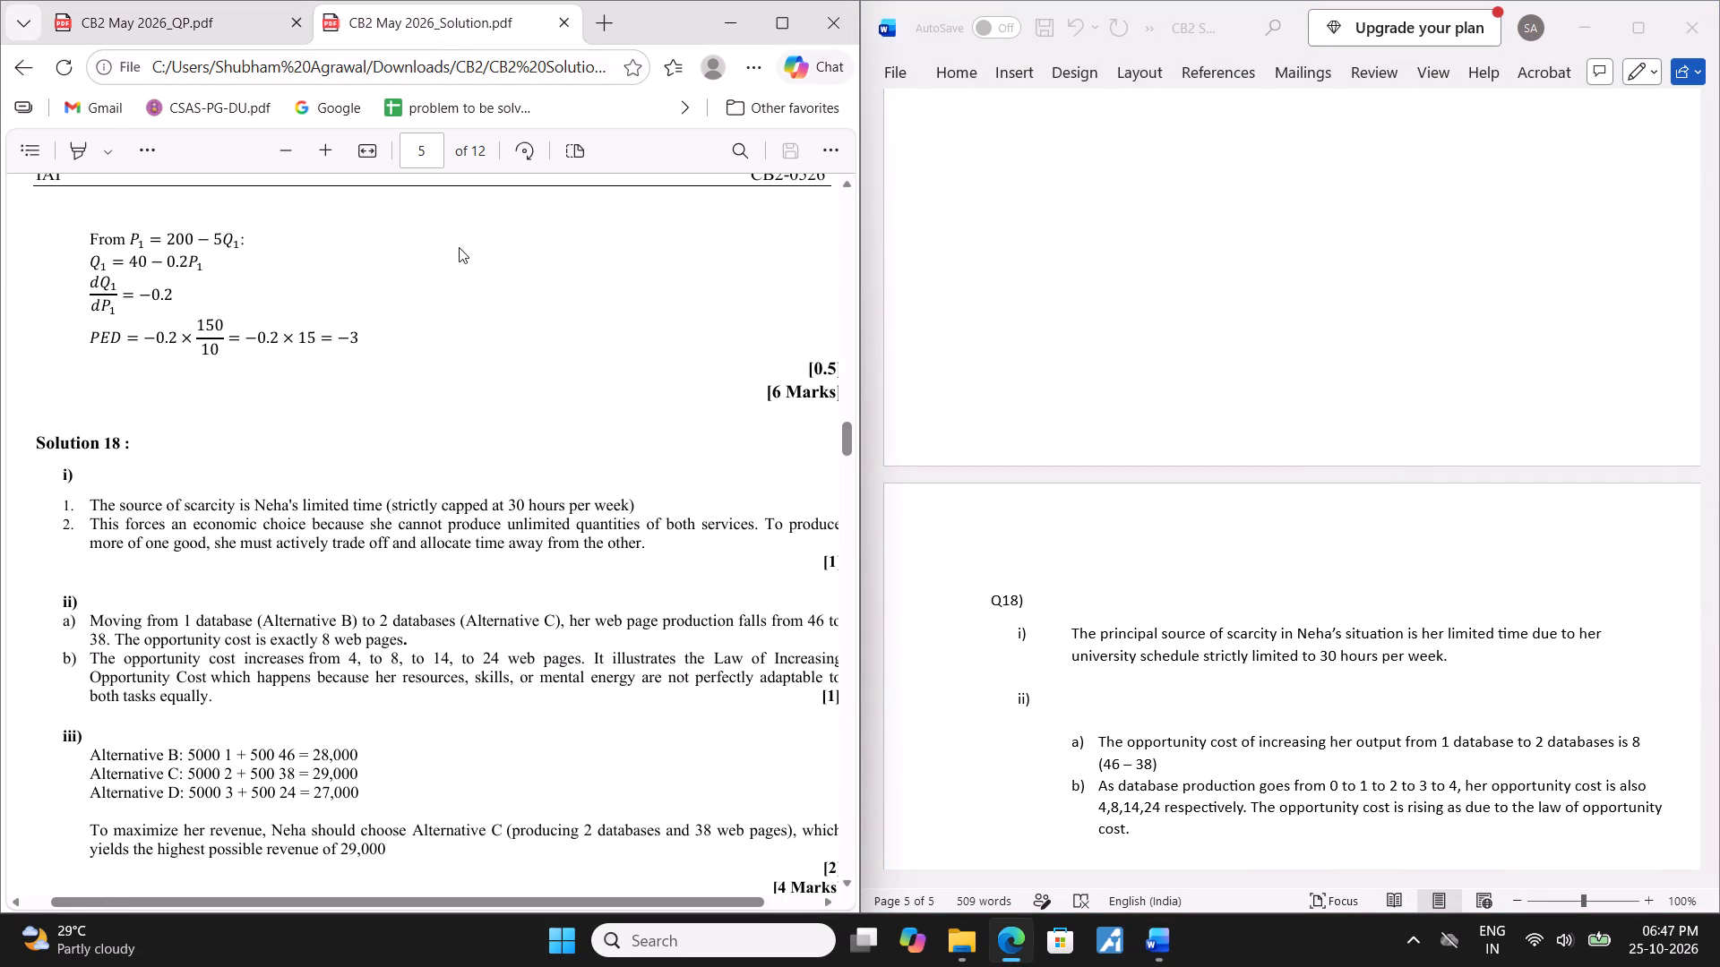
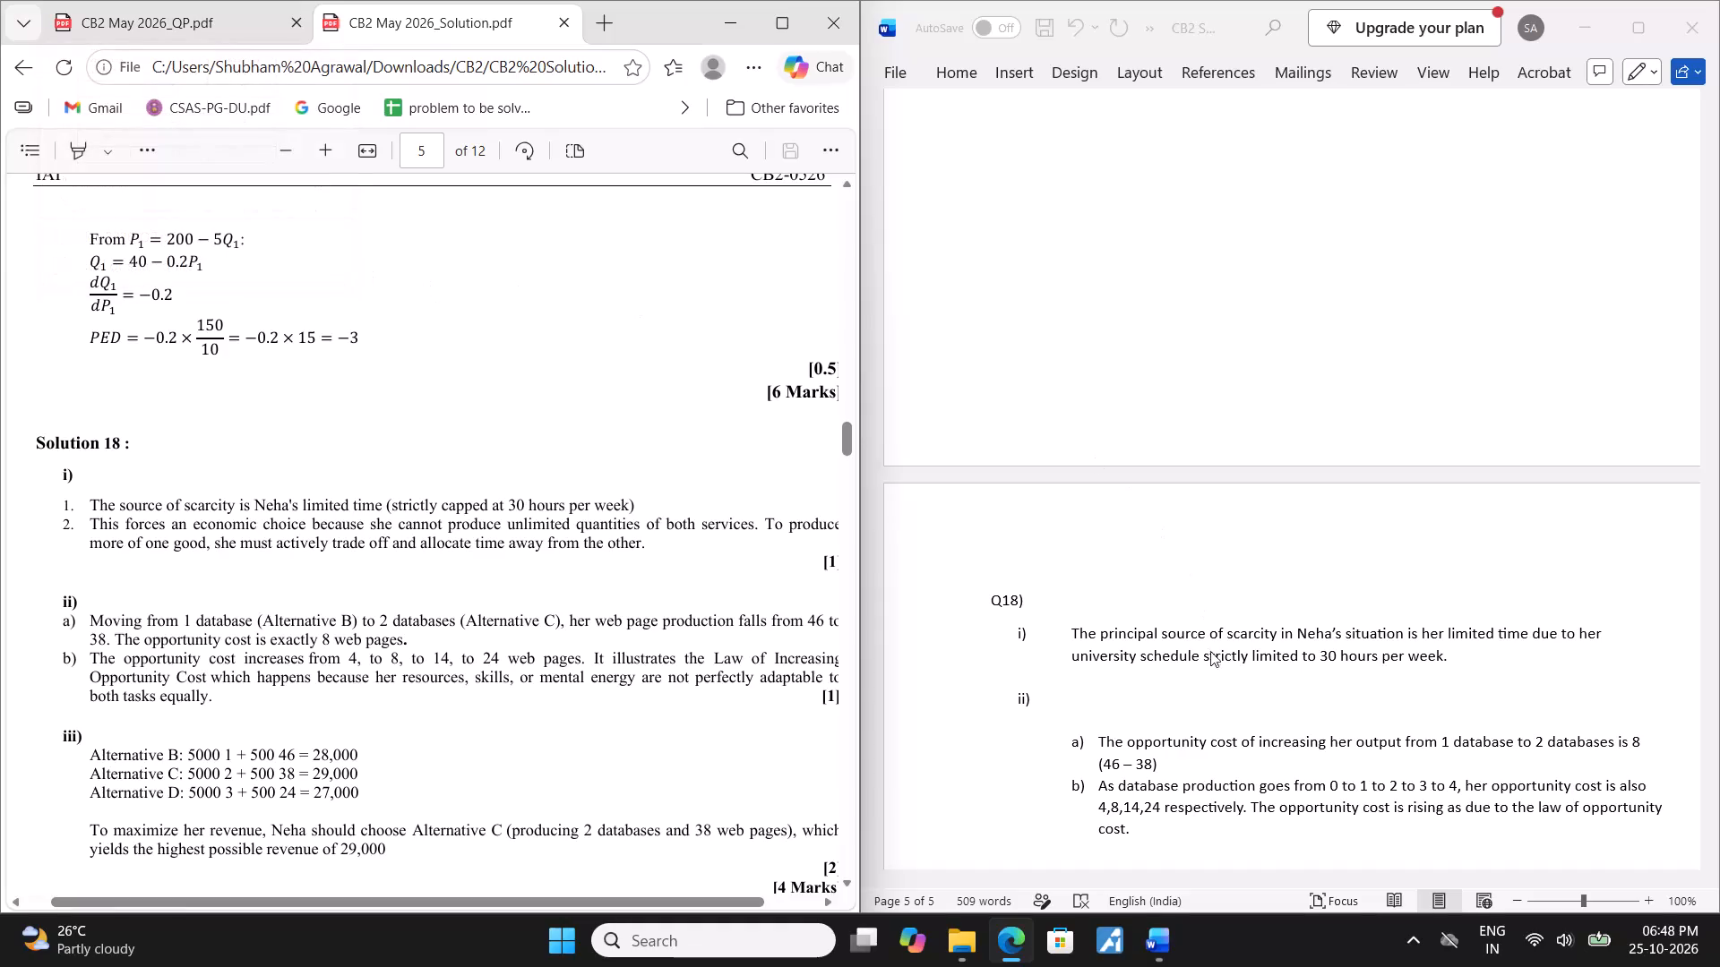
In the Word document, replace the full stop ending answer b) with ", which happens as her resources,".
left_click(1187, 834)
key("BackSpace")
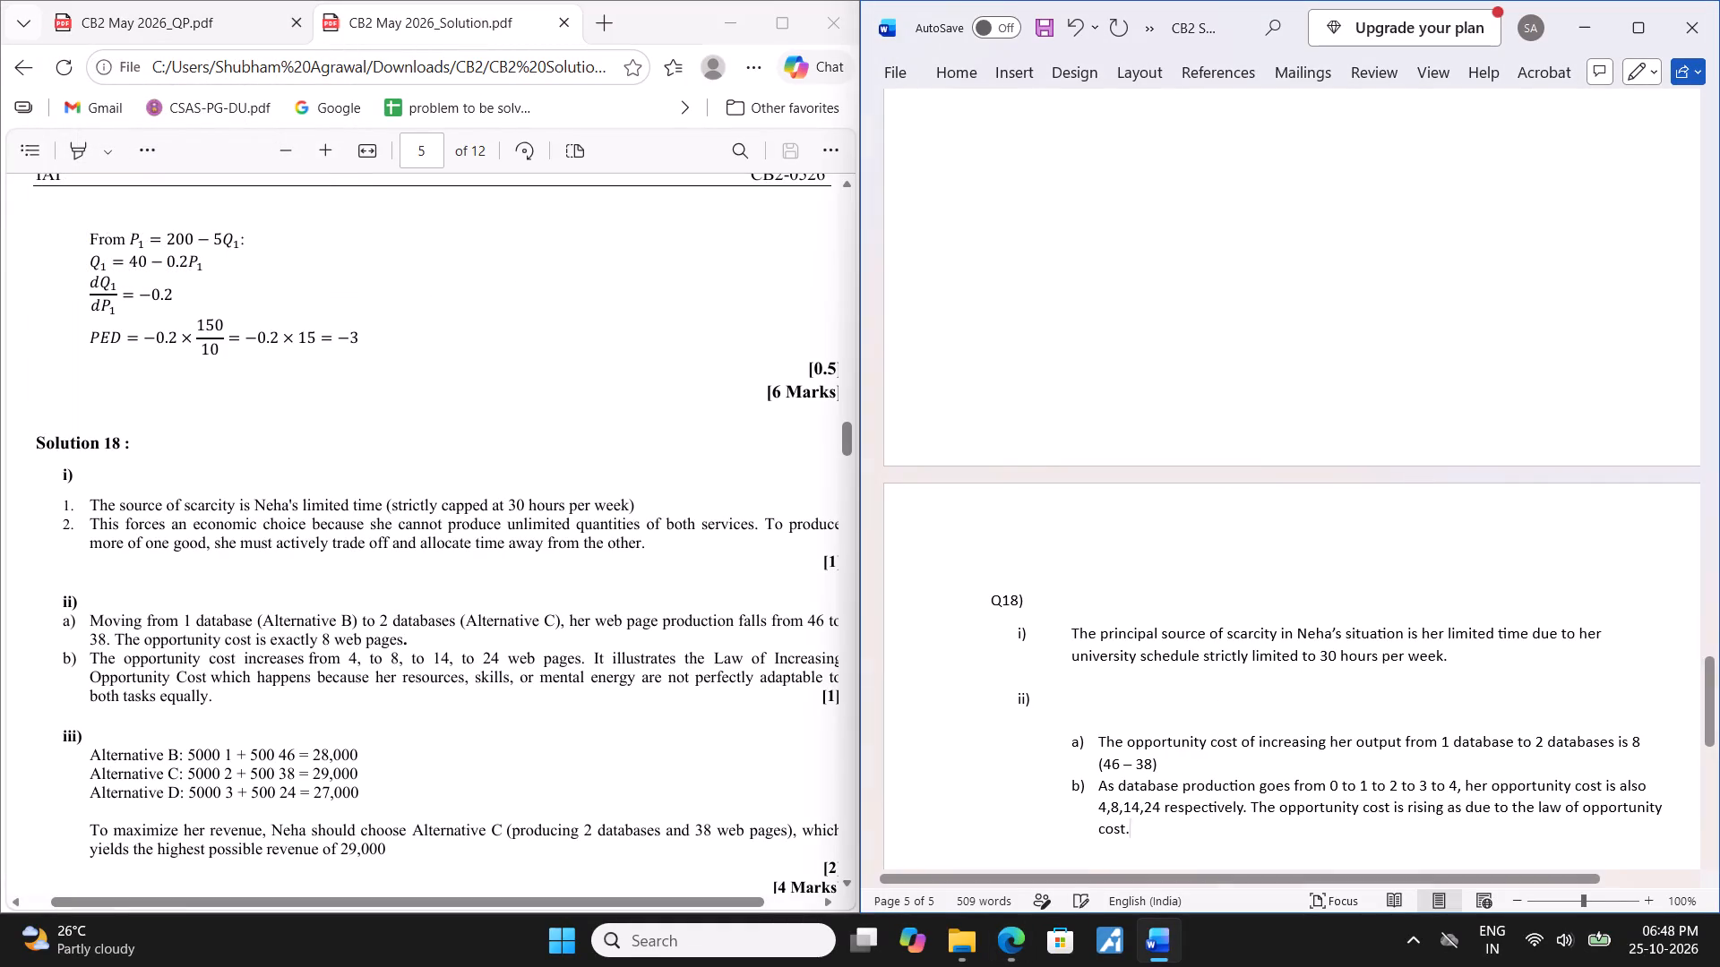
key("BackSpace")
type(",")
key("space")
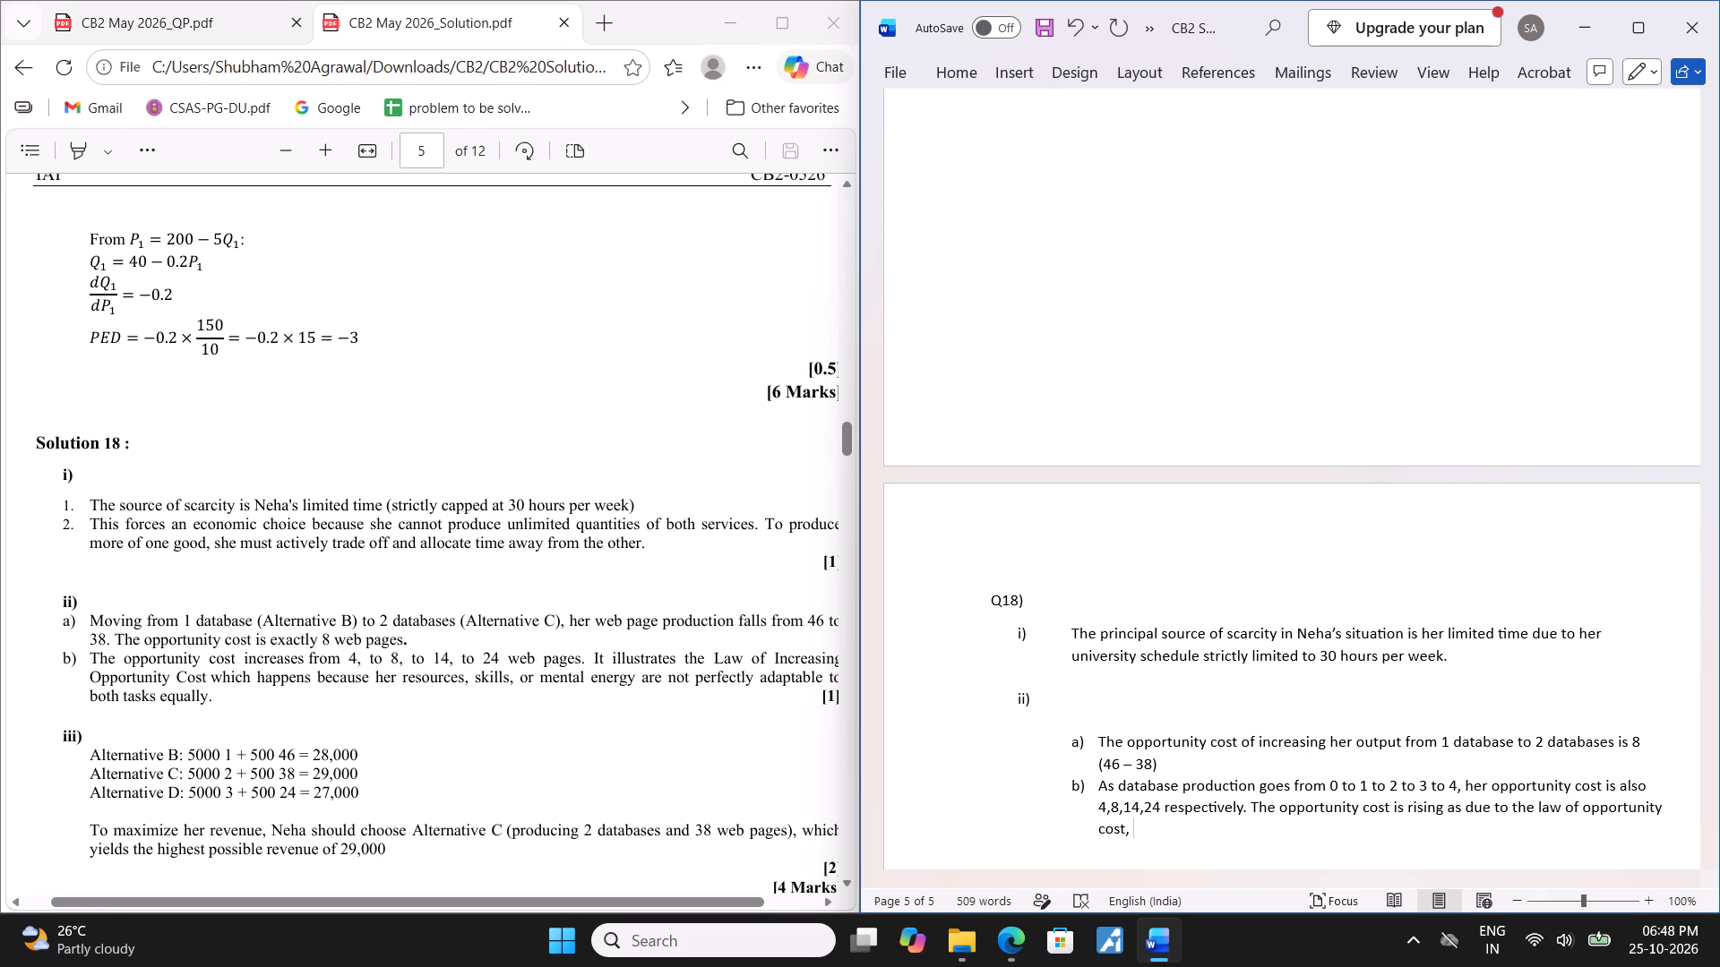
type("which happens as her")
key("space")
type("resources")
key("space")
key("BackSpace")
key("equal")
key("BackSpace")
type(",")
key("space")
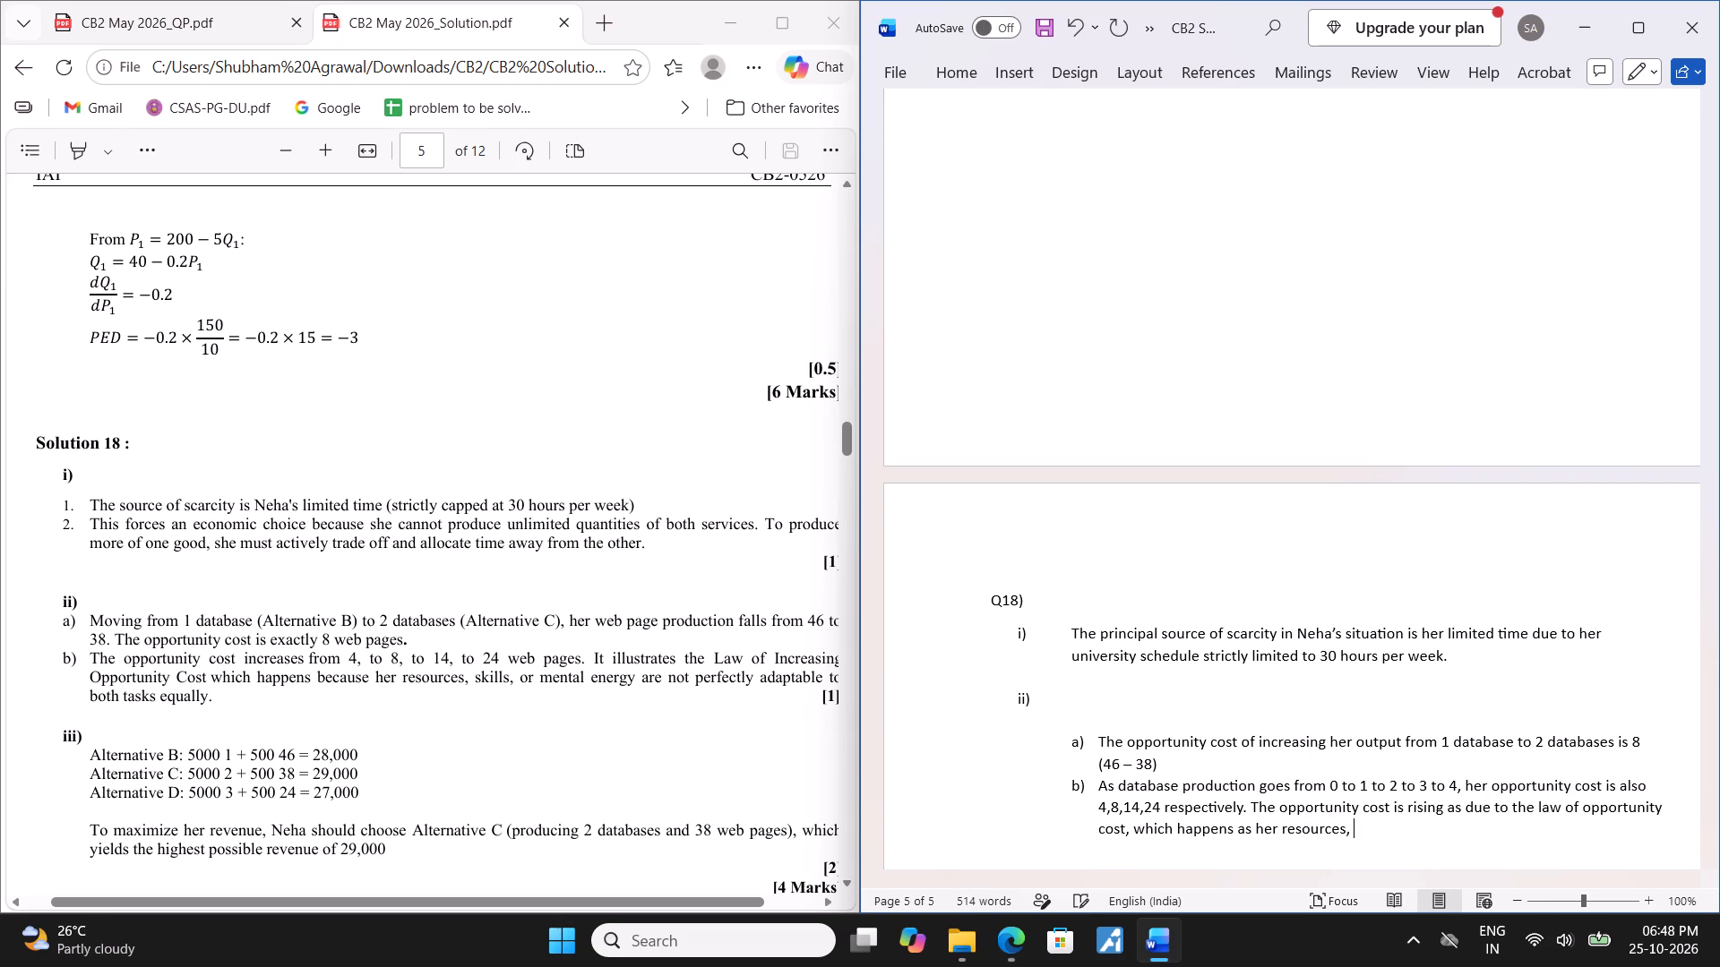
key("BackSpace")
Continue the list of causes in answer b) with "skills or mental energy".
type("skills")
key("space")
key("BackSpace")
key("BackSpace")
key("BackSpace")
key("BackSpace")
key("BackSpace")
key("BackSpace")
key("BackSpace")
key("space")
type("skills and")
key("space")
key("BackSpace")
key("BackSpace")
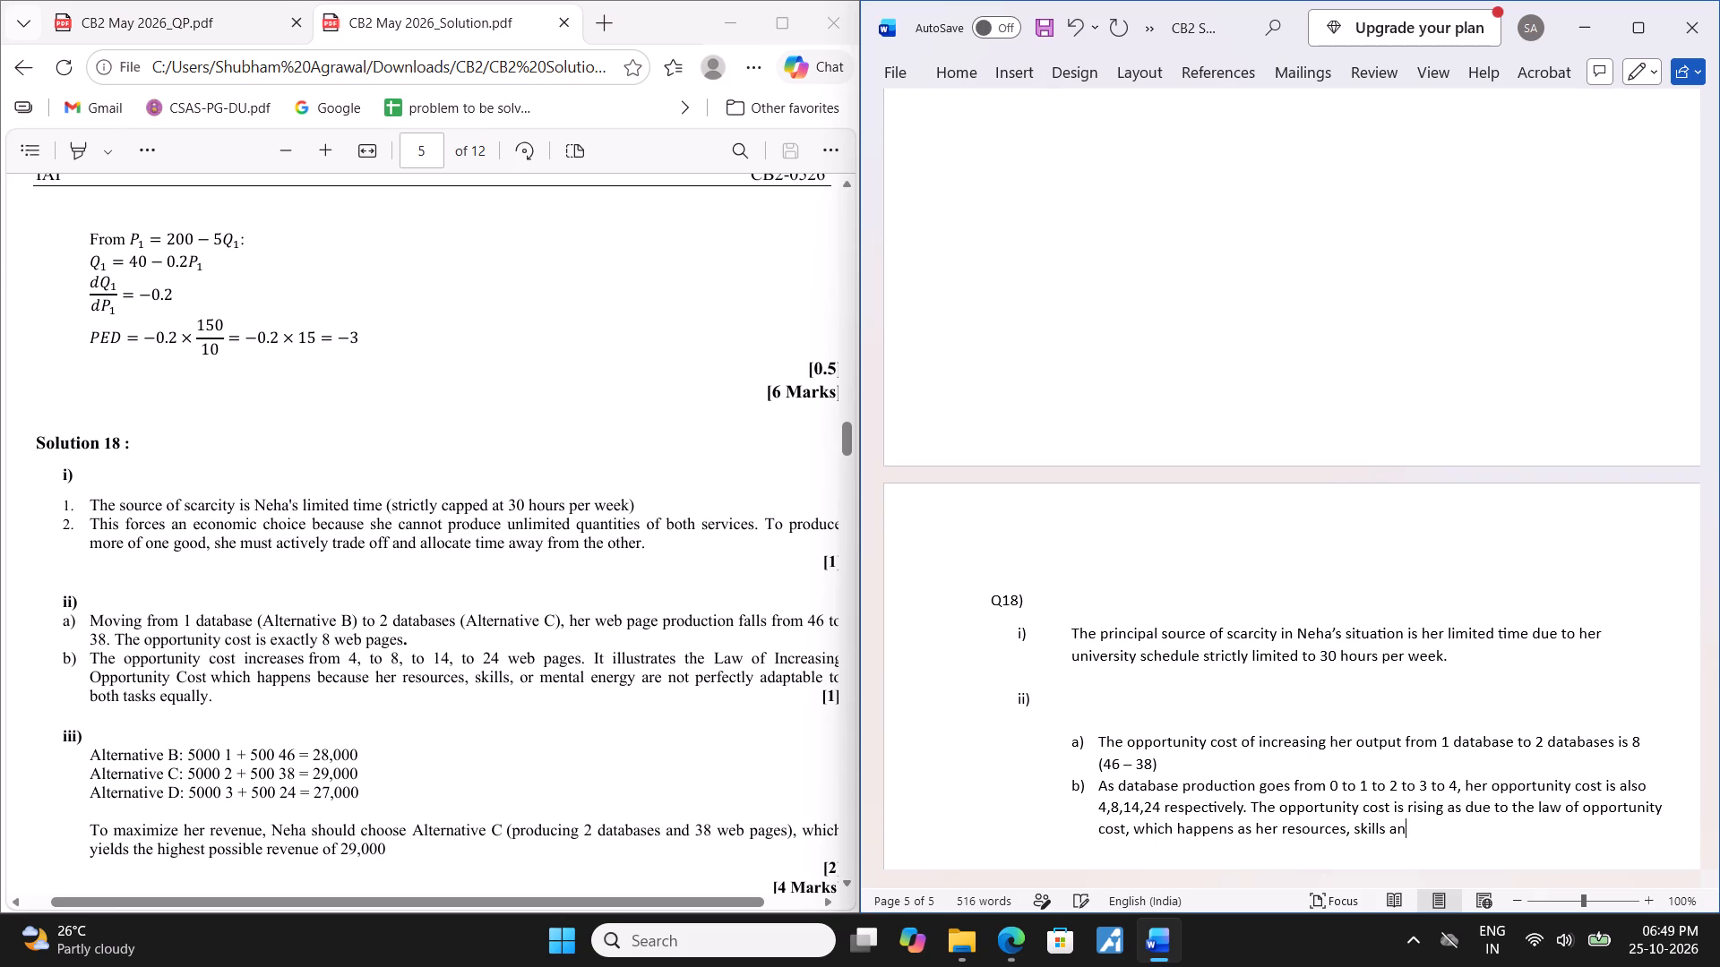
key("BackSpace")
key("BackSpace")
type("or")
key("space")
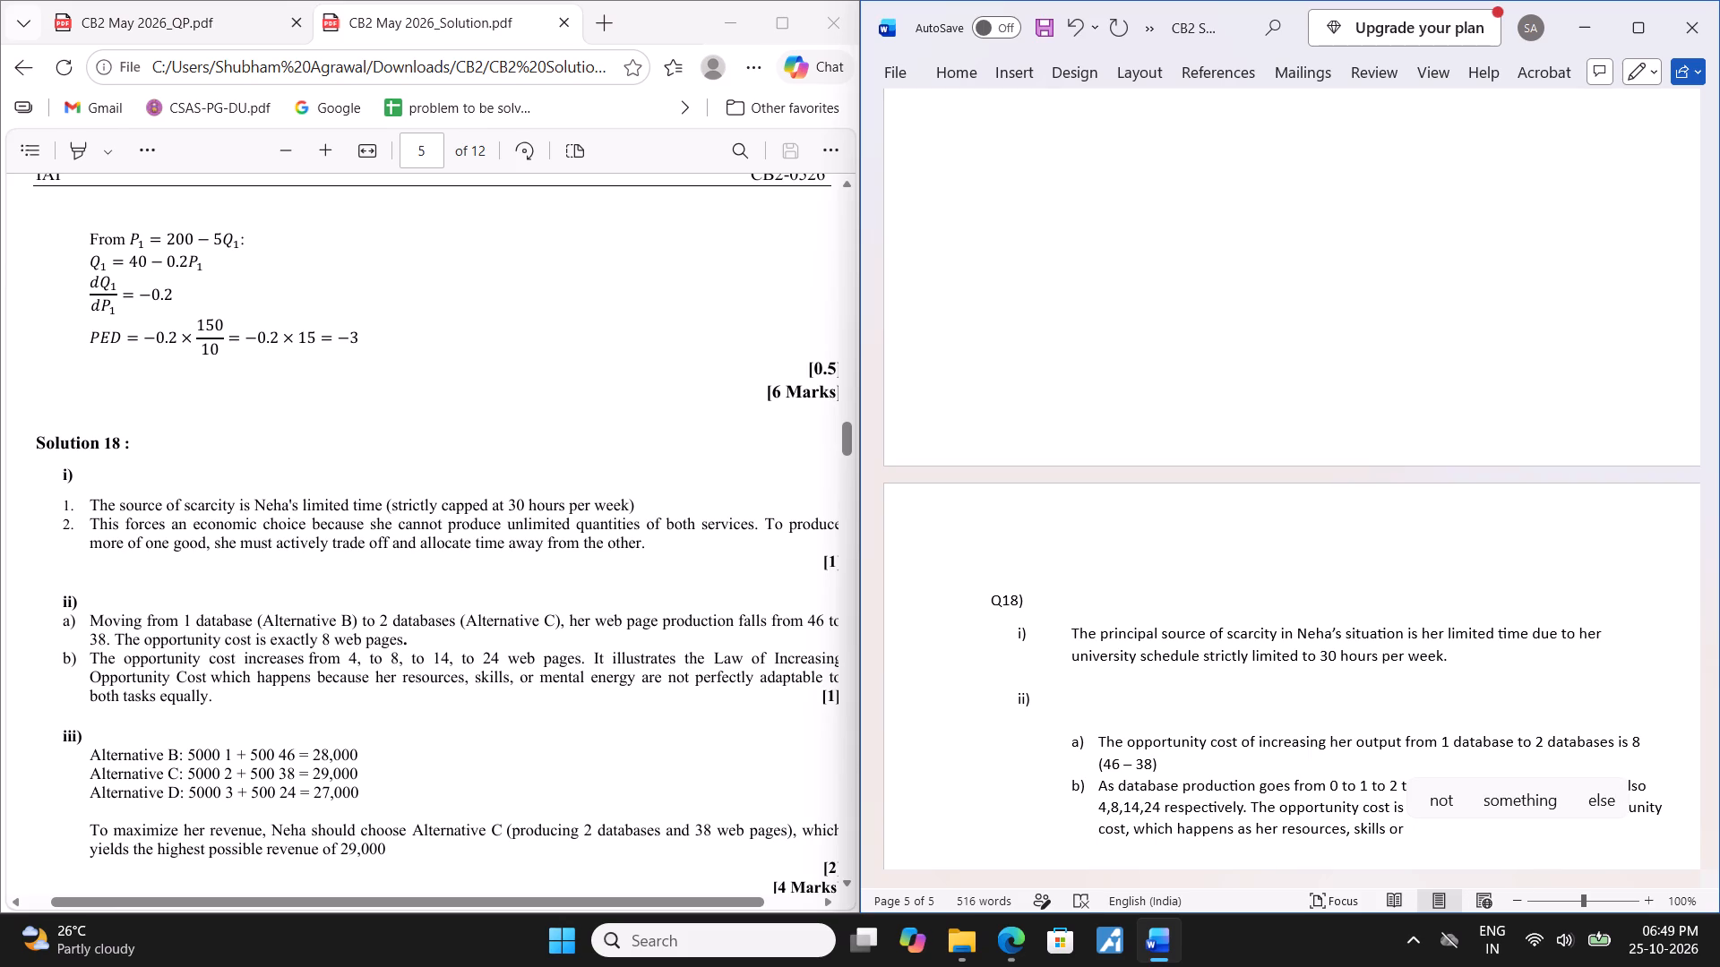
key("p")
type("er")
key("BackSpace")
key("BackSpace")
key("BackSpace")
type("mental")
key("space")
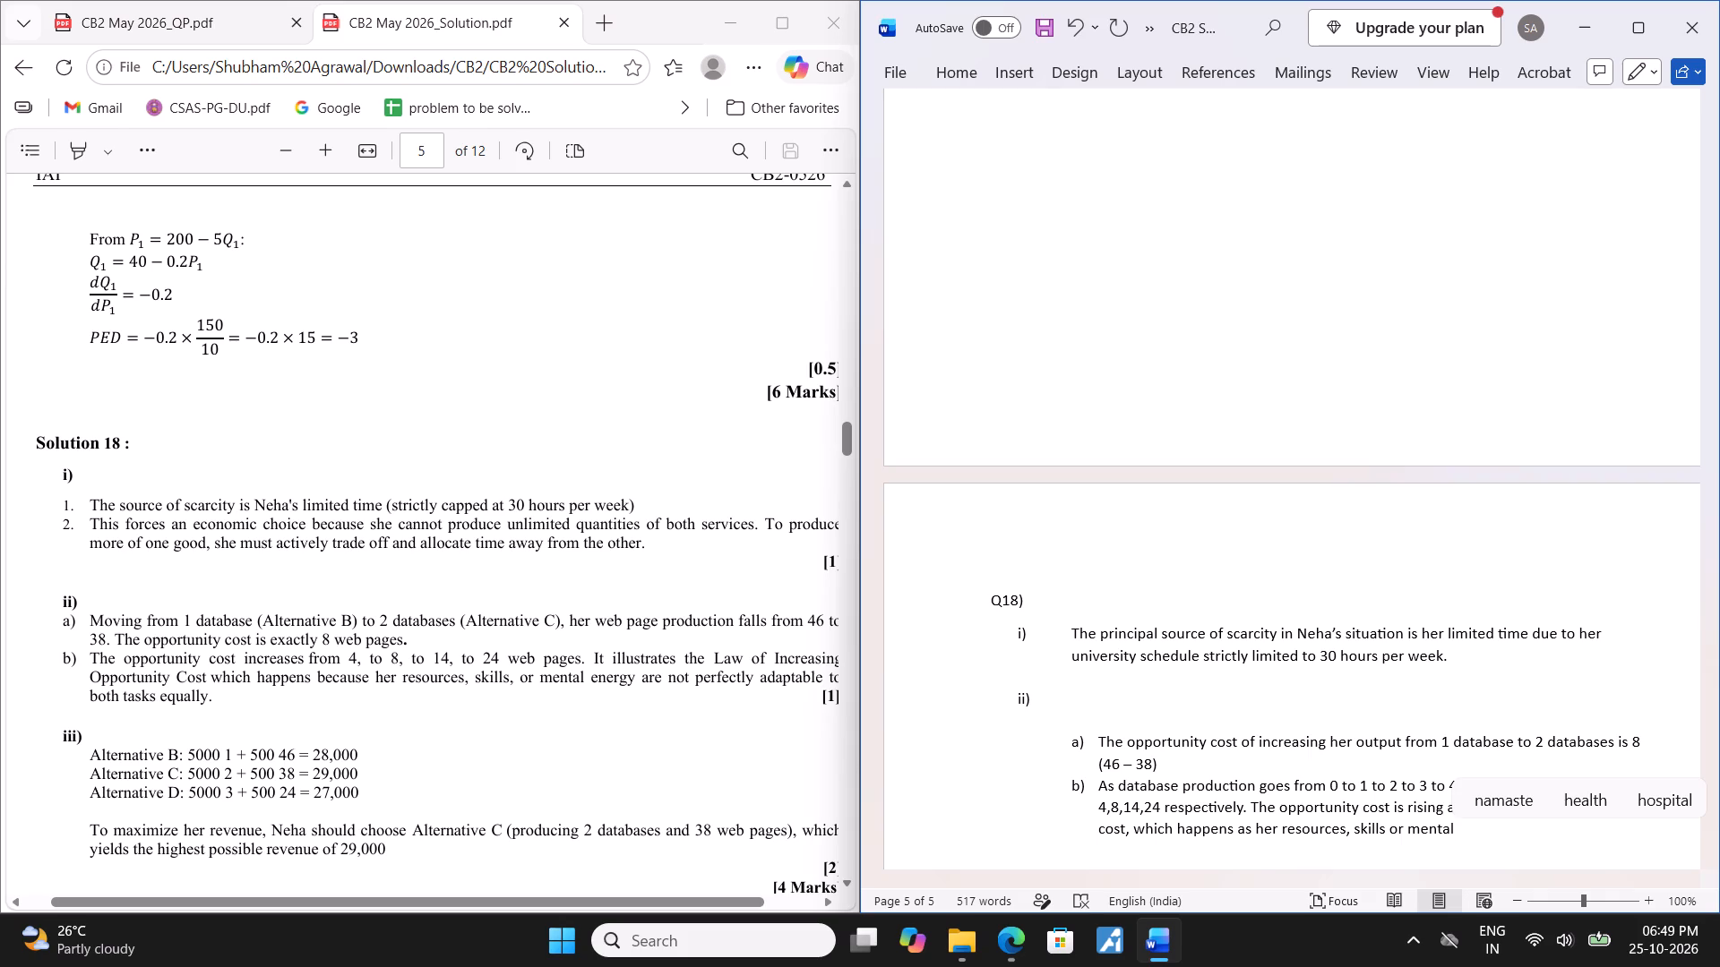
type("energy")
key("space")
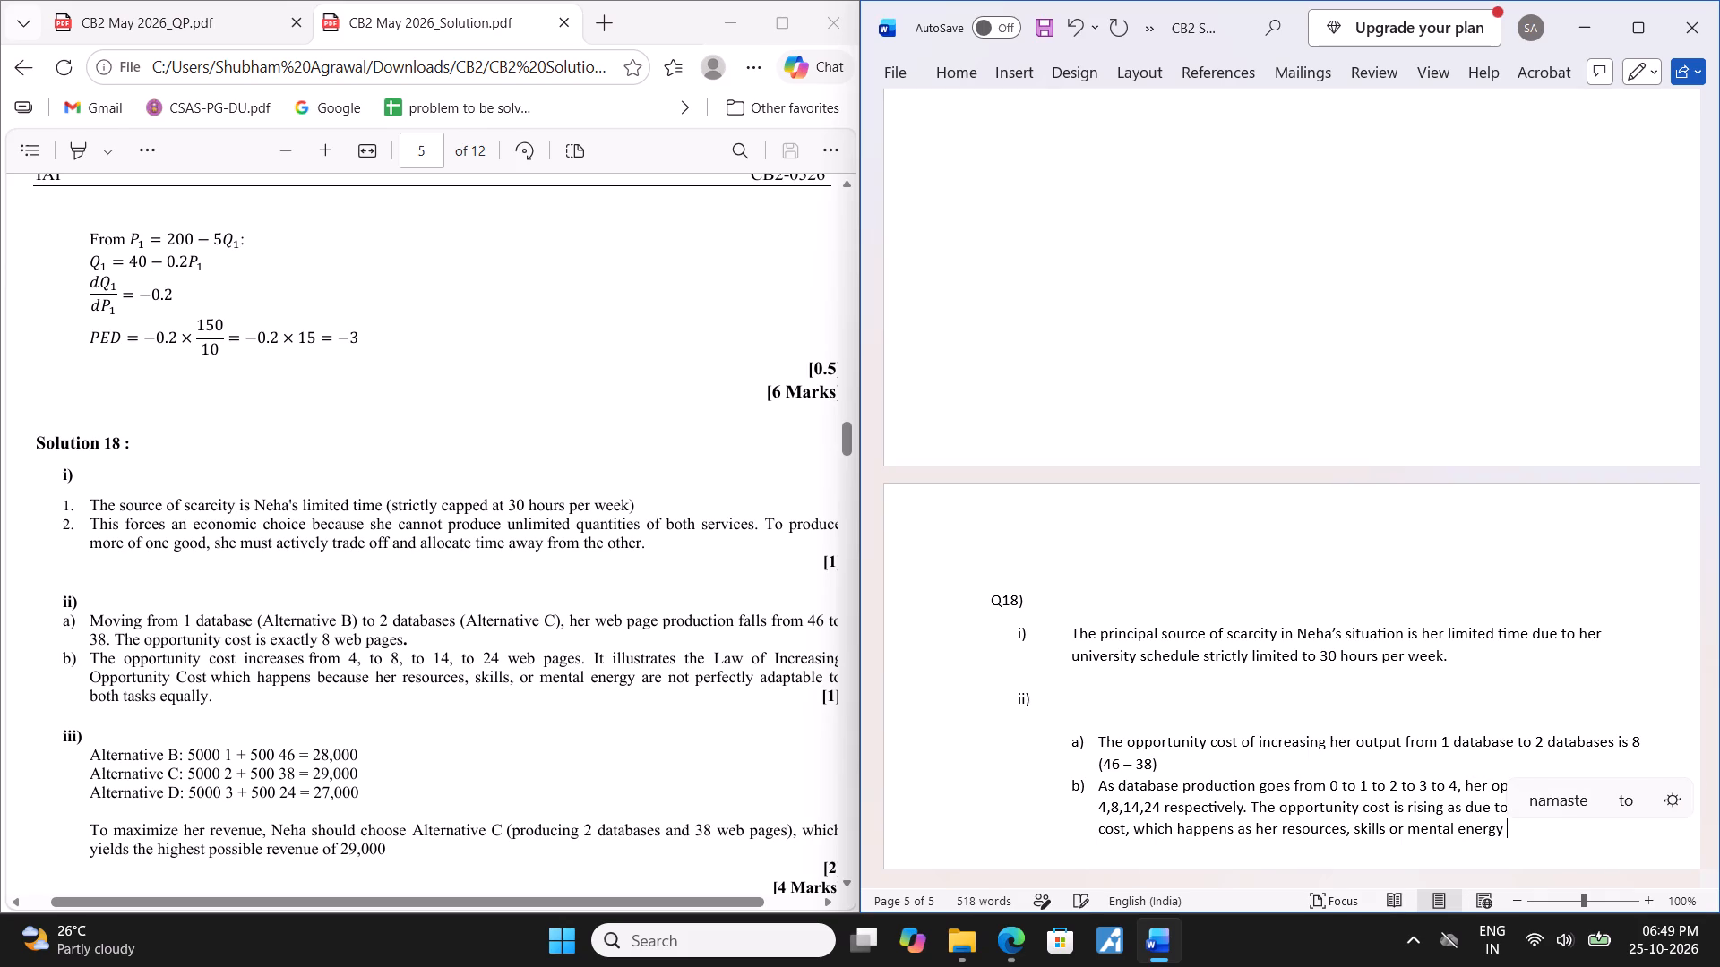
Finish the last sentence of answer b) with "are not adaptable to both tasks.".
key("a")
type("re not")
key("space")
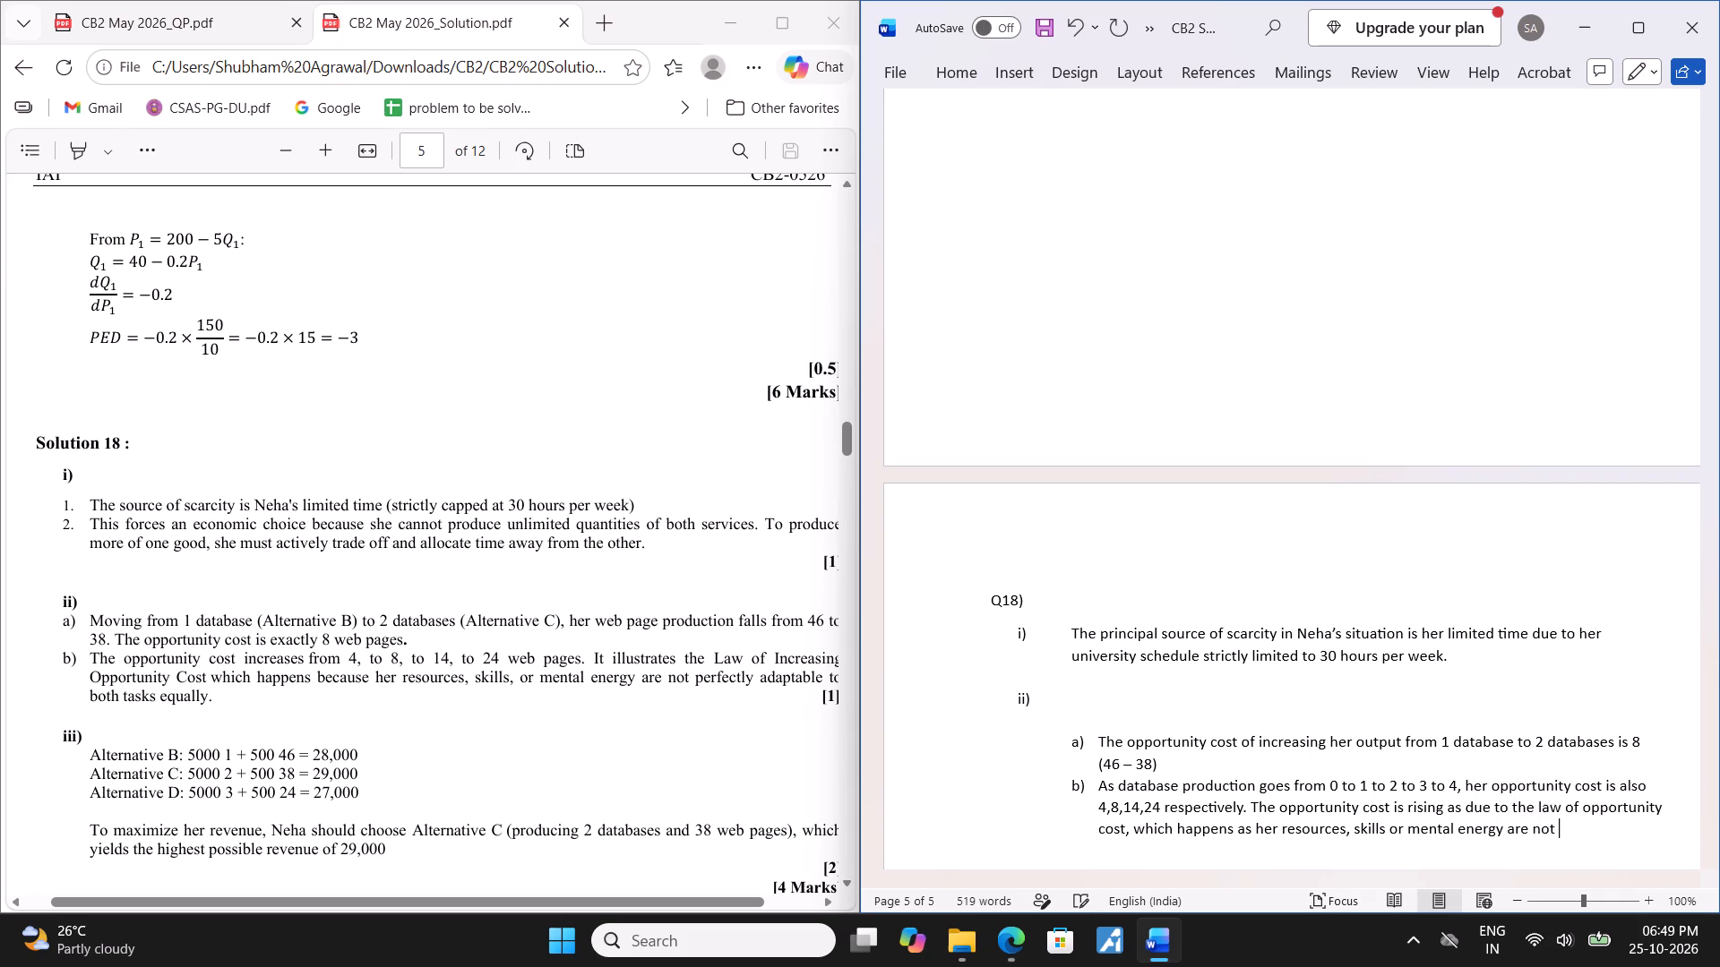
type("aad")
key("BackSpace")
key("BackSpace")
type("daptable to")
key("space")
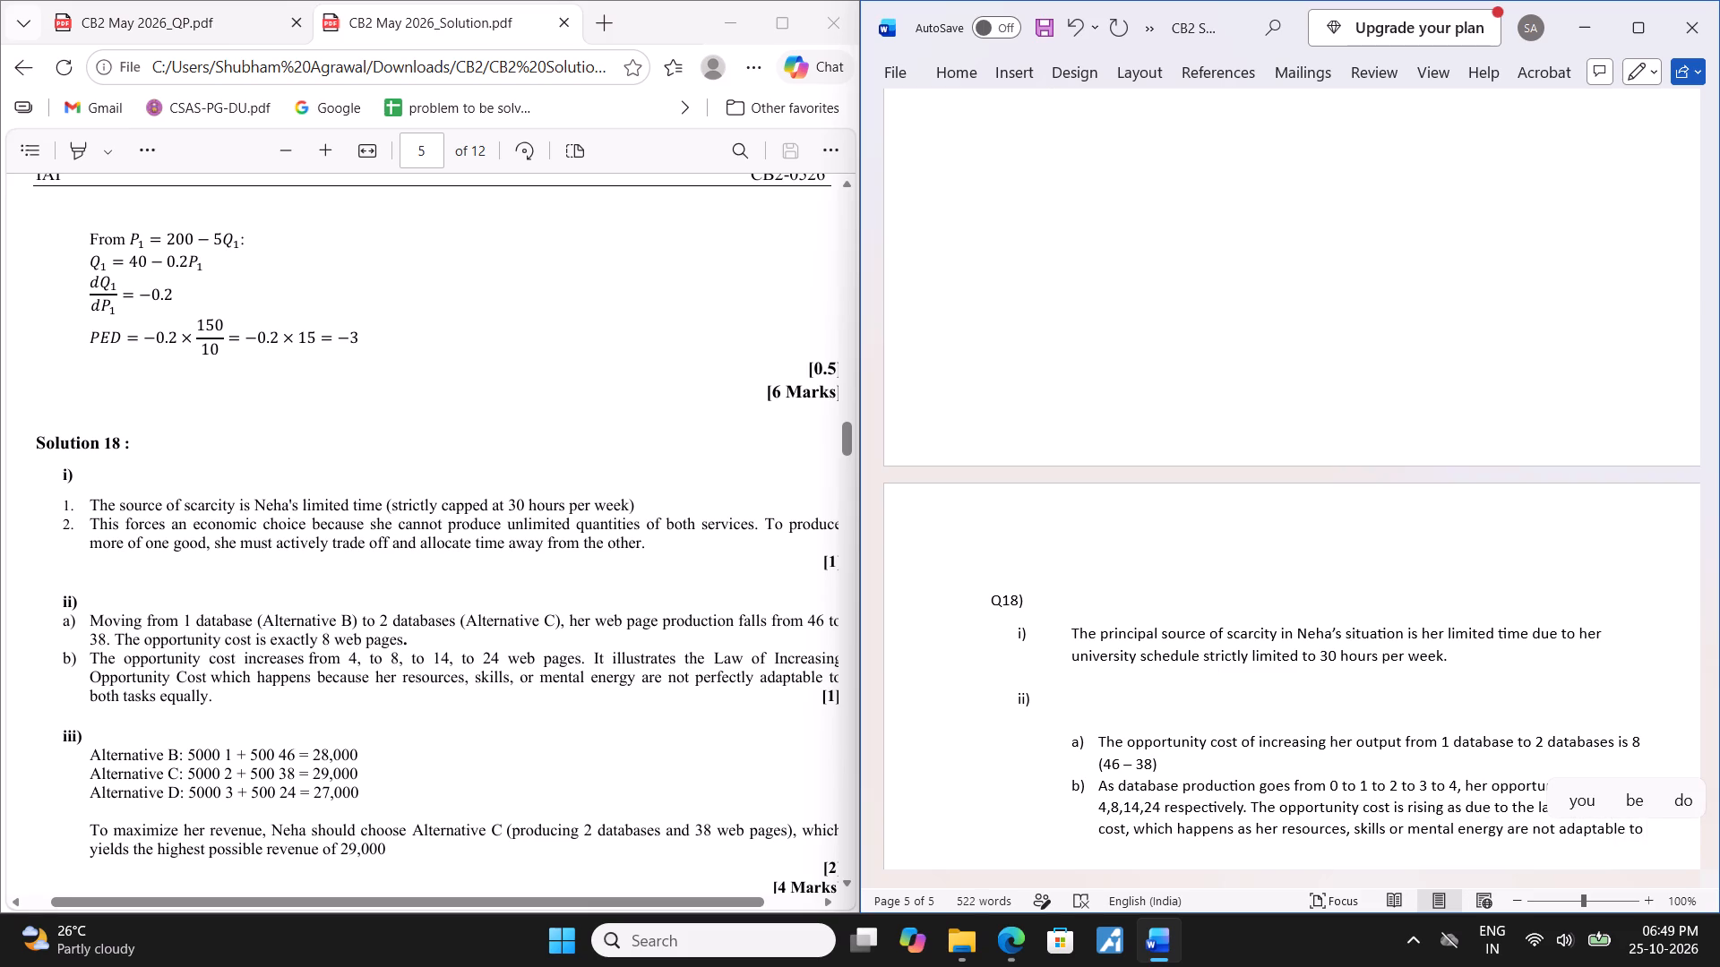
type("both")
key("space")
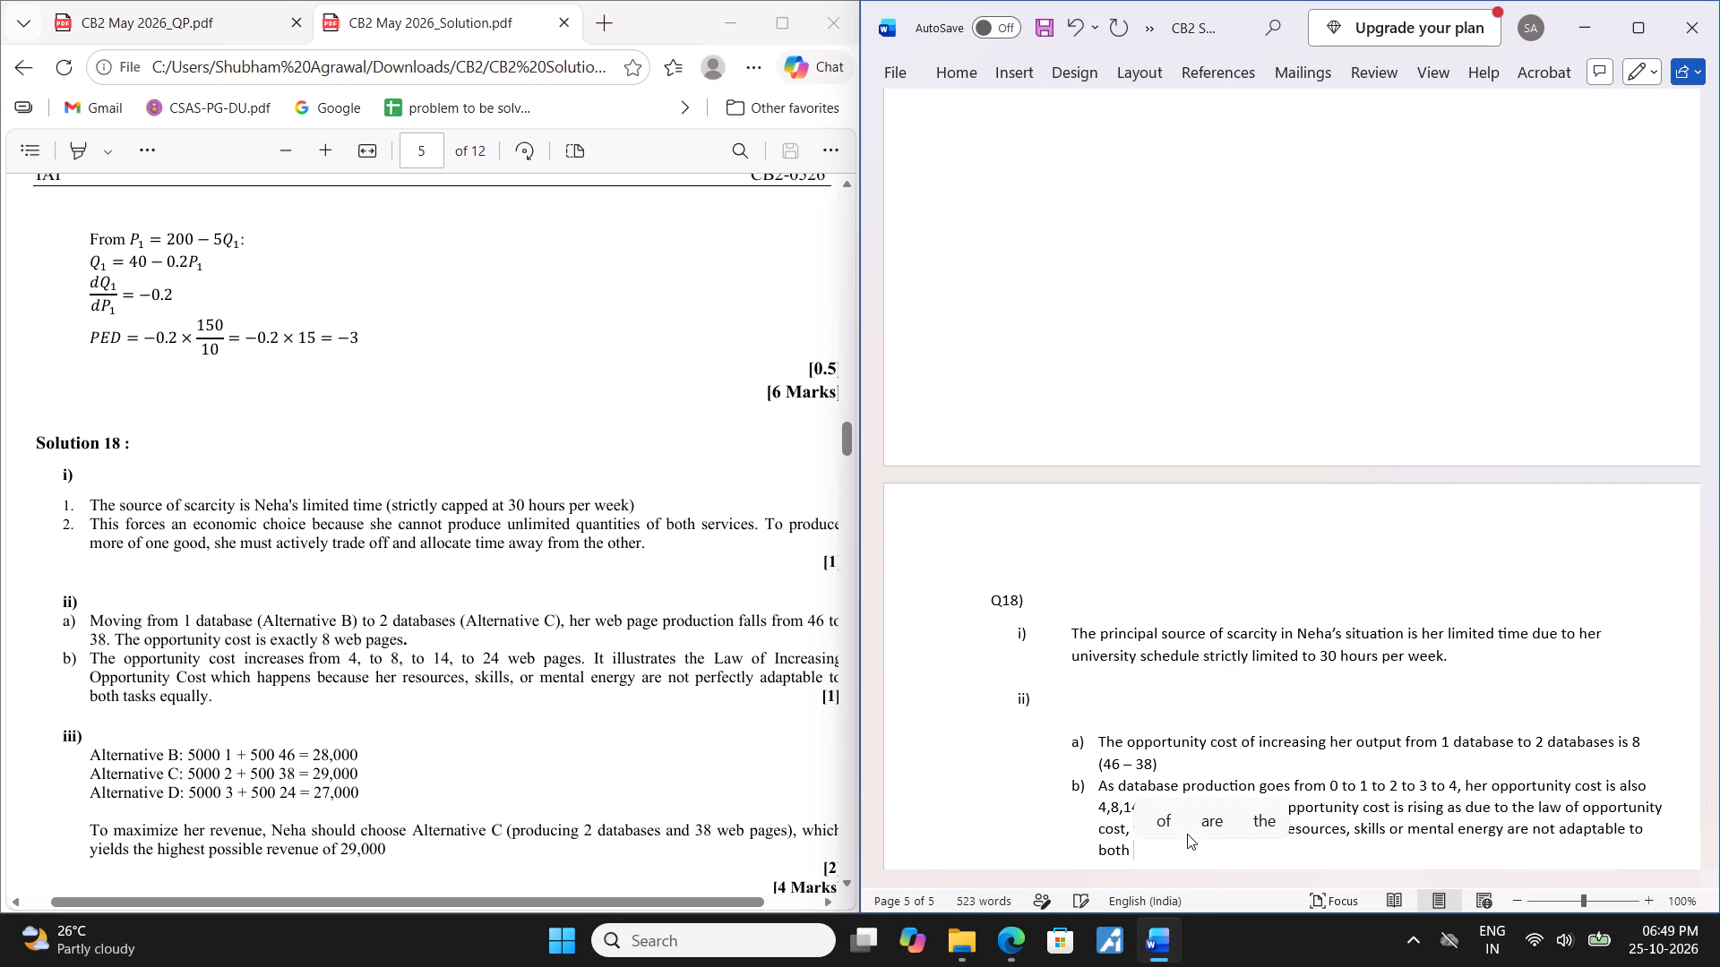
type("tas")
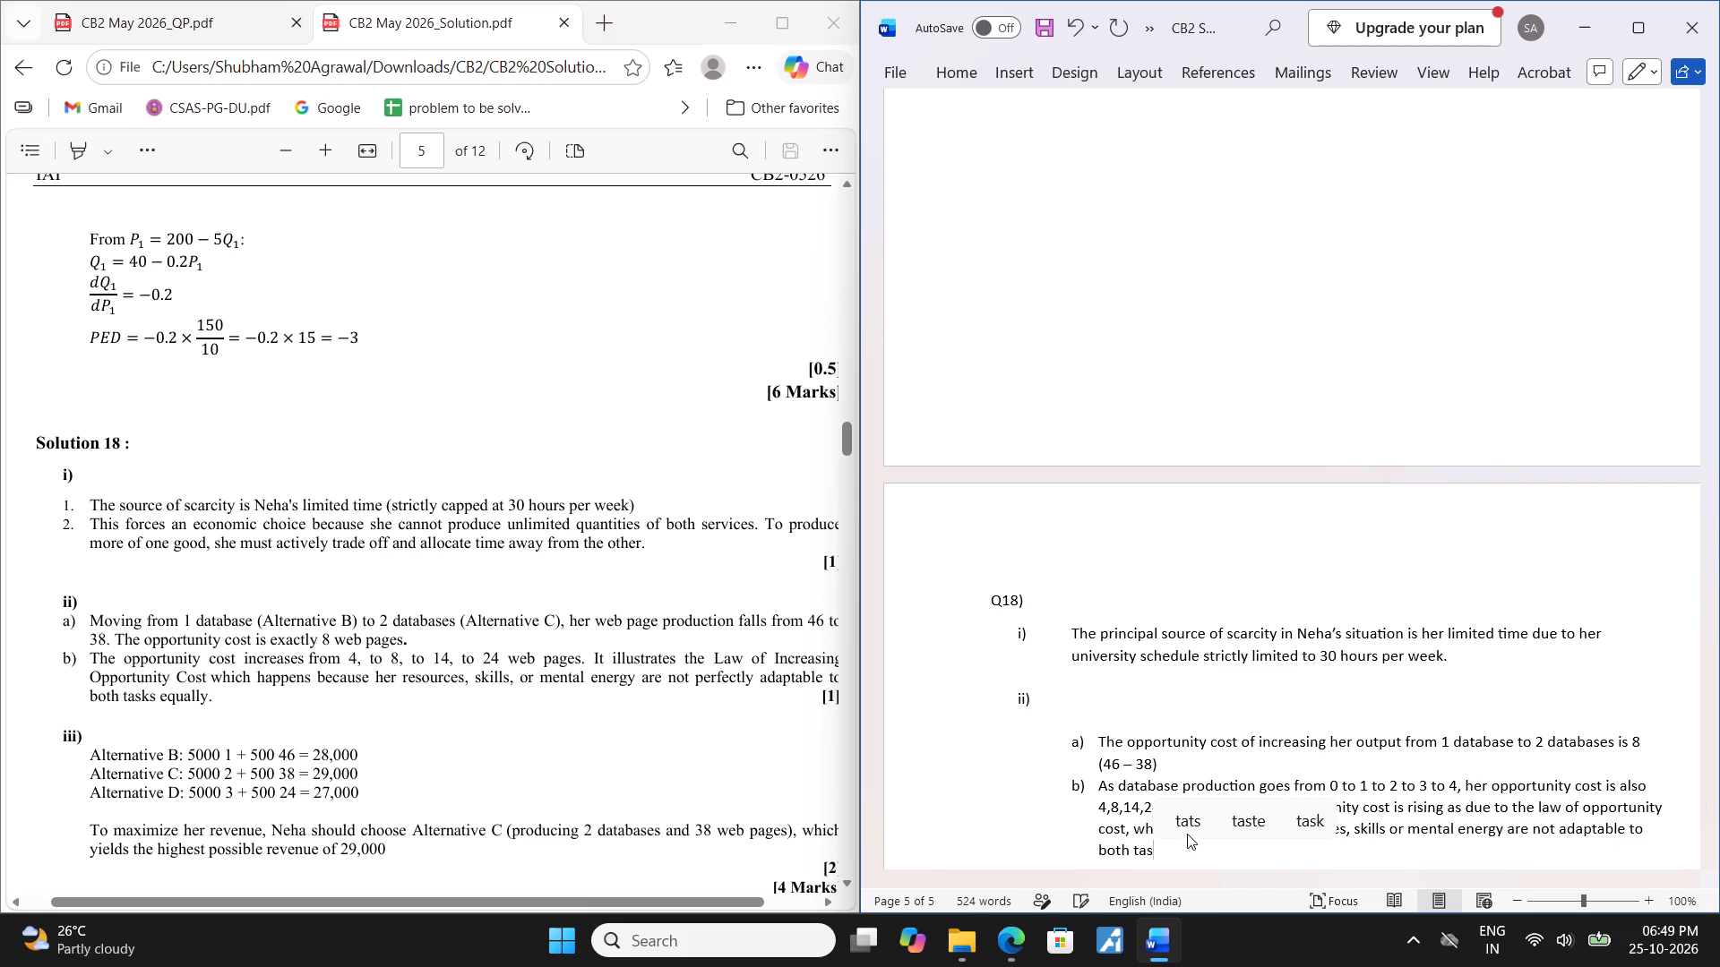
type("ks.")
Add subpart iii) to Q18 below answer b), with an empty unnumbered line under it for the answer.
key("Return")
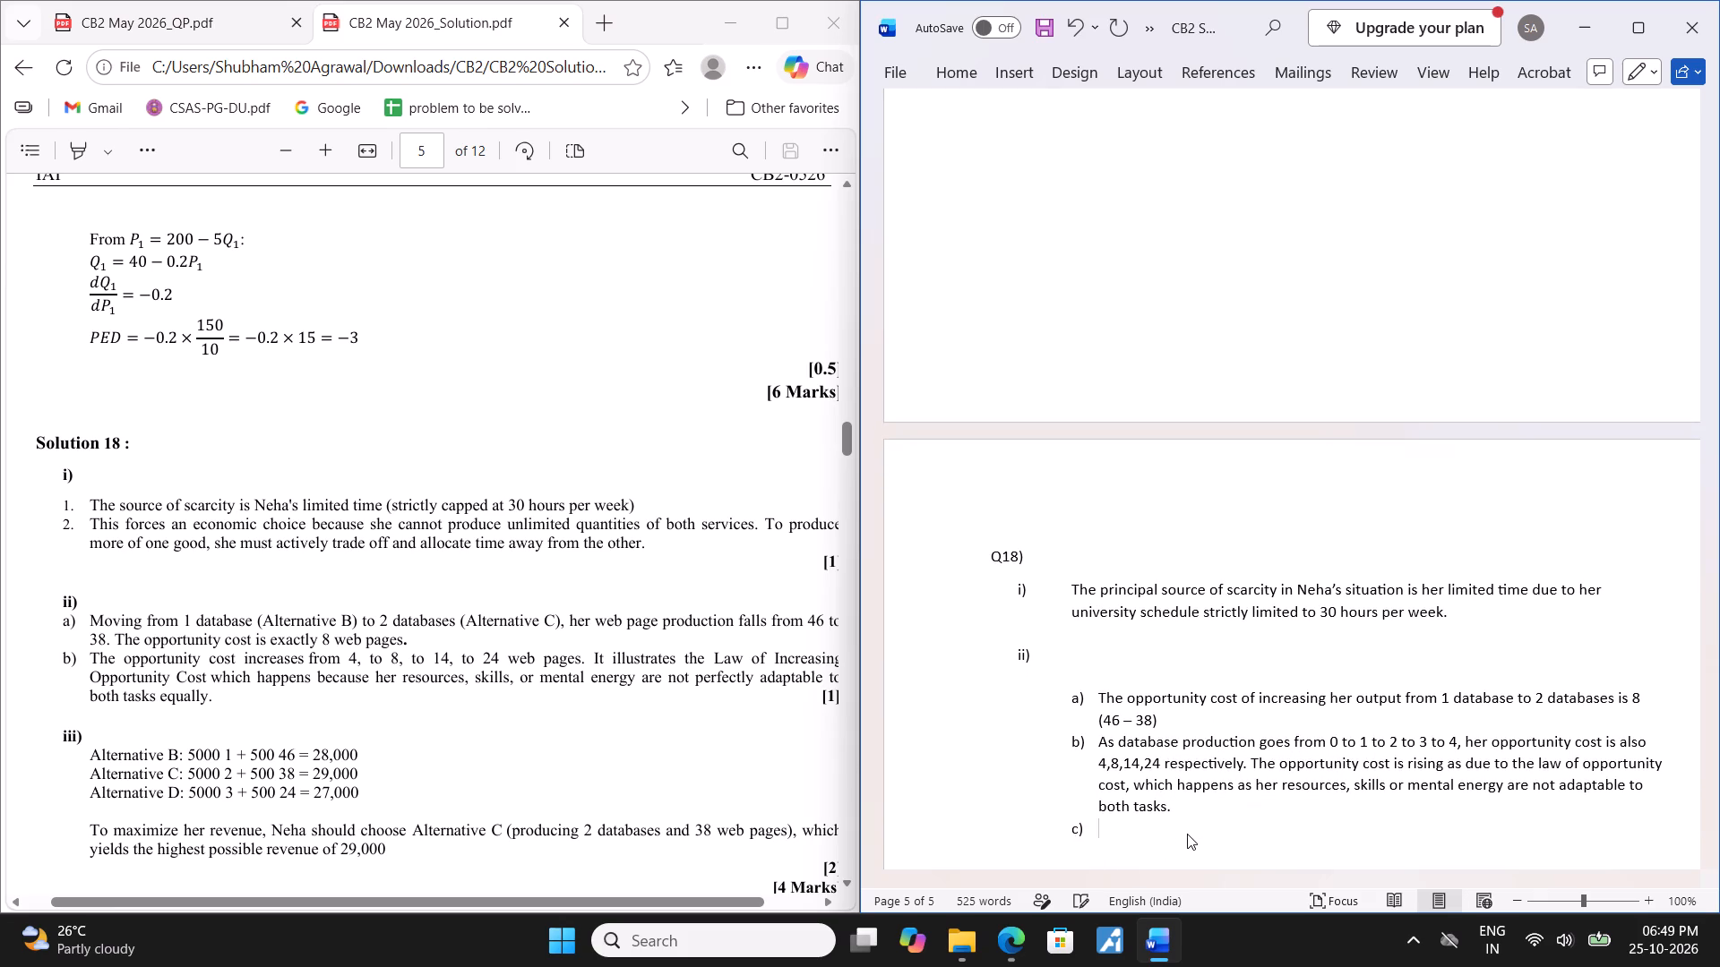
key("BackSpace")
key("Return")
type("ii)")
key("space")
key("space")
key("Return")
key("BackSpace")
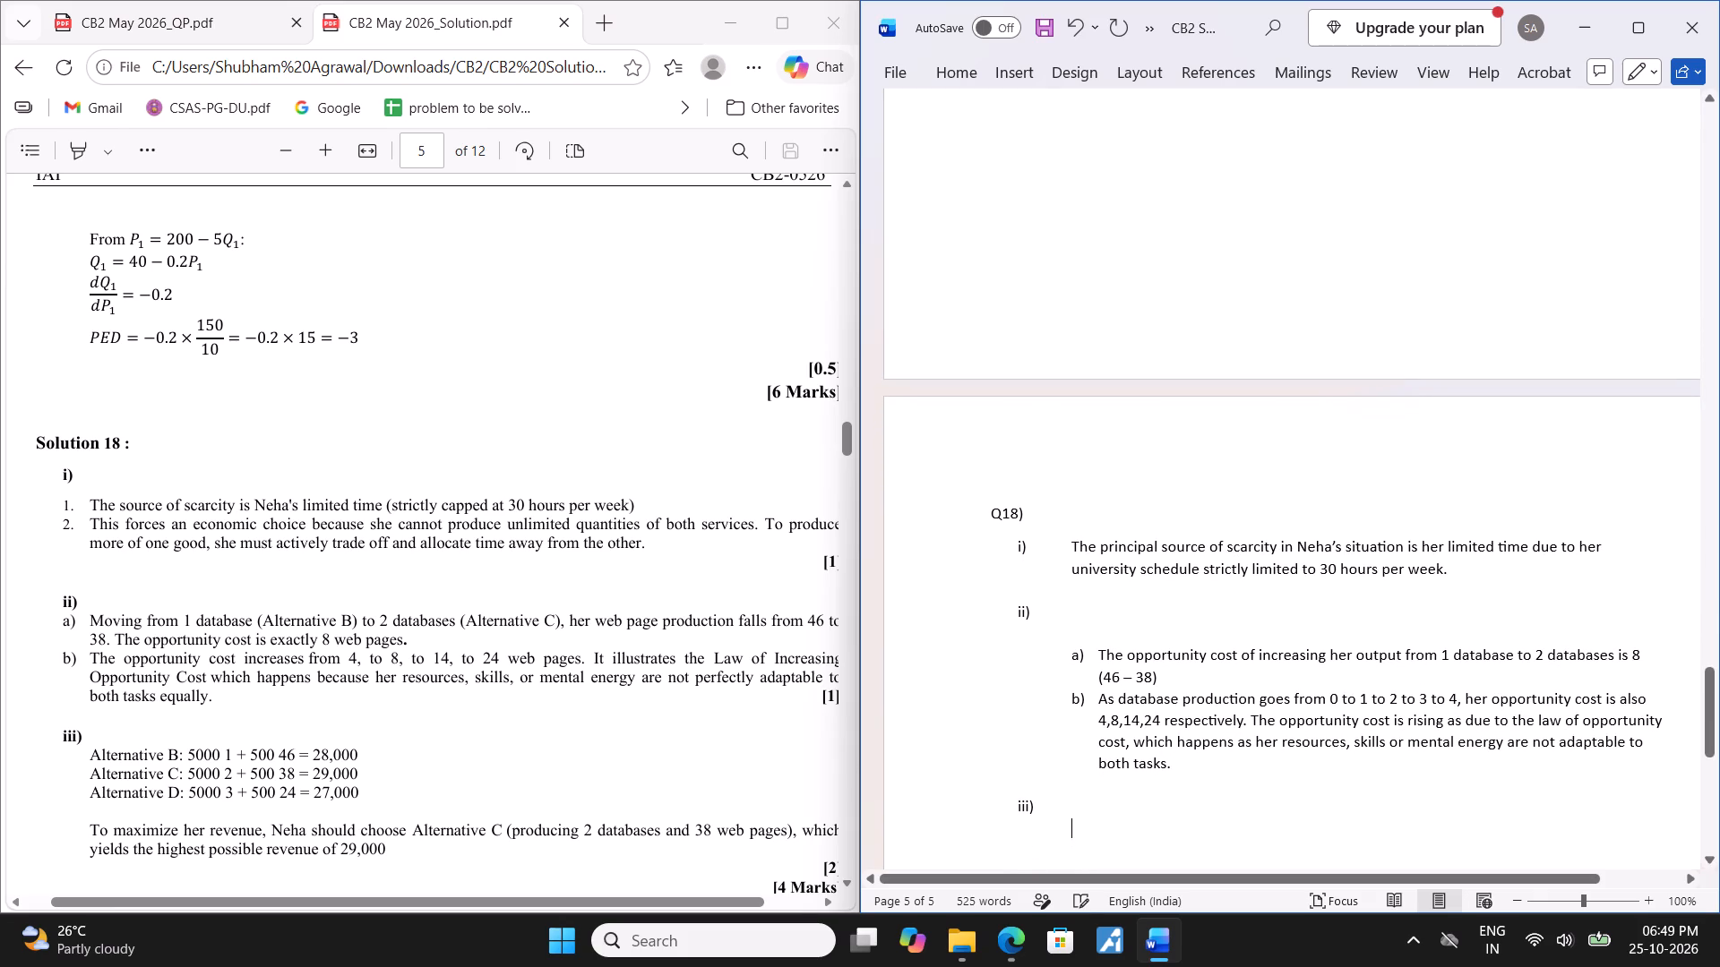
Read Q.18 iii), the database and webpage prices and the production alternatives table in the question paper PDF in Edge.
left_click(202, 13)
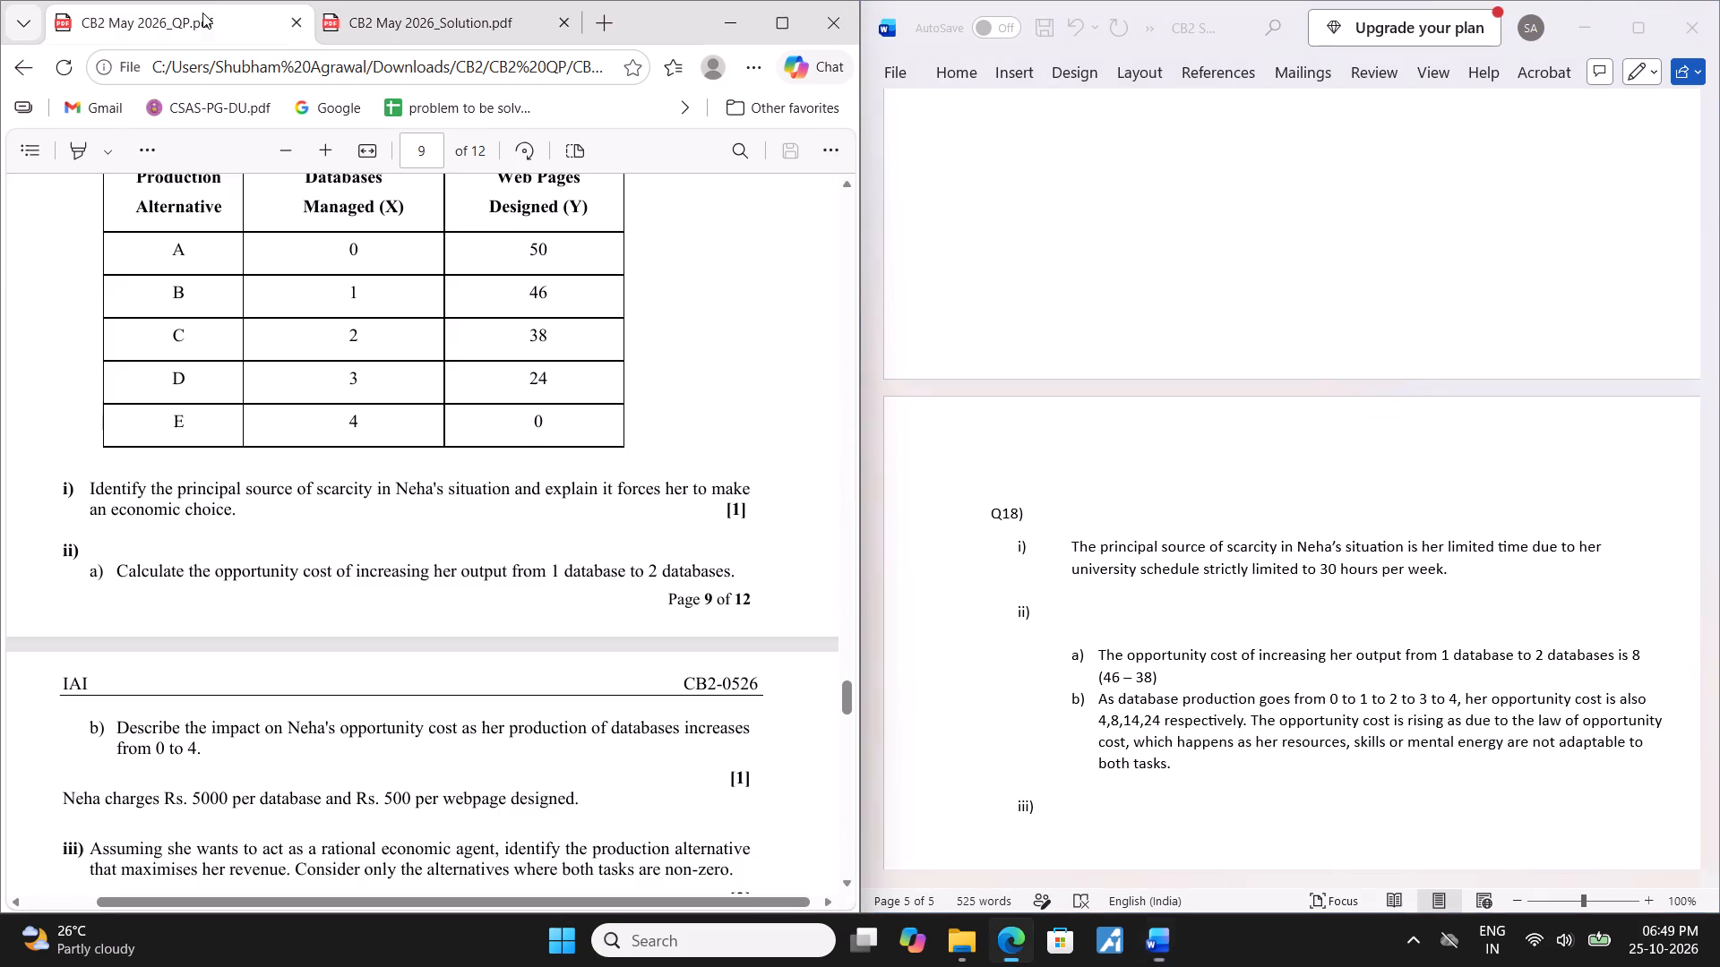
scroll(321, 594, "down", 3)
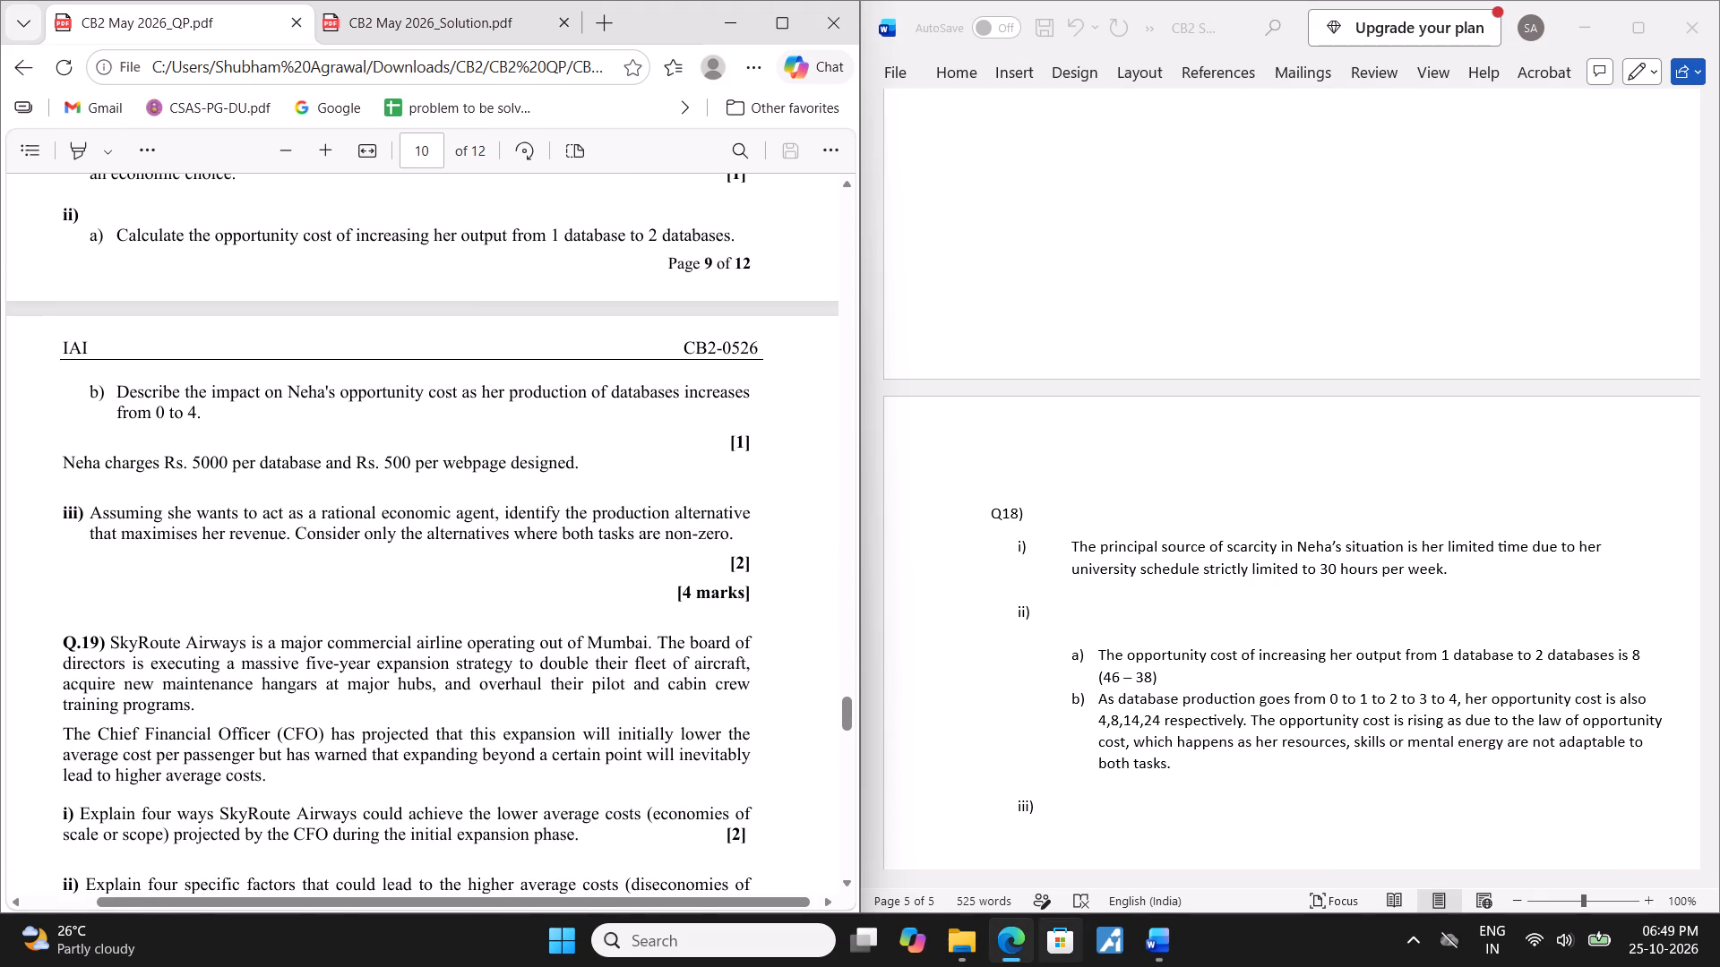
left_click(1091, 818)
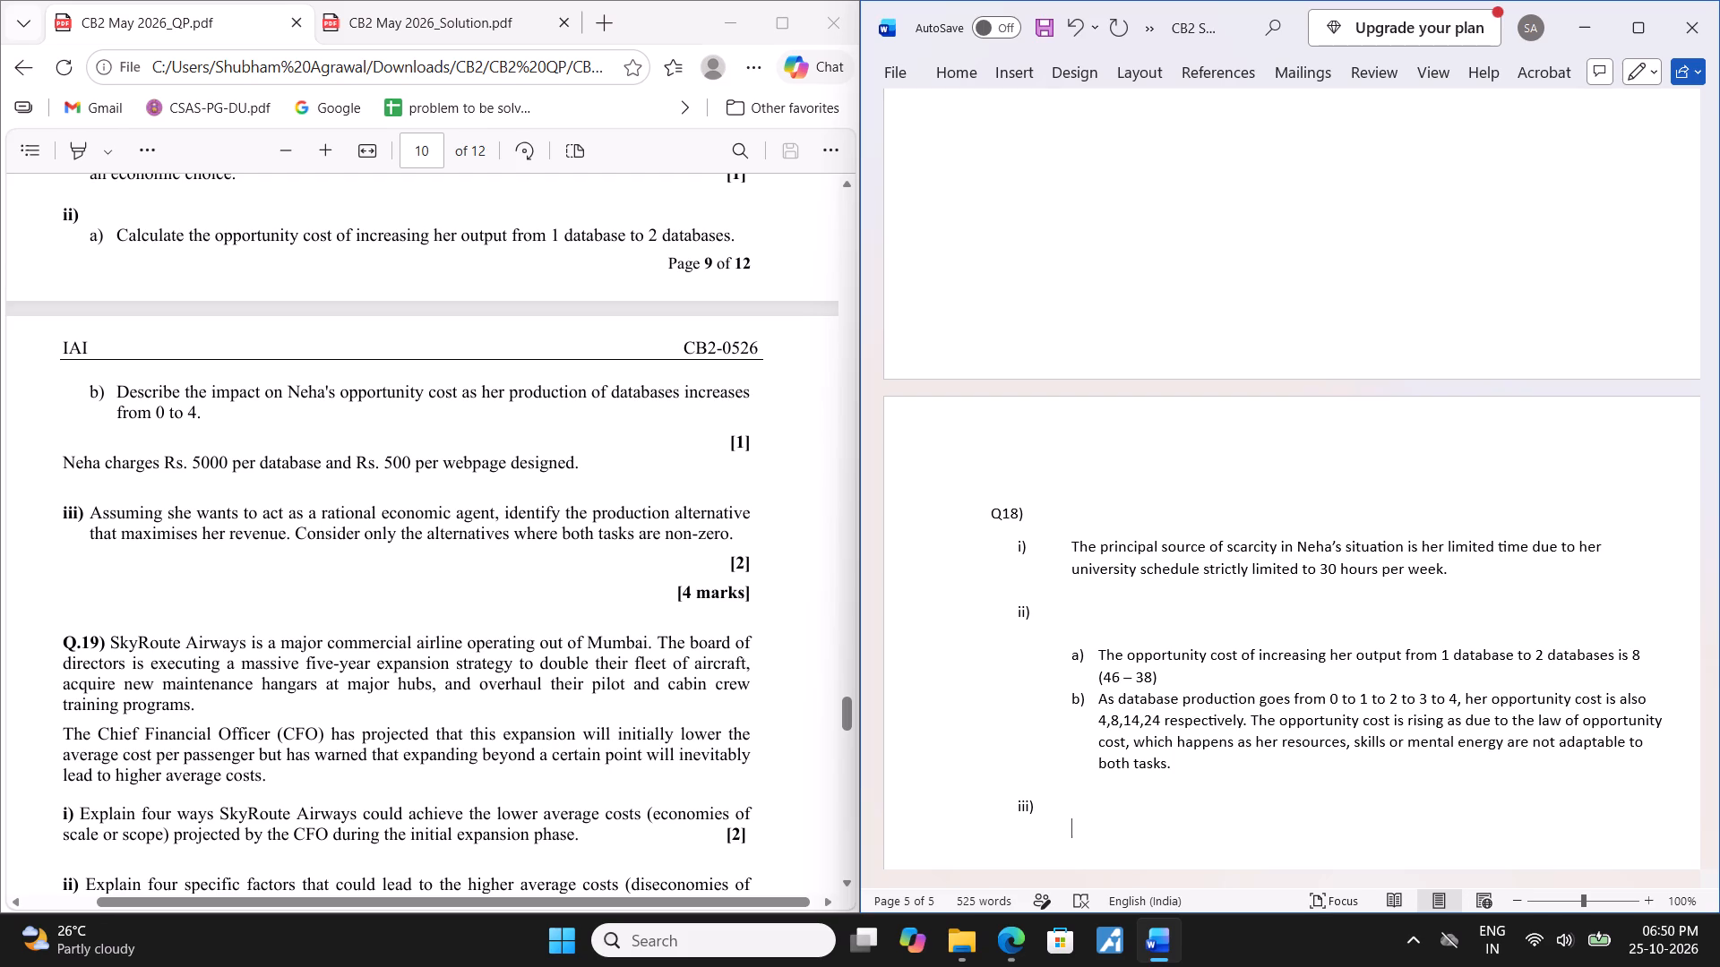
scroll(533, 587, "up", 4)
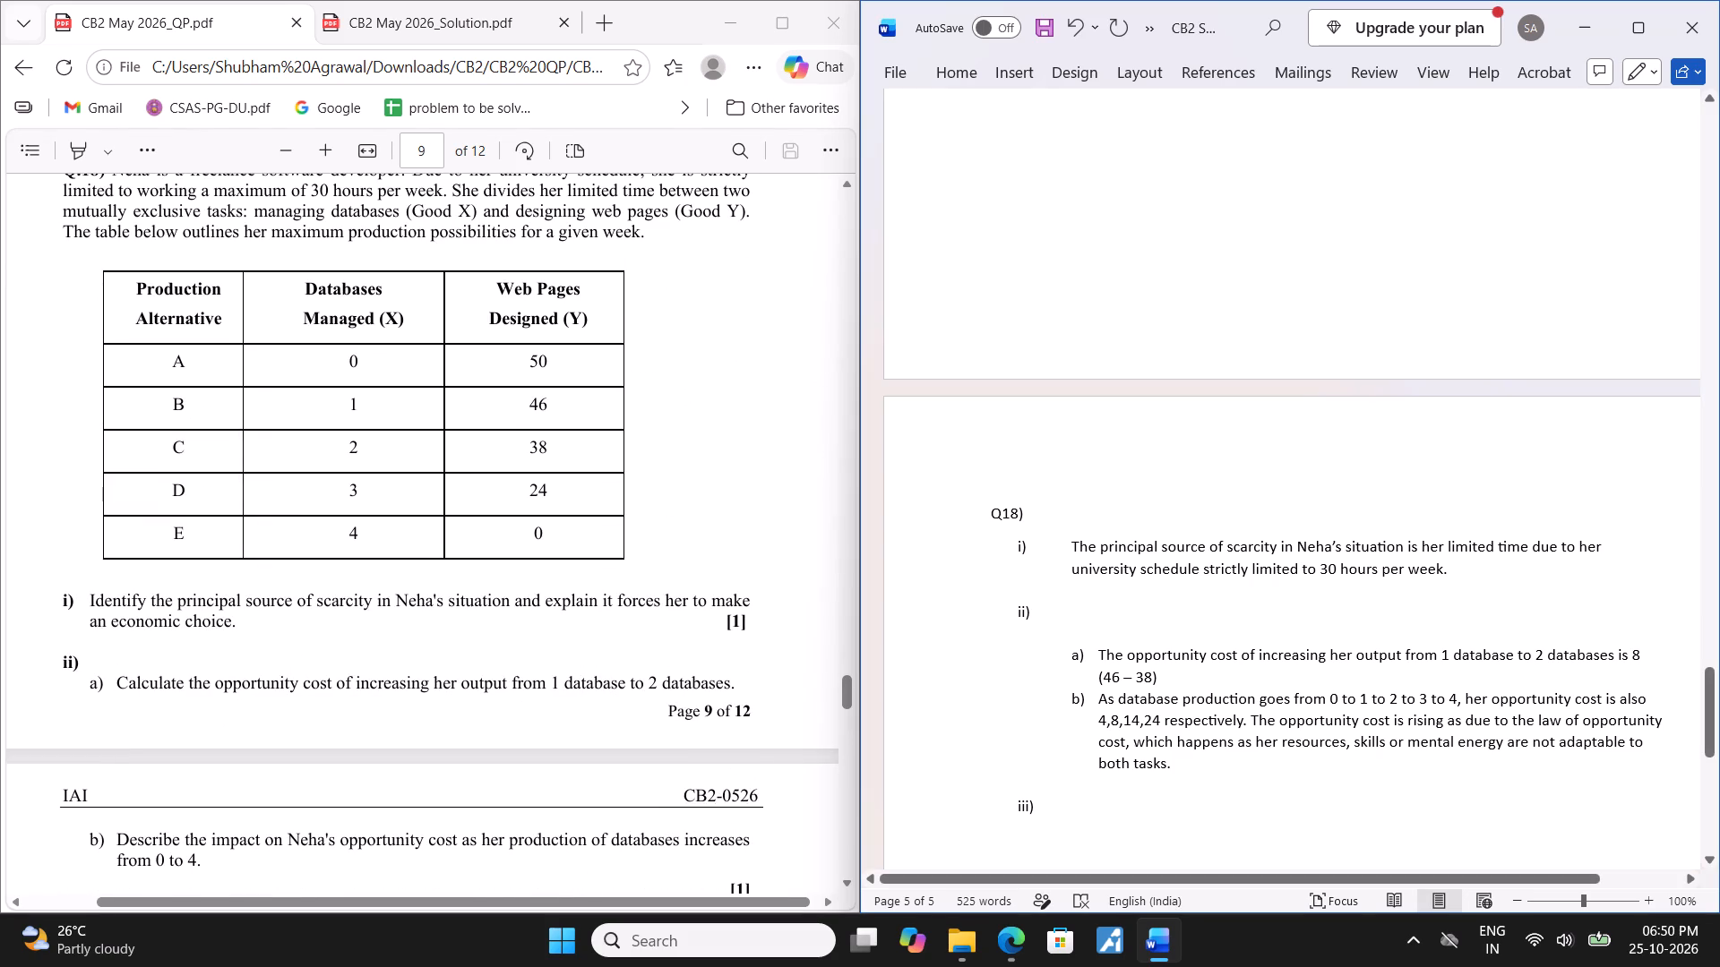
scroll(622, 703, "down", 2)
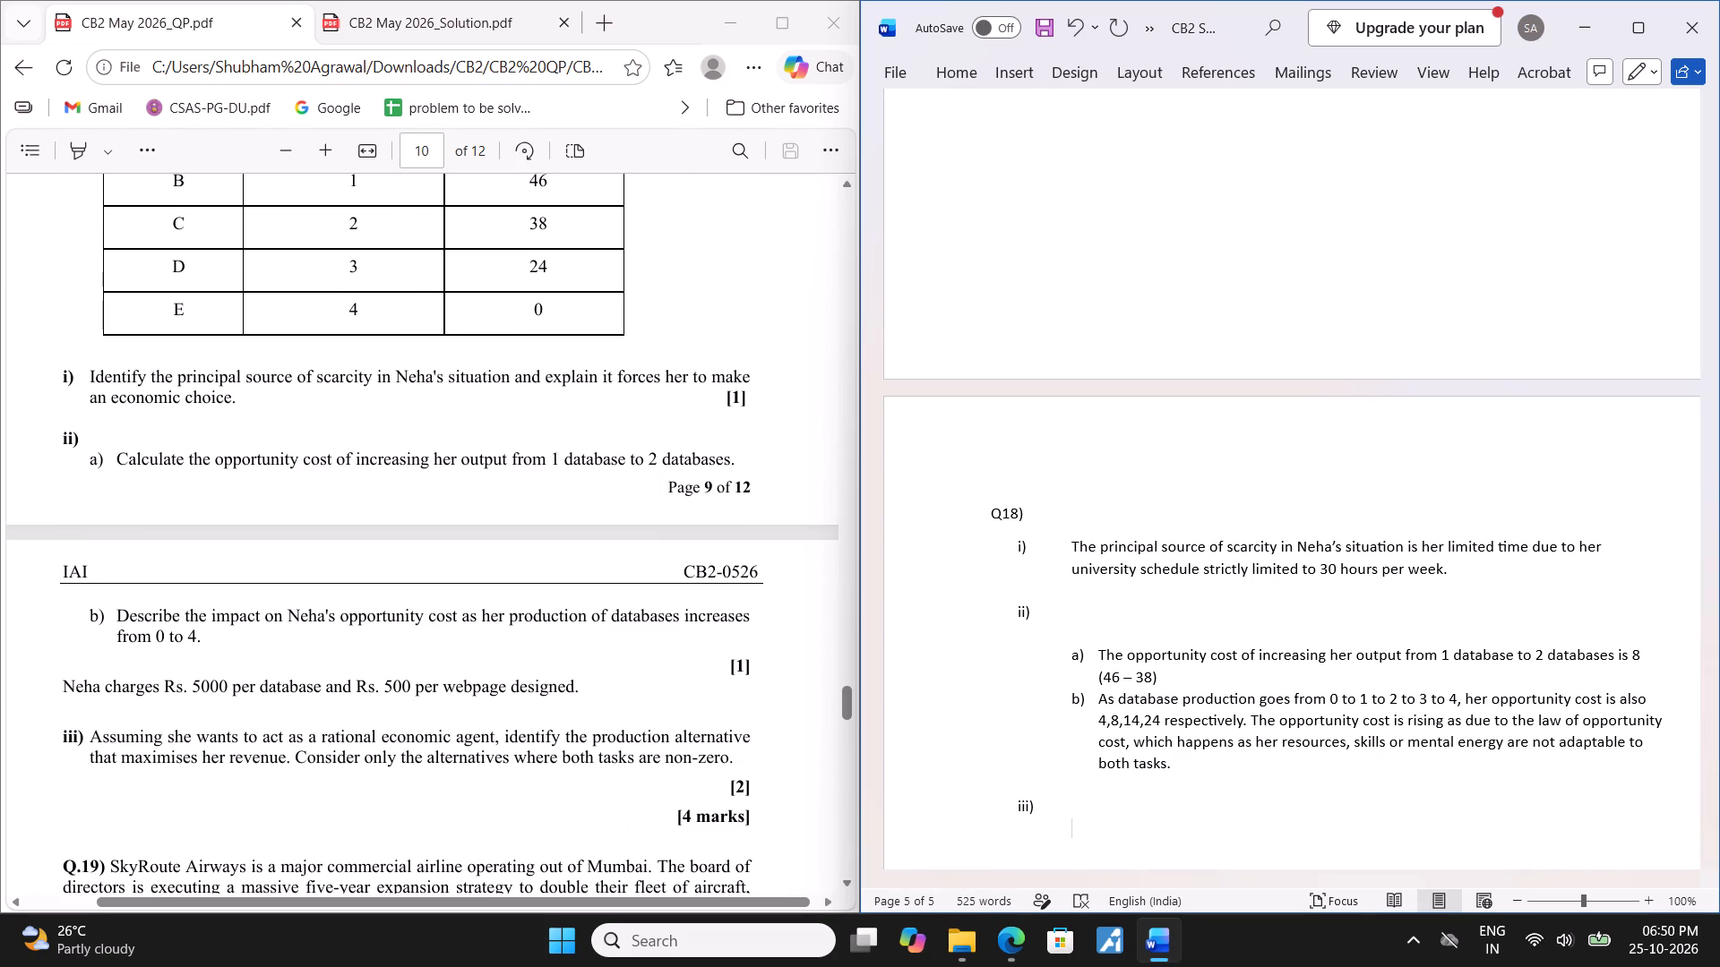
scroll(564, 746, "up", 1)
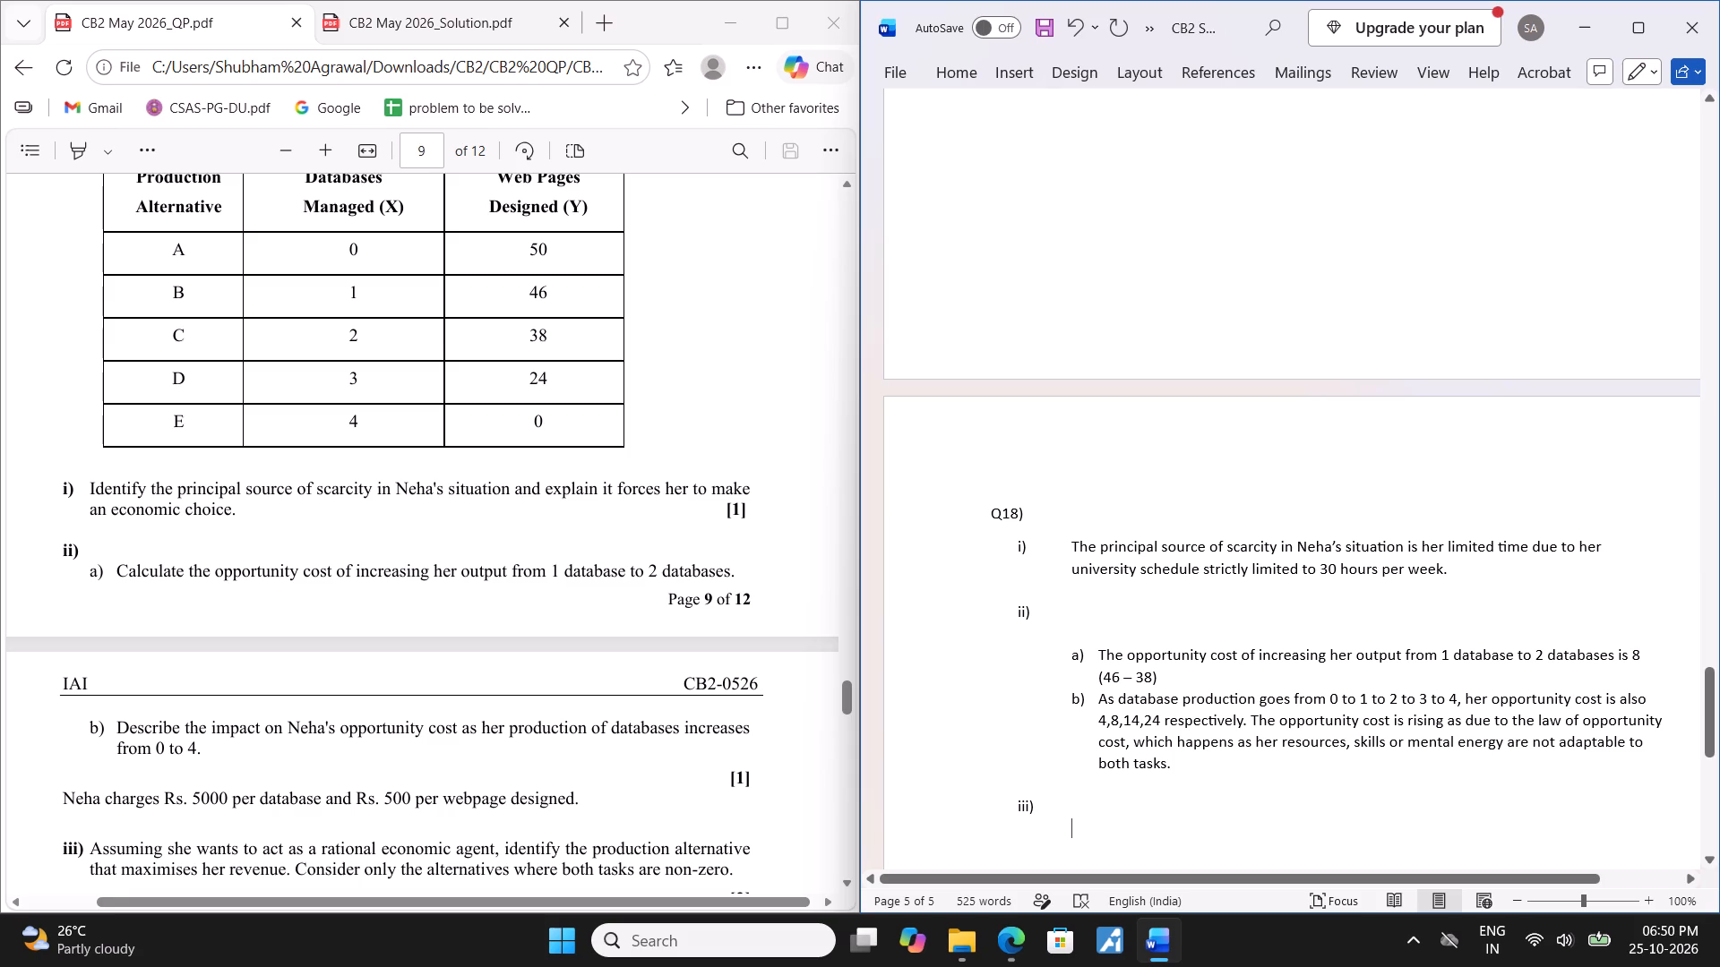
Begin answer iii) in Word with "Taking the non-zero alternative and checking".
type("Takn")
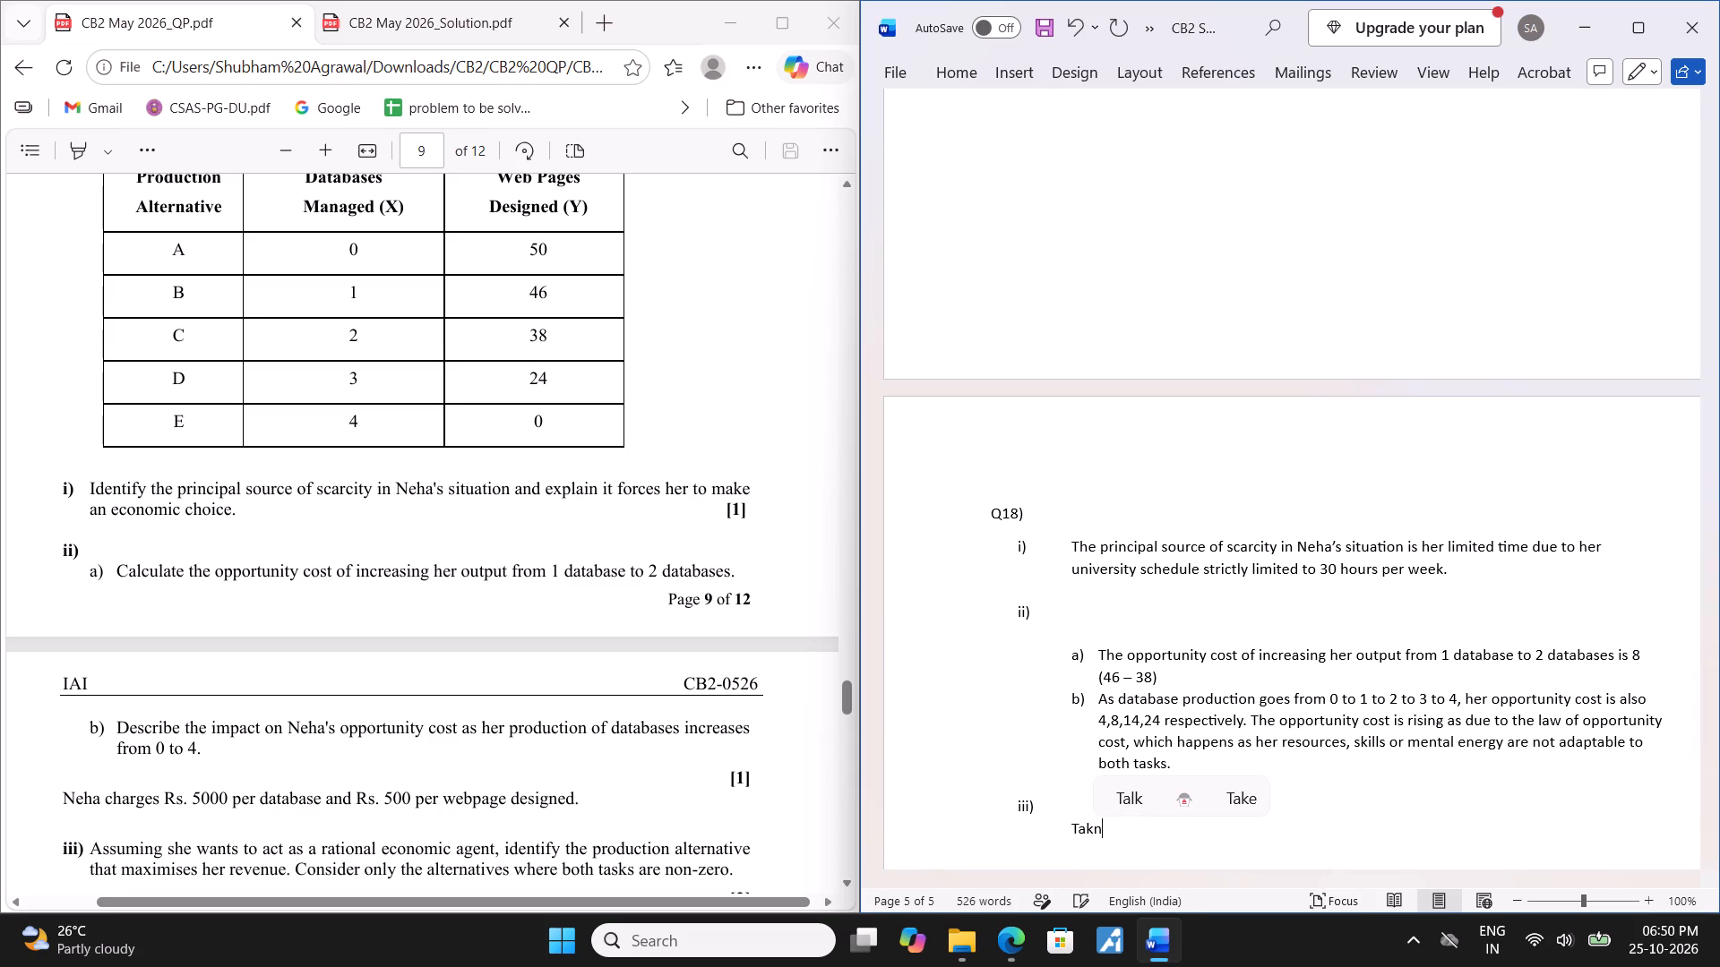
key("BackSpace")
type("ing r")
key("BackSpace")
type("the non-zero")
key("space")
key("BackSpace")
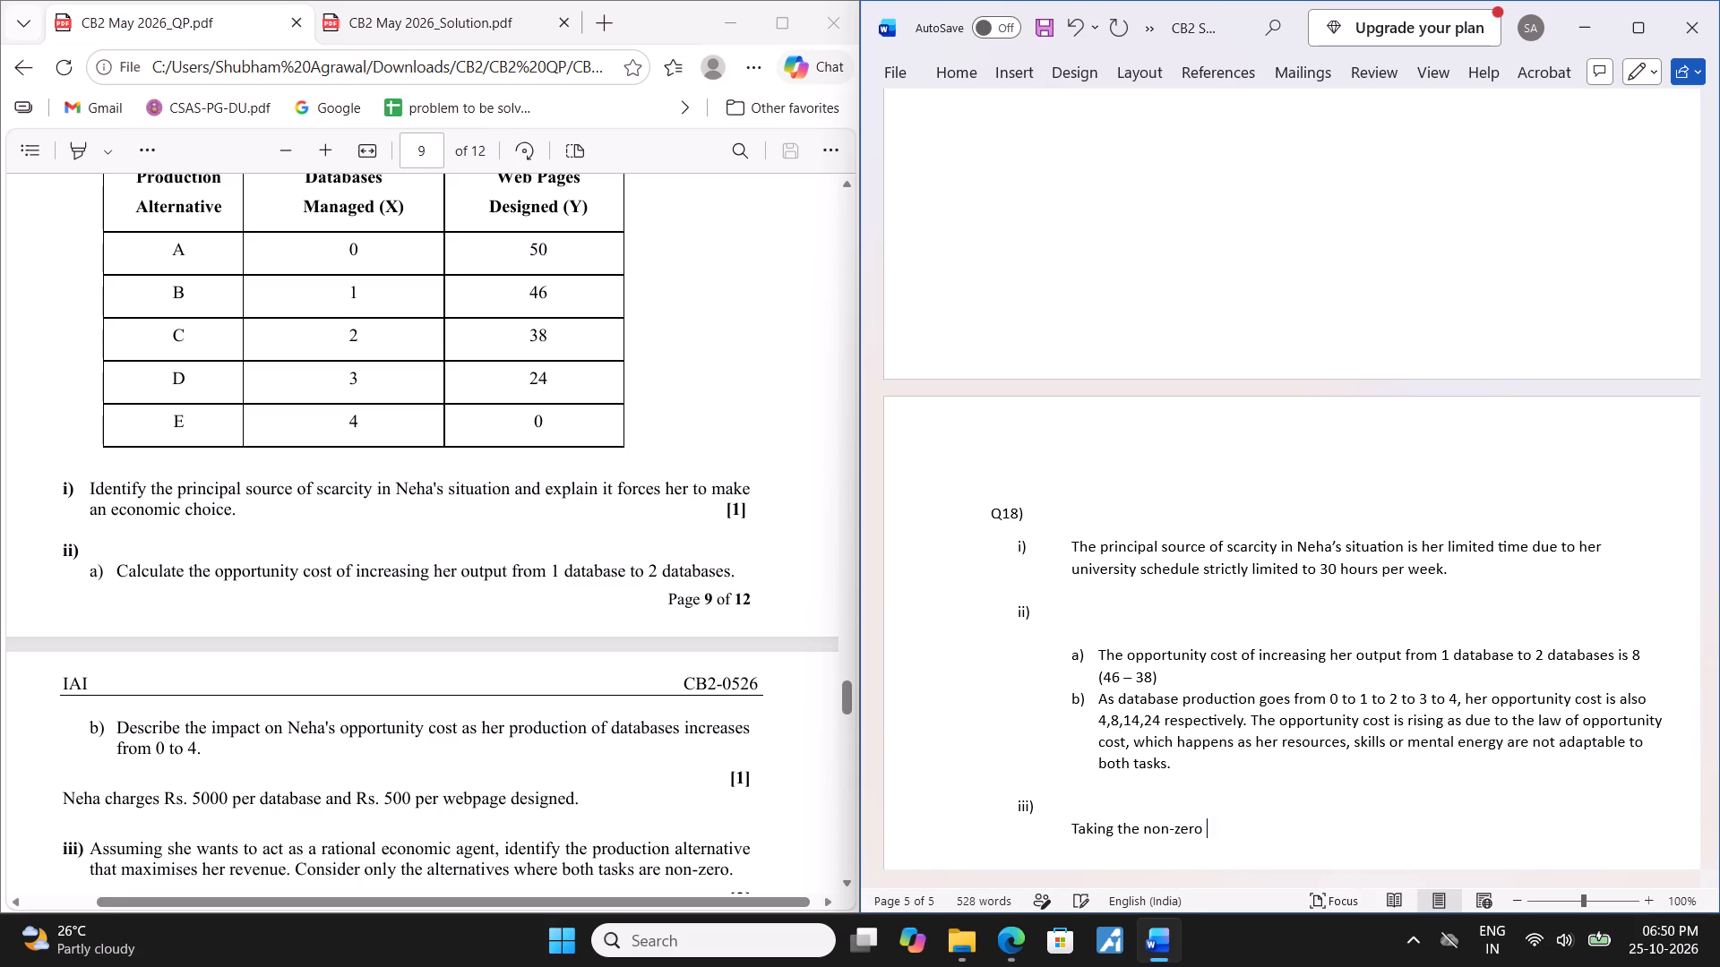
key("space")
type("alr")
key("BackSpace")
type("=ter")
key("BackSpace")
key("BackSpace")
key("BackSpace")
key("BackSpace")
type("ternative and che")
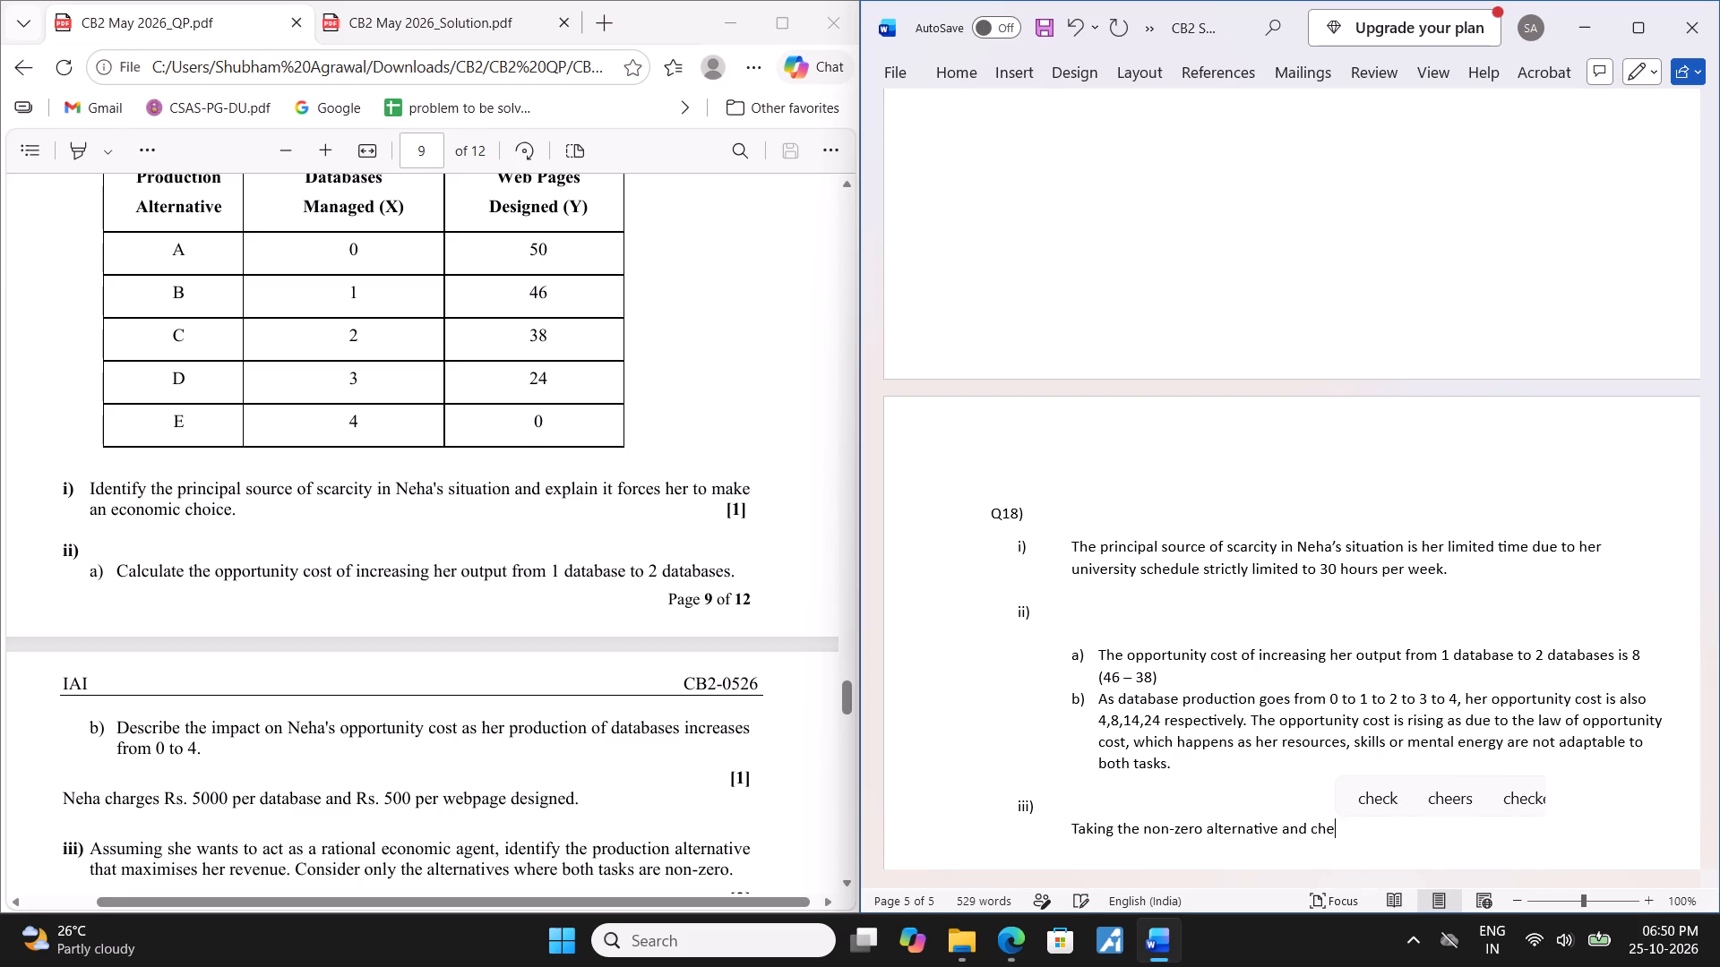
type("cking")
key("space")
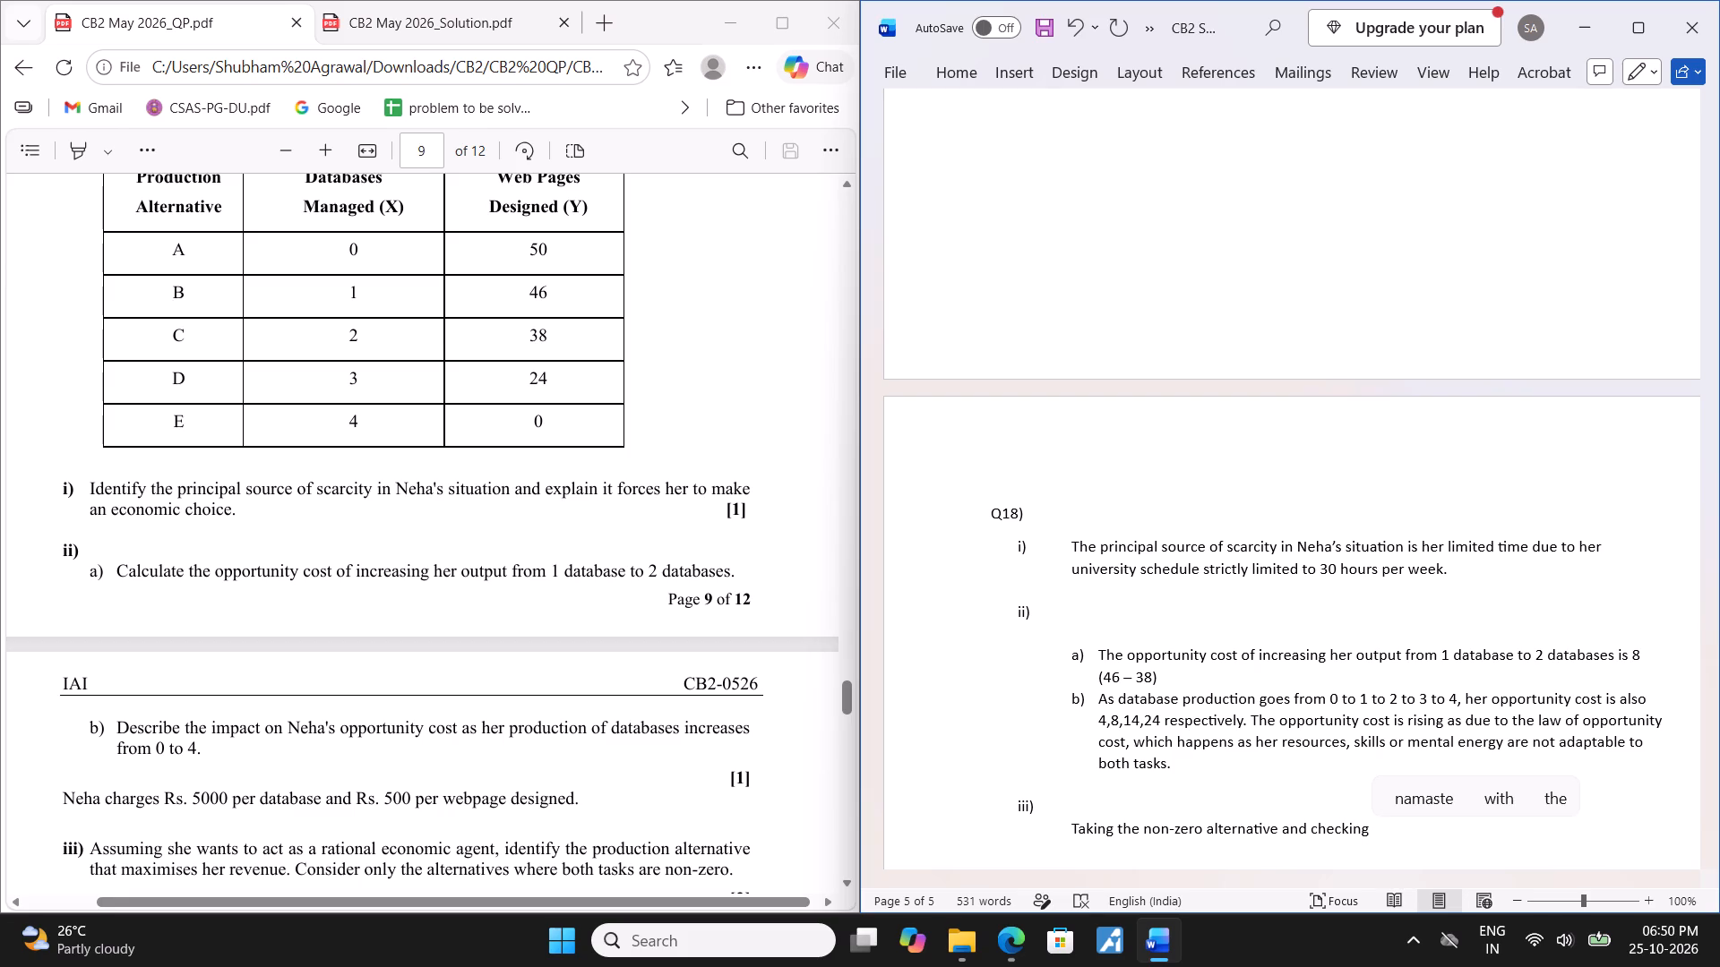
Continue the opening line of answer iii) with "which maximises her revenue".
type("which")
key("space")
type("maximises the")
key("space")
key("BackSpace")
key("BackSpace")
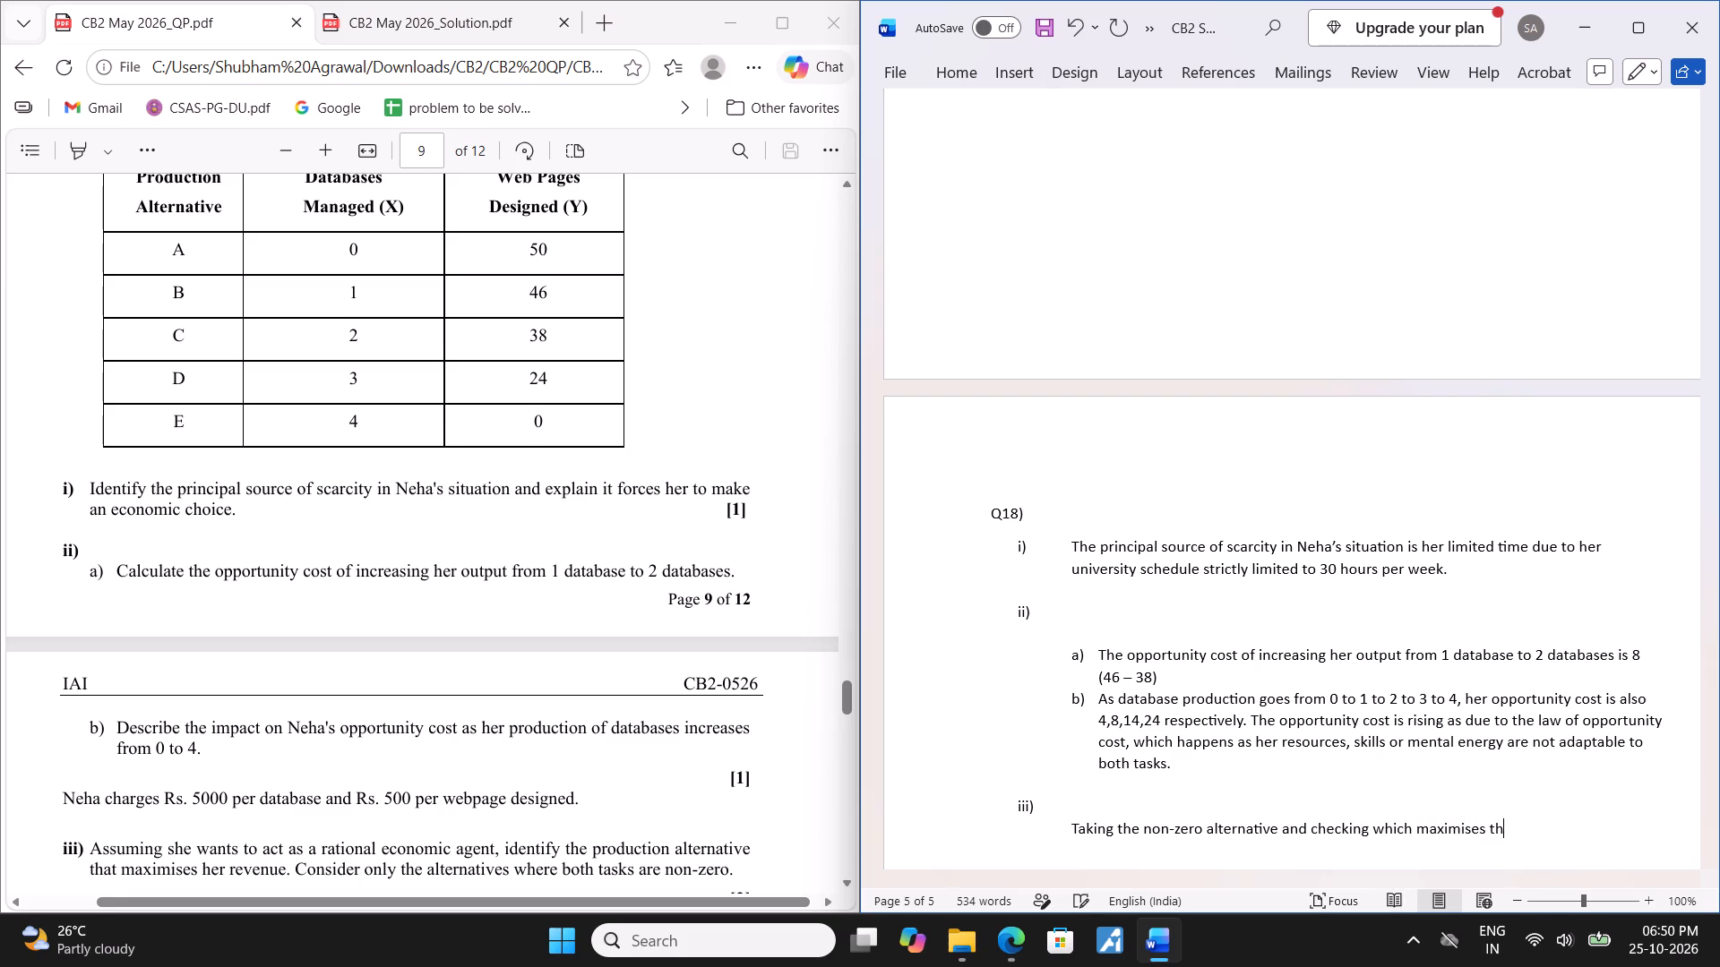
key("BackSpace")
key("BackSpace")
type("her")
key("space")
type("revenue")
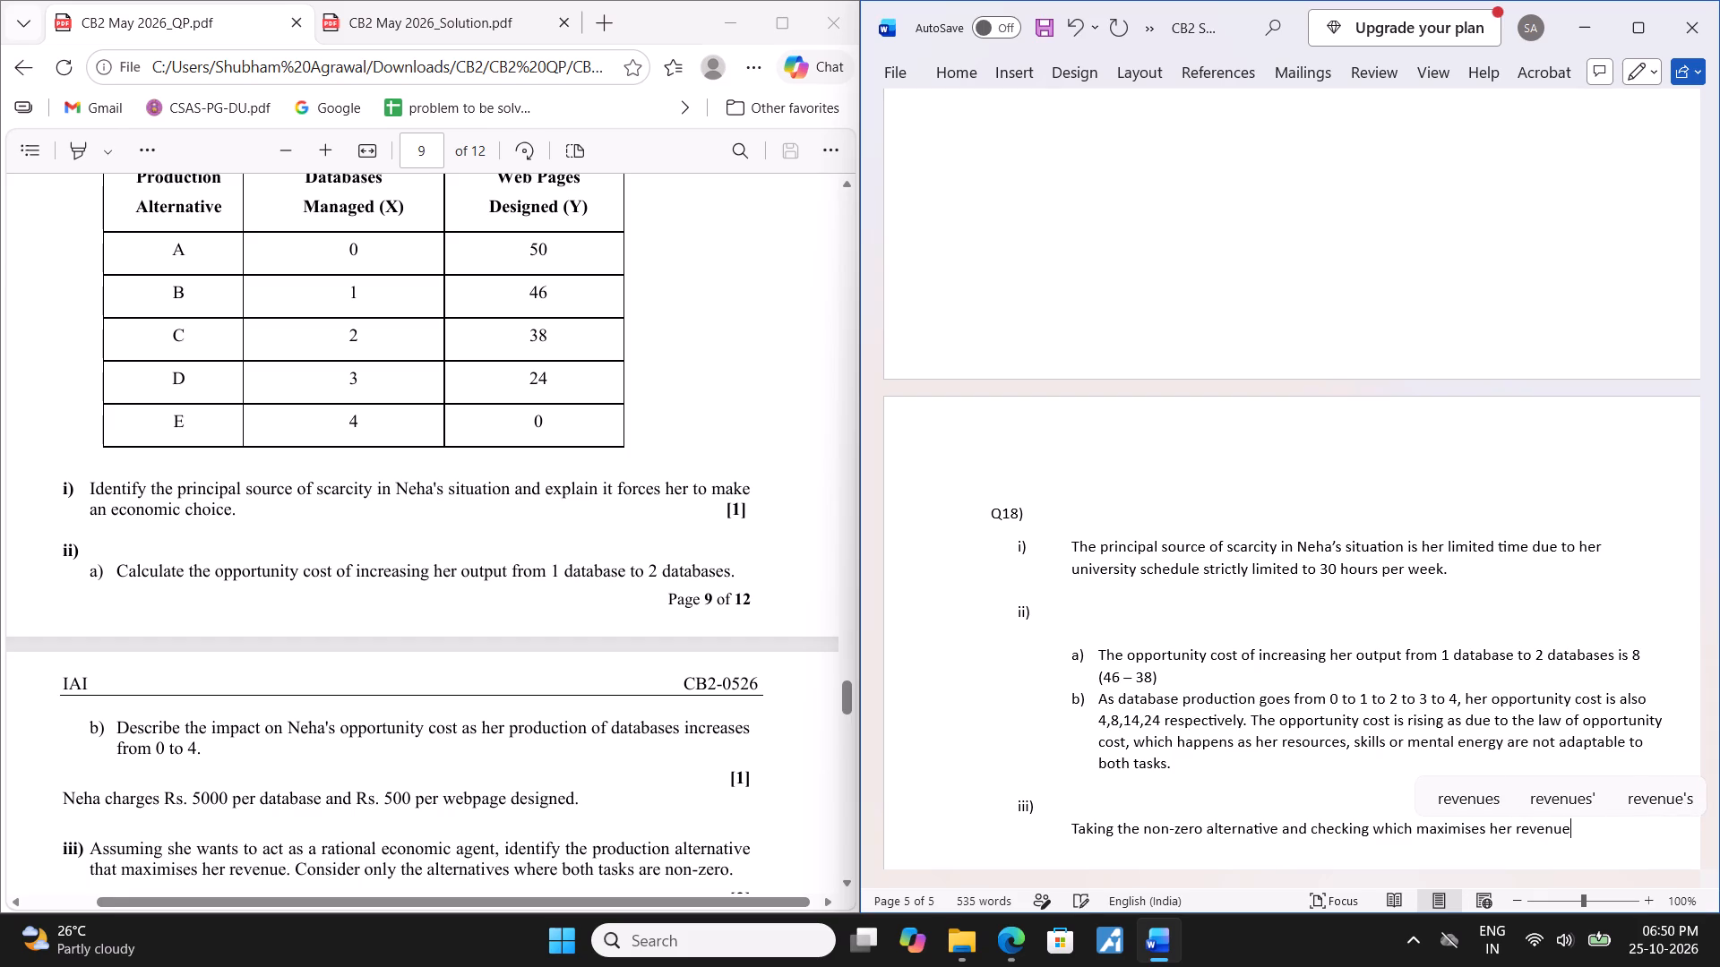
key("space")
Insert "(B, C, D)" directly after "non-zero alternative" in the opening line of answer iii).
key("Left")
key("Left")
key("Left")
key("Left")
key("Left")
key("Left")
key("Left")
key("Left")
key("Left")
key("Left")
key("Left")
key("Left")
key("Left")
key("Left")
key("Left")
key("Left")
key("Left")
key("Left")
key("Left")
key("Left")
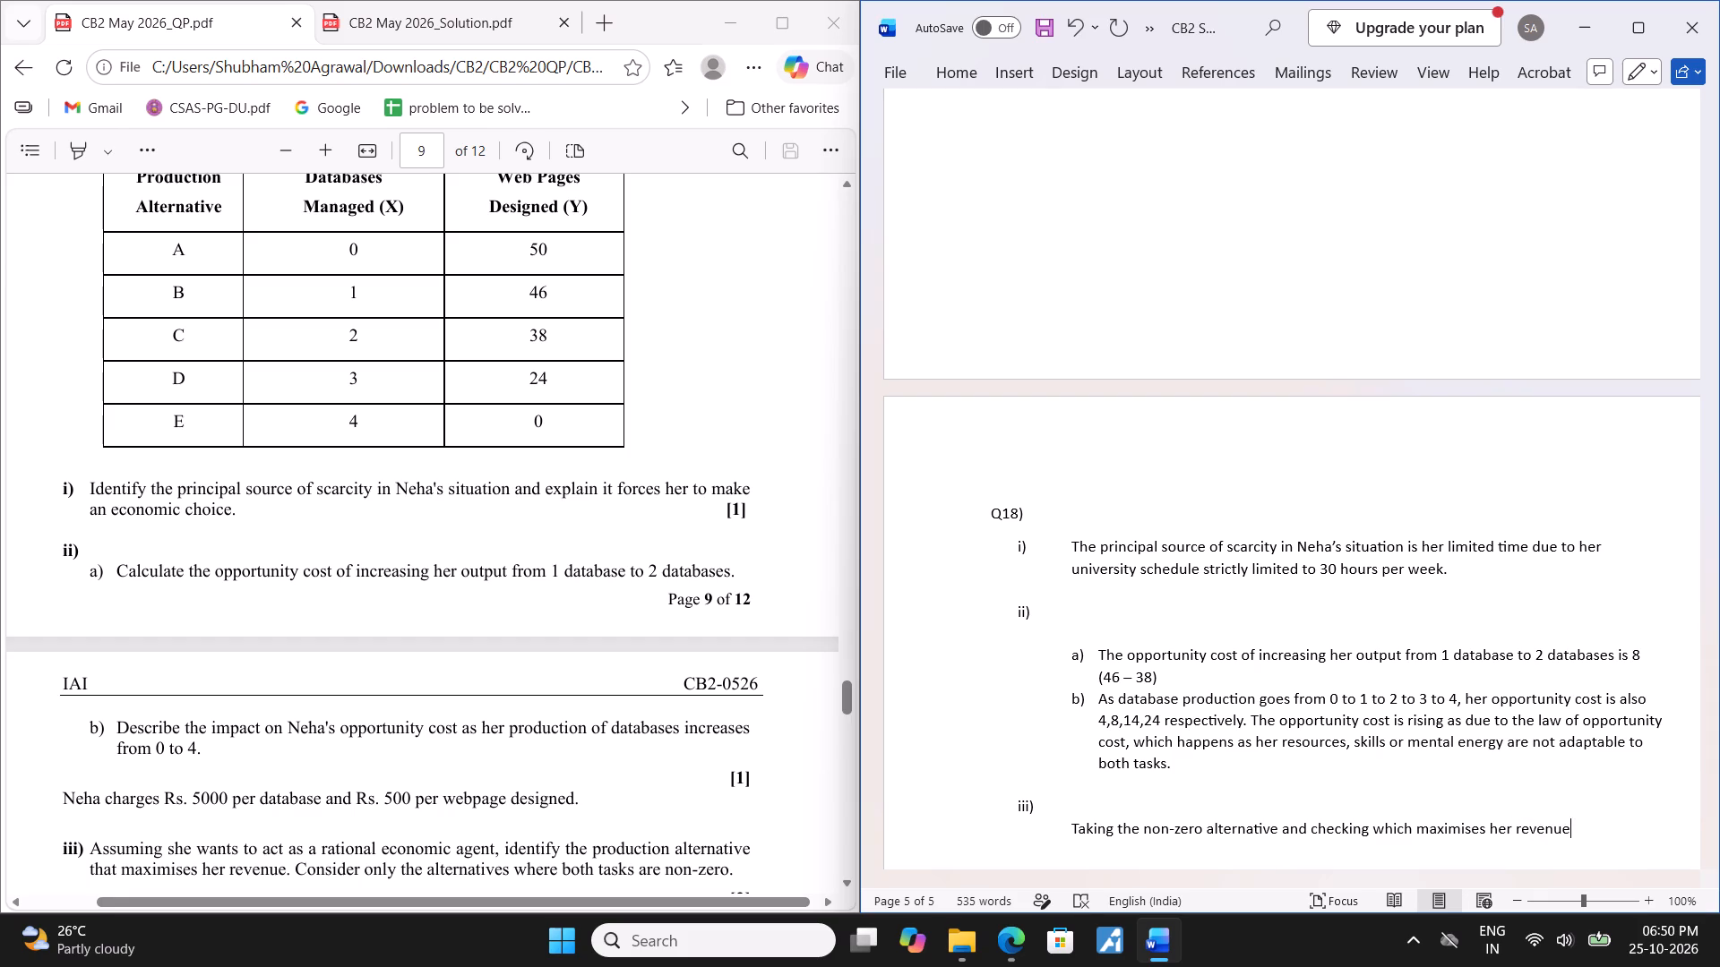
key("Left")
key("Left")
key("Left")
key("Left")
key("Left")
key("Left")
key("Left")
key("Left")
key("Left")
key("Left")
key("Left")
key("shift+parenleft")
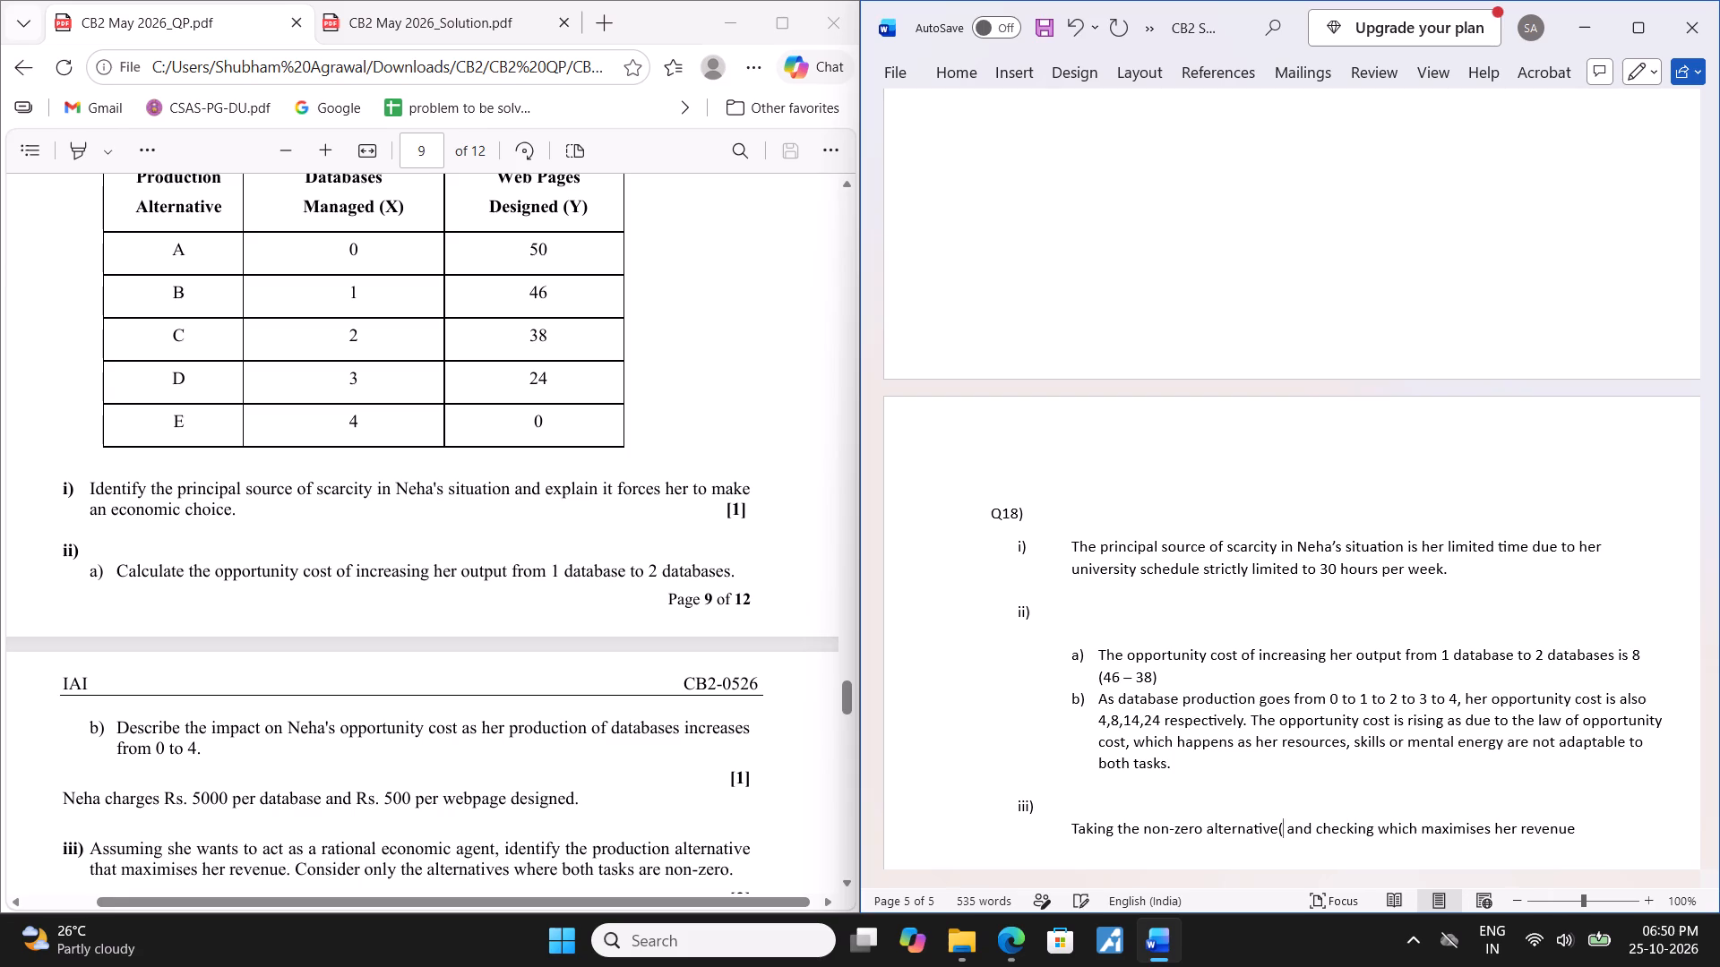
type("B, C,")
key("space")
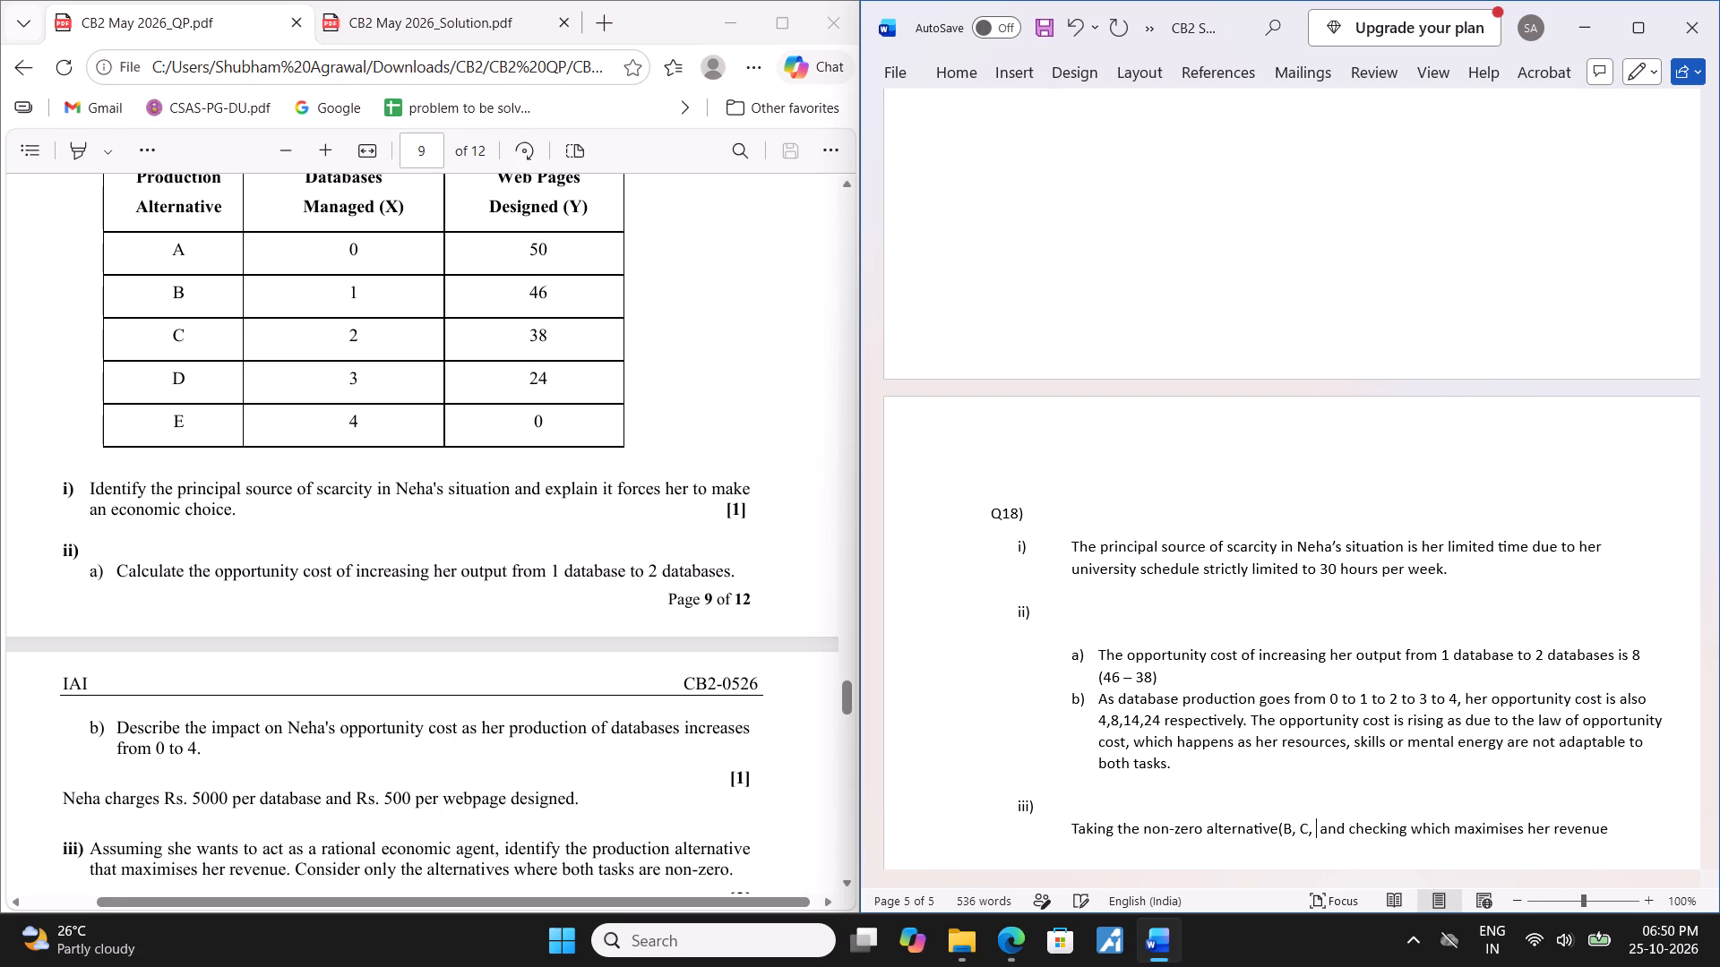
type("D)")
key("space")
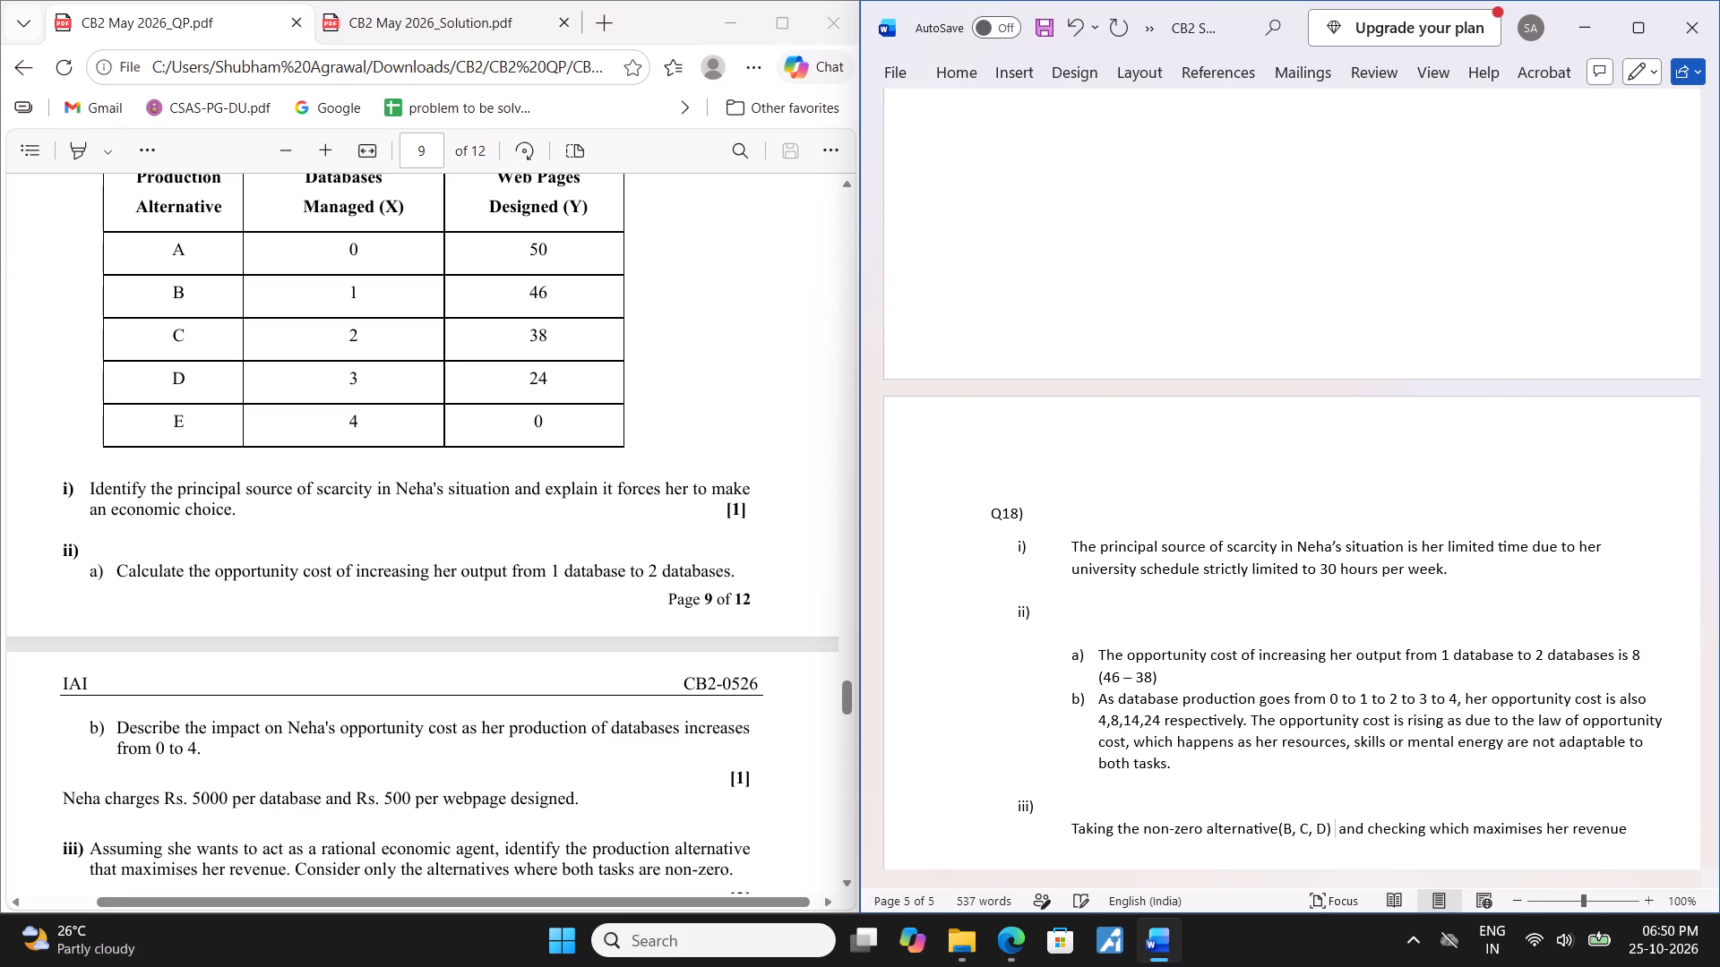
key("BackSpace")
End the opening line of answer iii) with a colon after "revenue" and leave an empty line below it for the calculations.
key("Down")
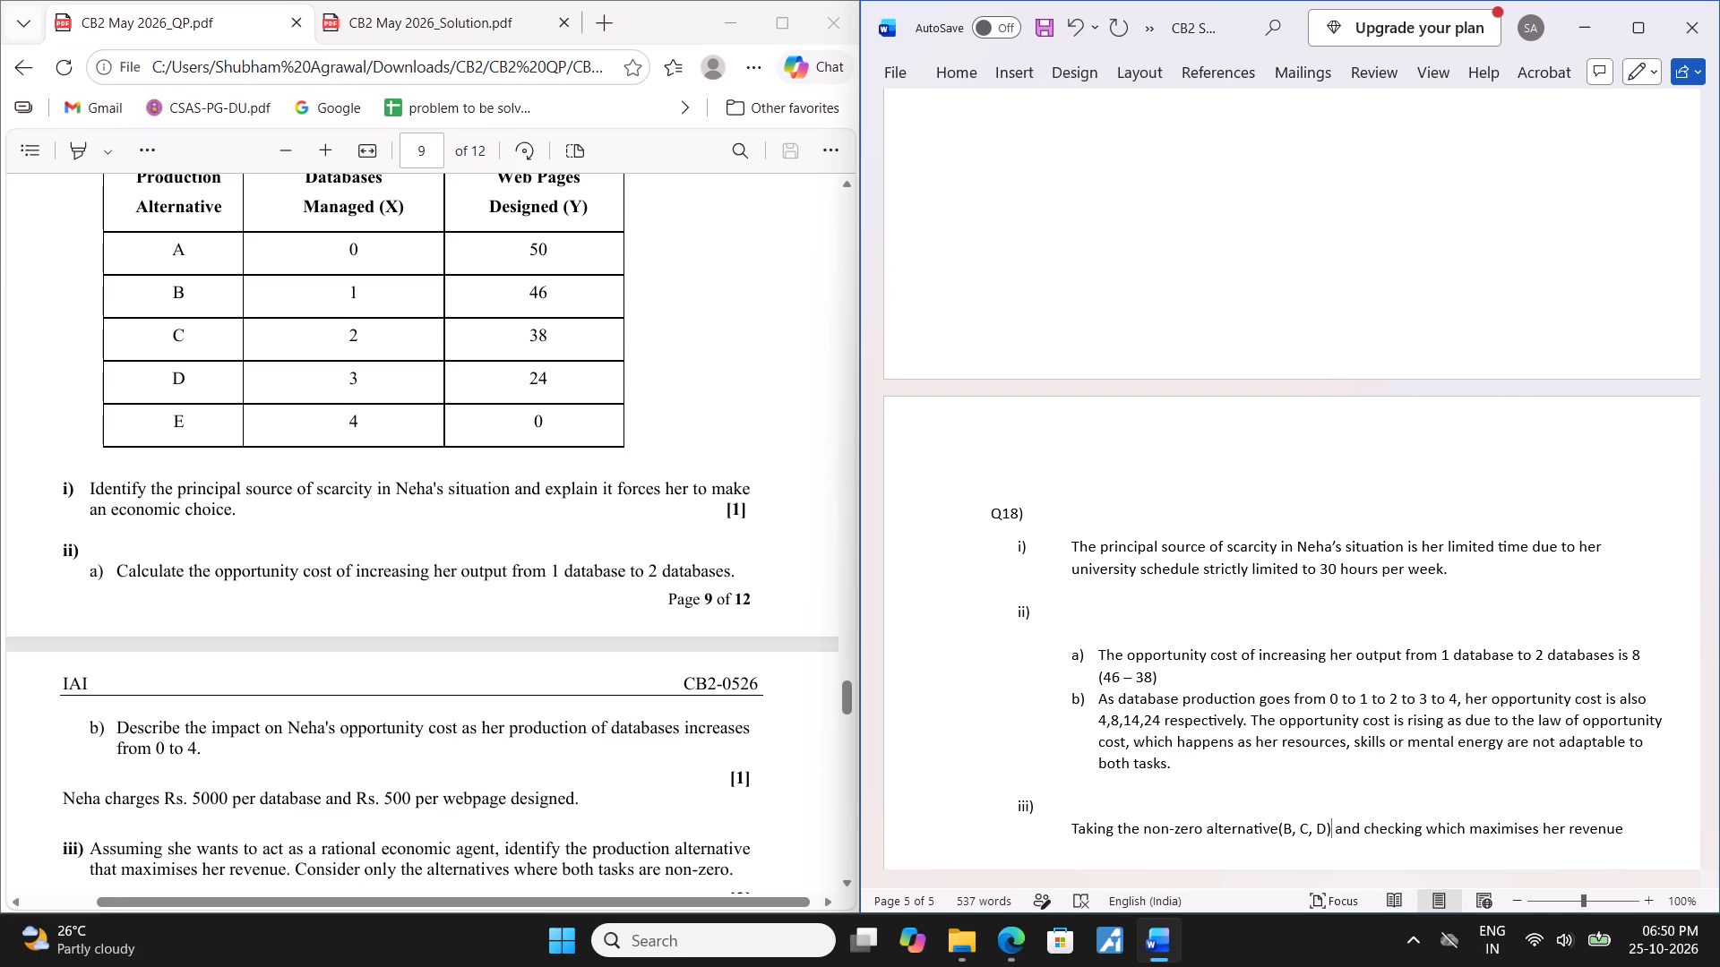
key("Right")
key("Right")
key("Right")
key("Right")
key("Right")
key("Right")
key("Right")
key("Right")
key("Right")
key("Right")
key("Right")
key("Right")
key("Right")
key("Right")
key("Right")
key("Right")
key("Right")
key("Right")
key("Right")
key("Right")
key("Right")
key("BackSpace")
key("BackSpace")
key("shift+colon")
key("Return")
key("Return")
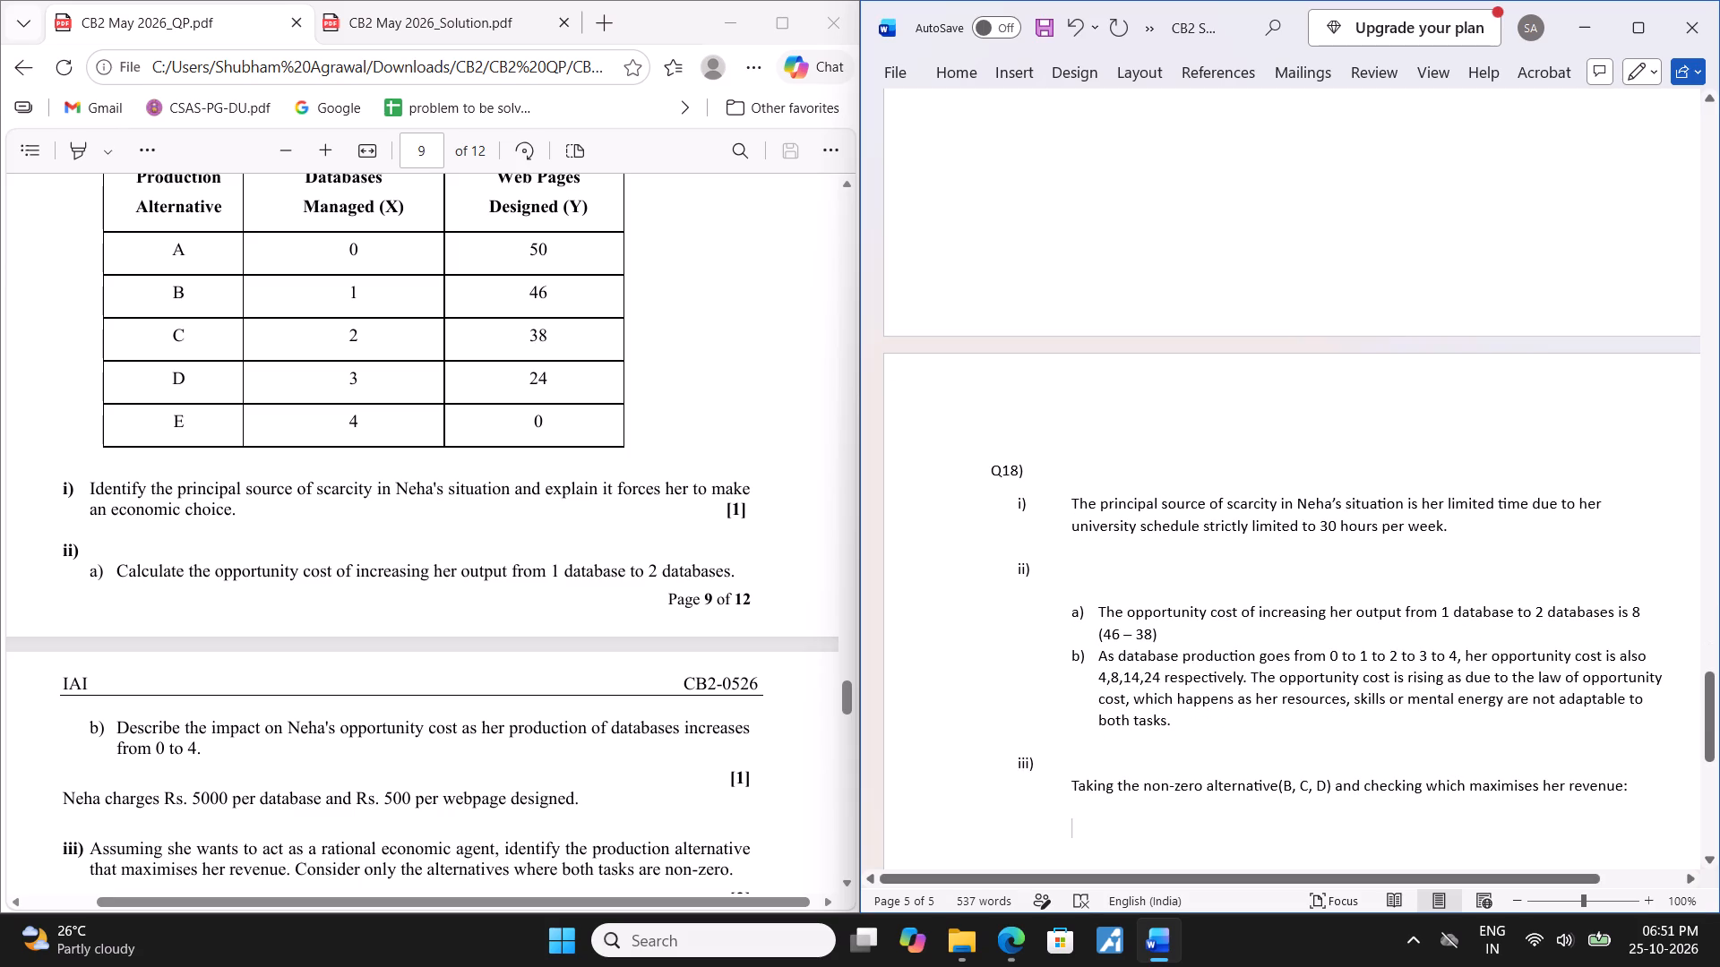
Insert an equation under the opening line of answer iii) and begin it with the label "Alternative B:".
key("alt+equal")
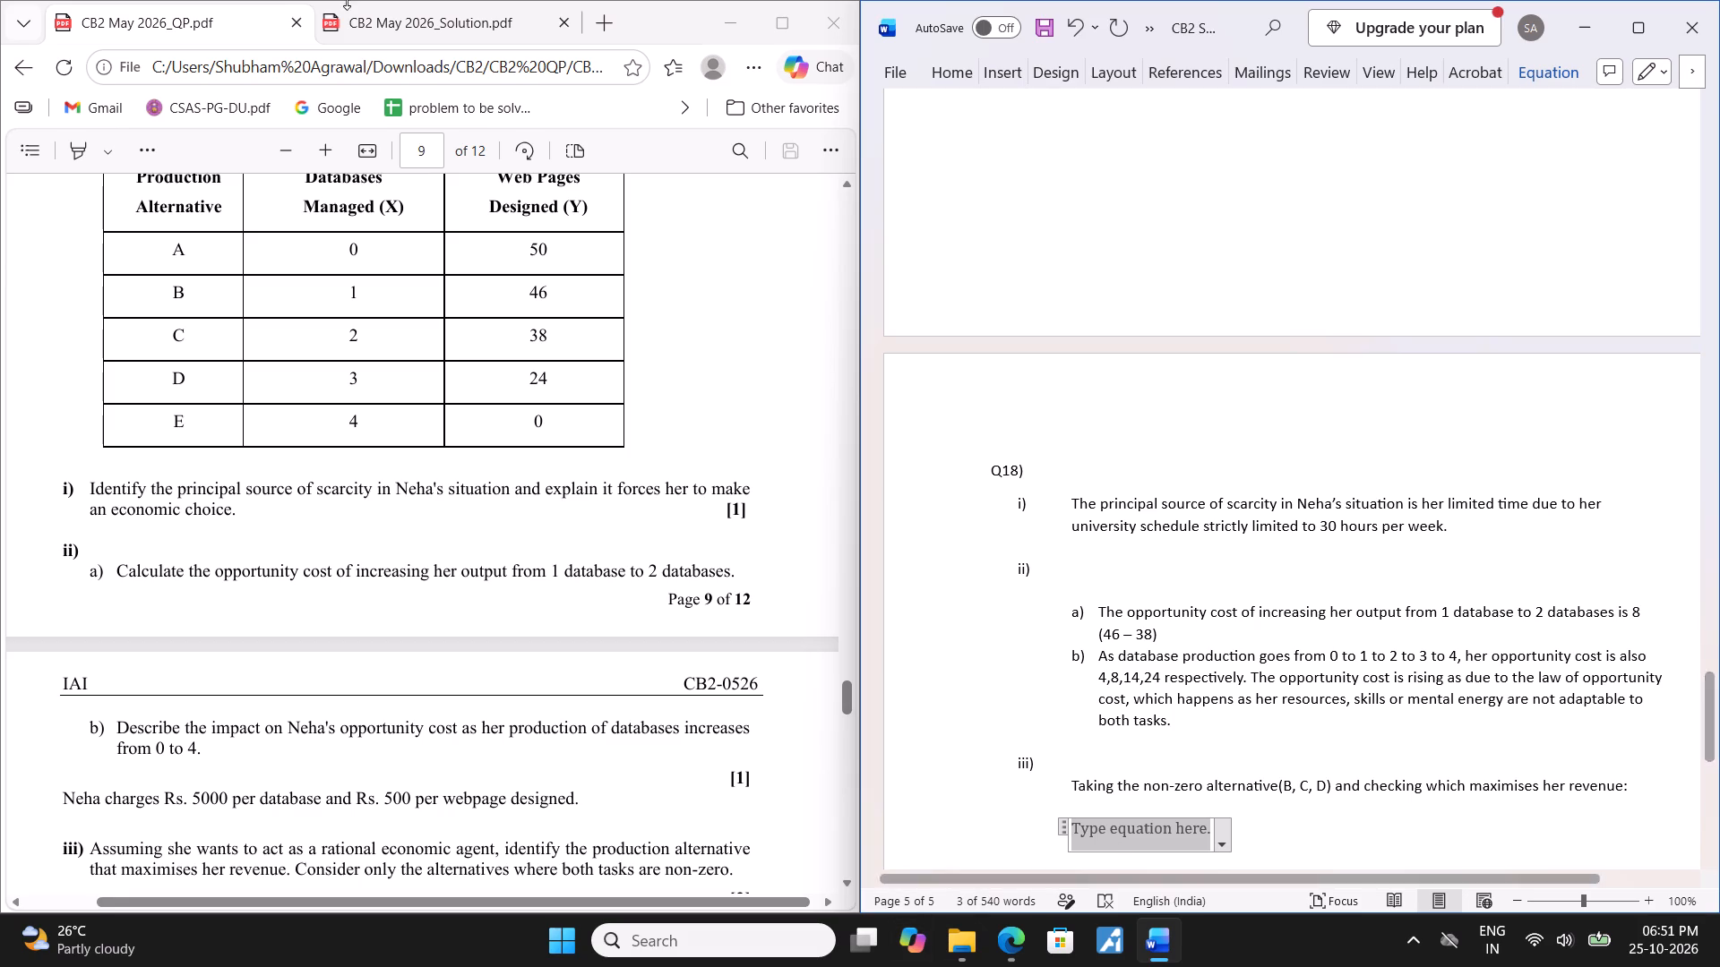
left_click(442, 22)
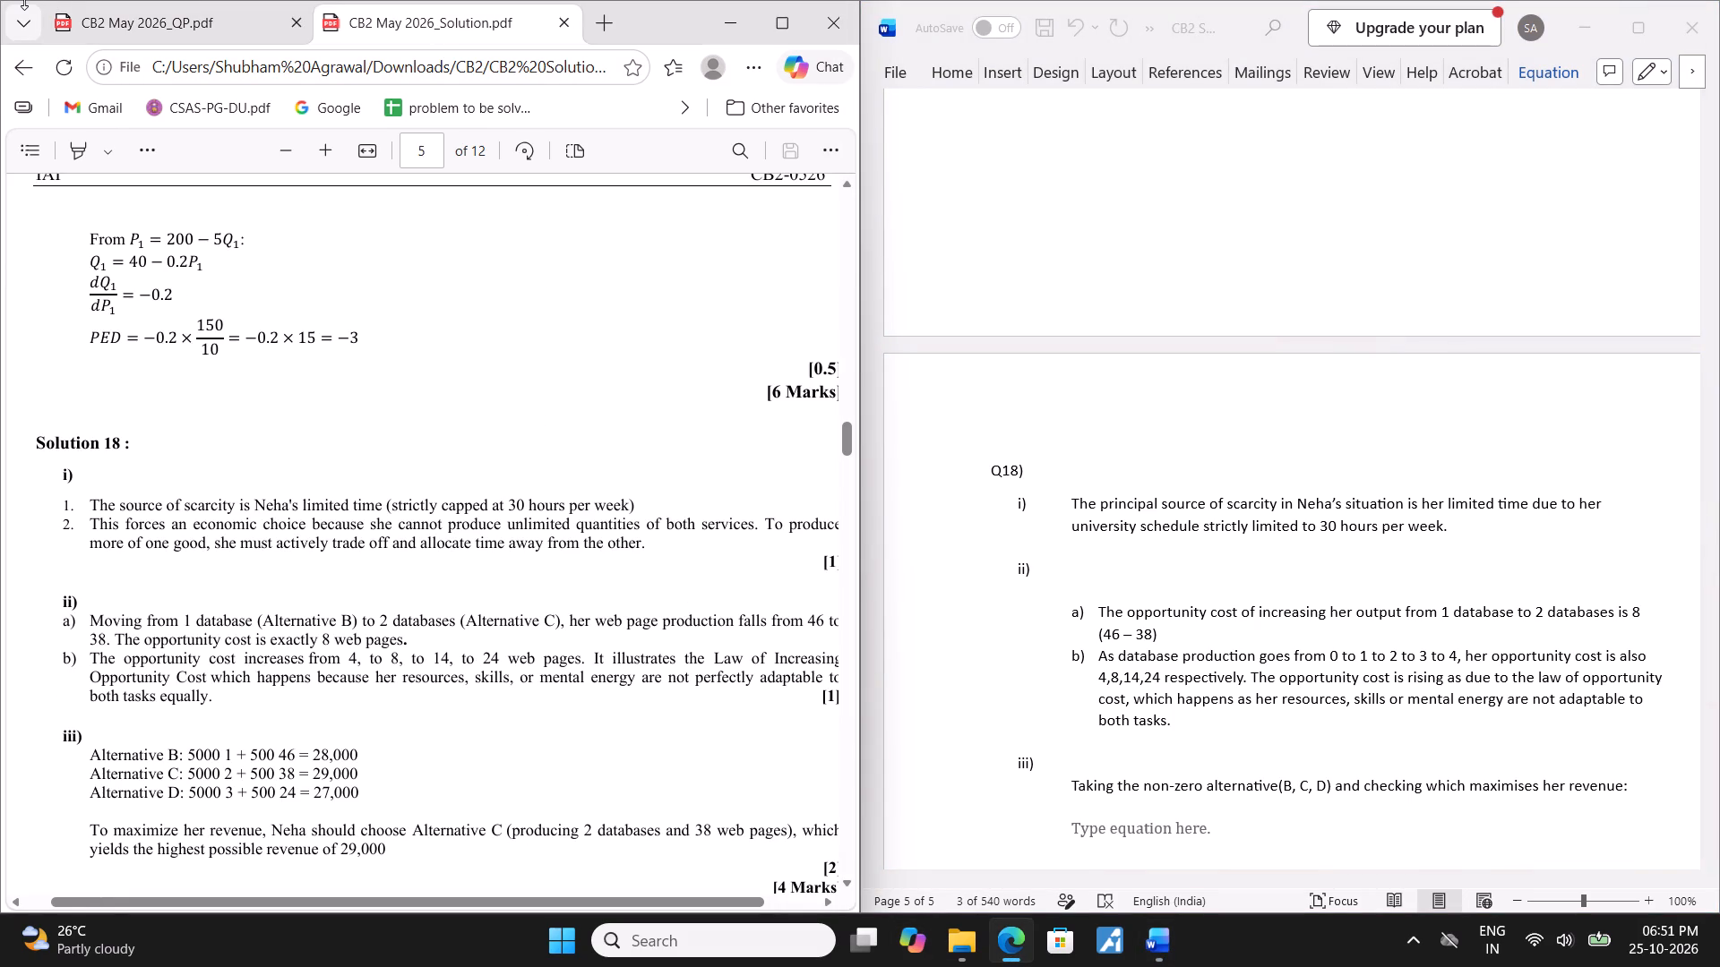
left_click(170, 44)
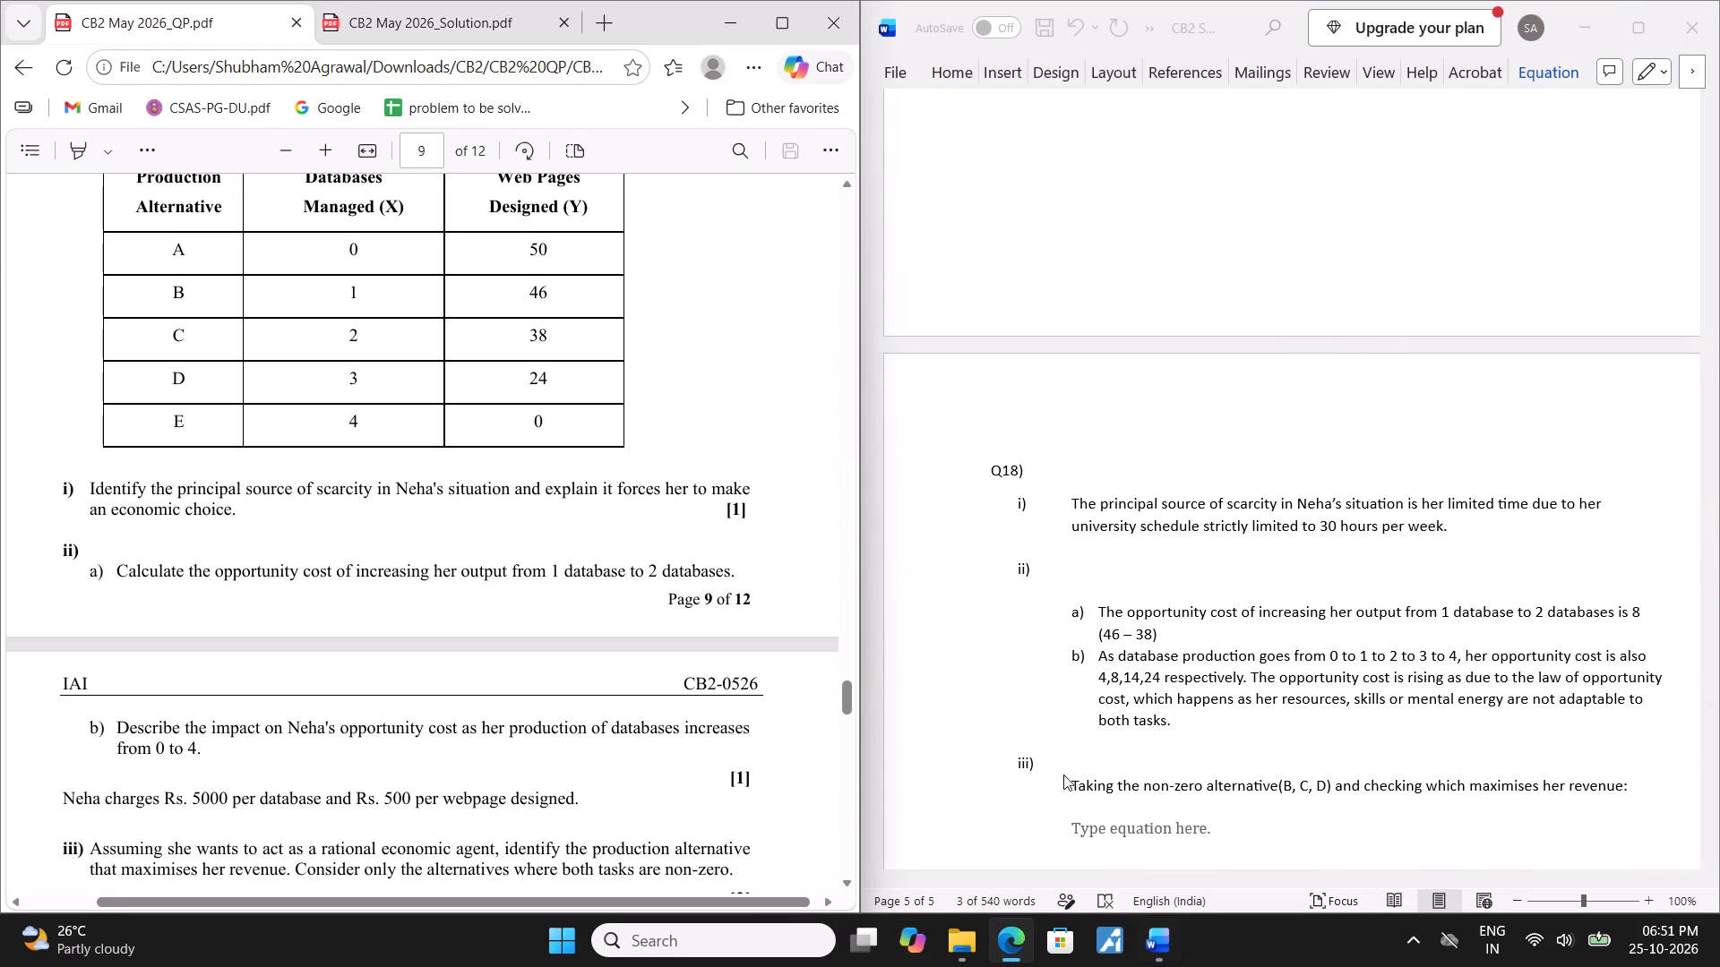
left_click(1110, 829)
left_click(1110, 829)
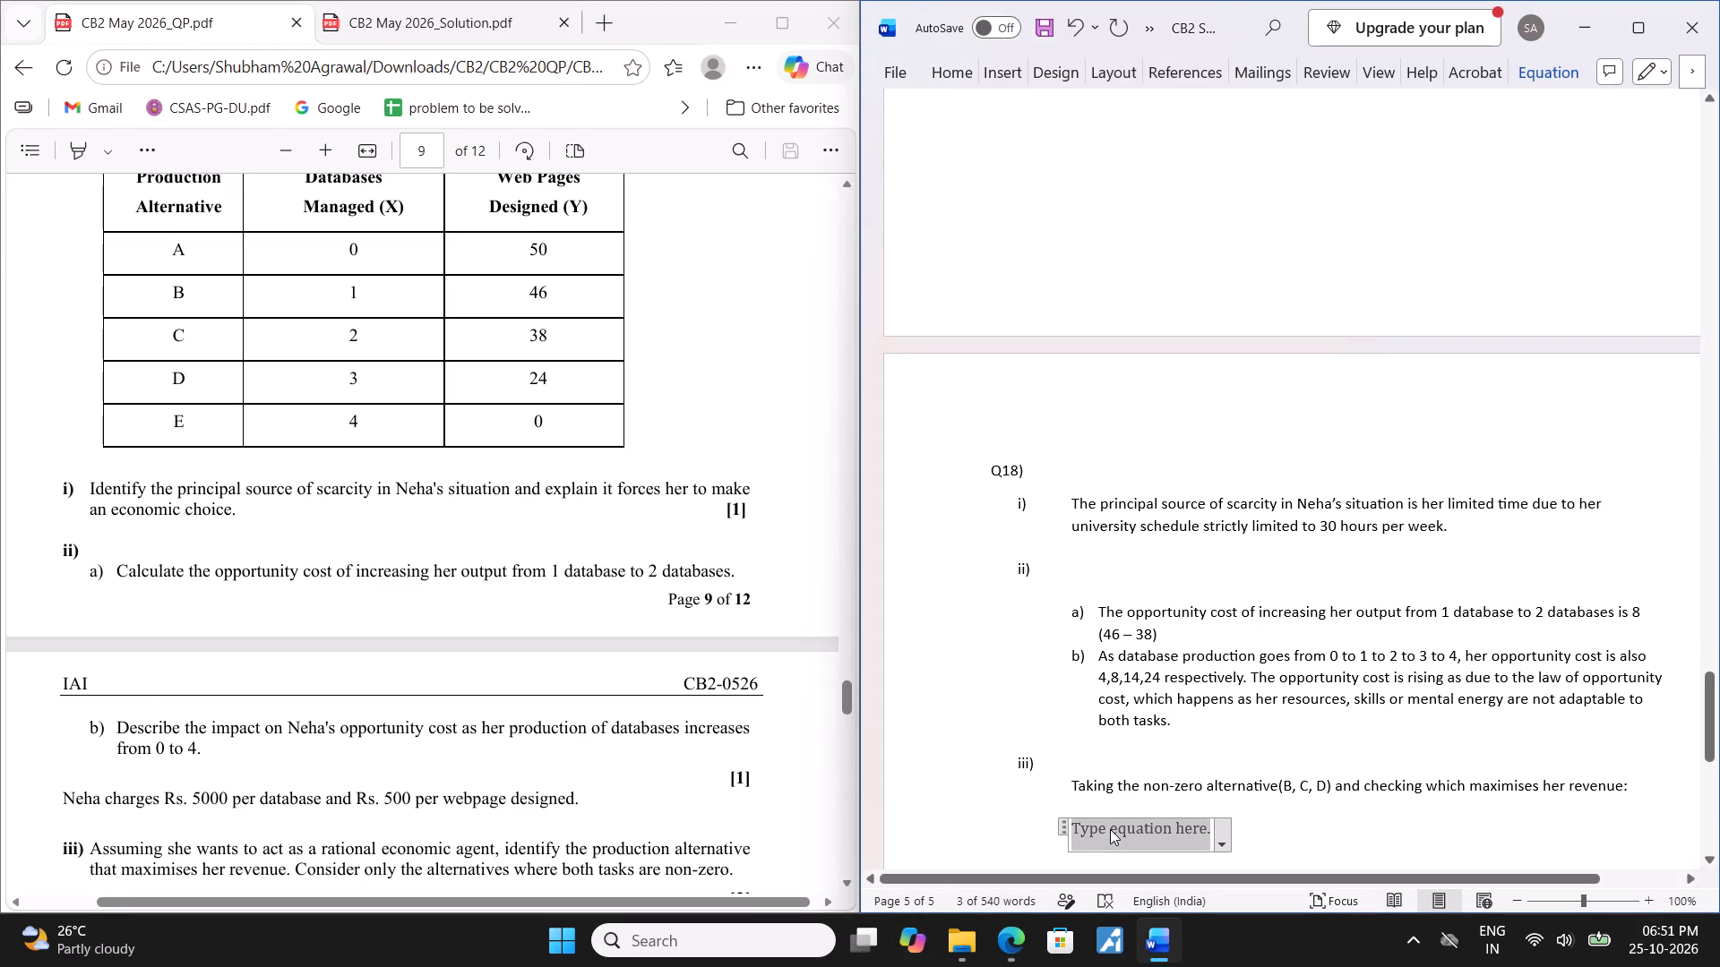
type("Alterna")
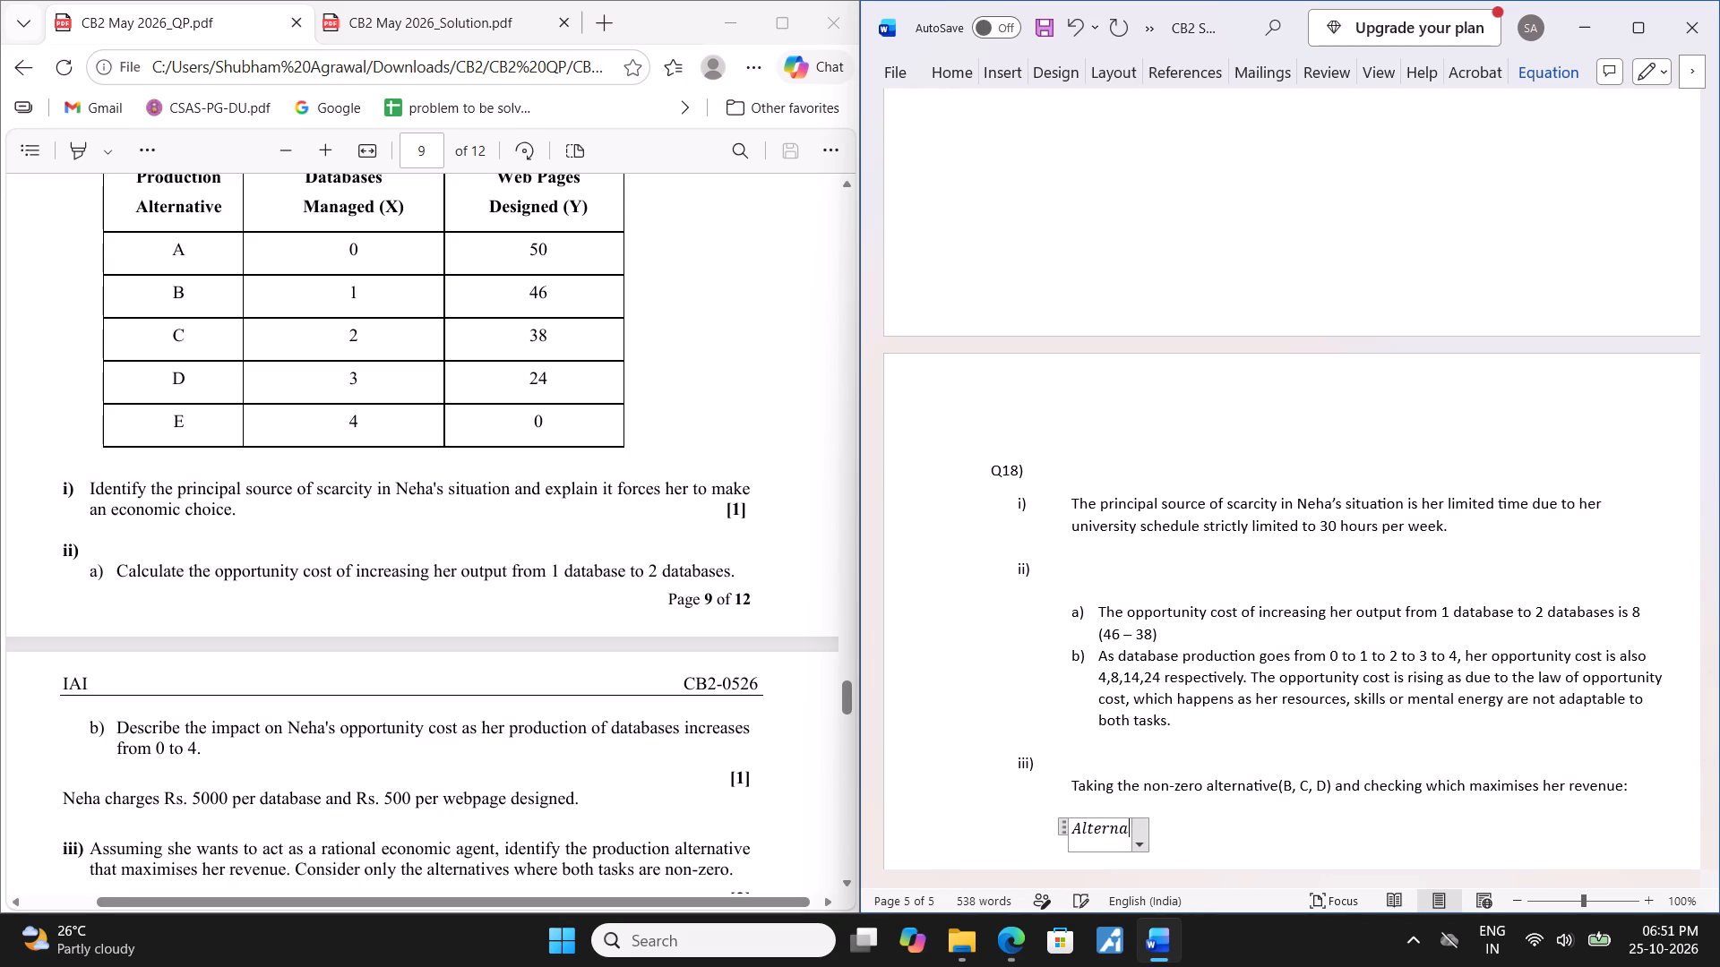
type("tive")
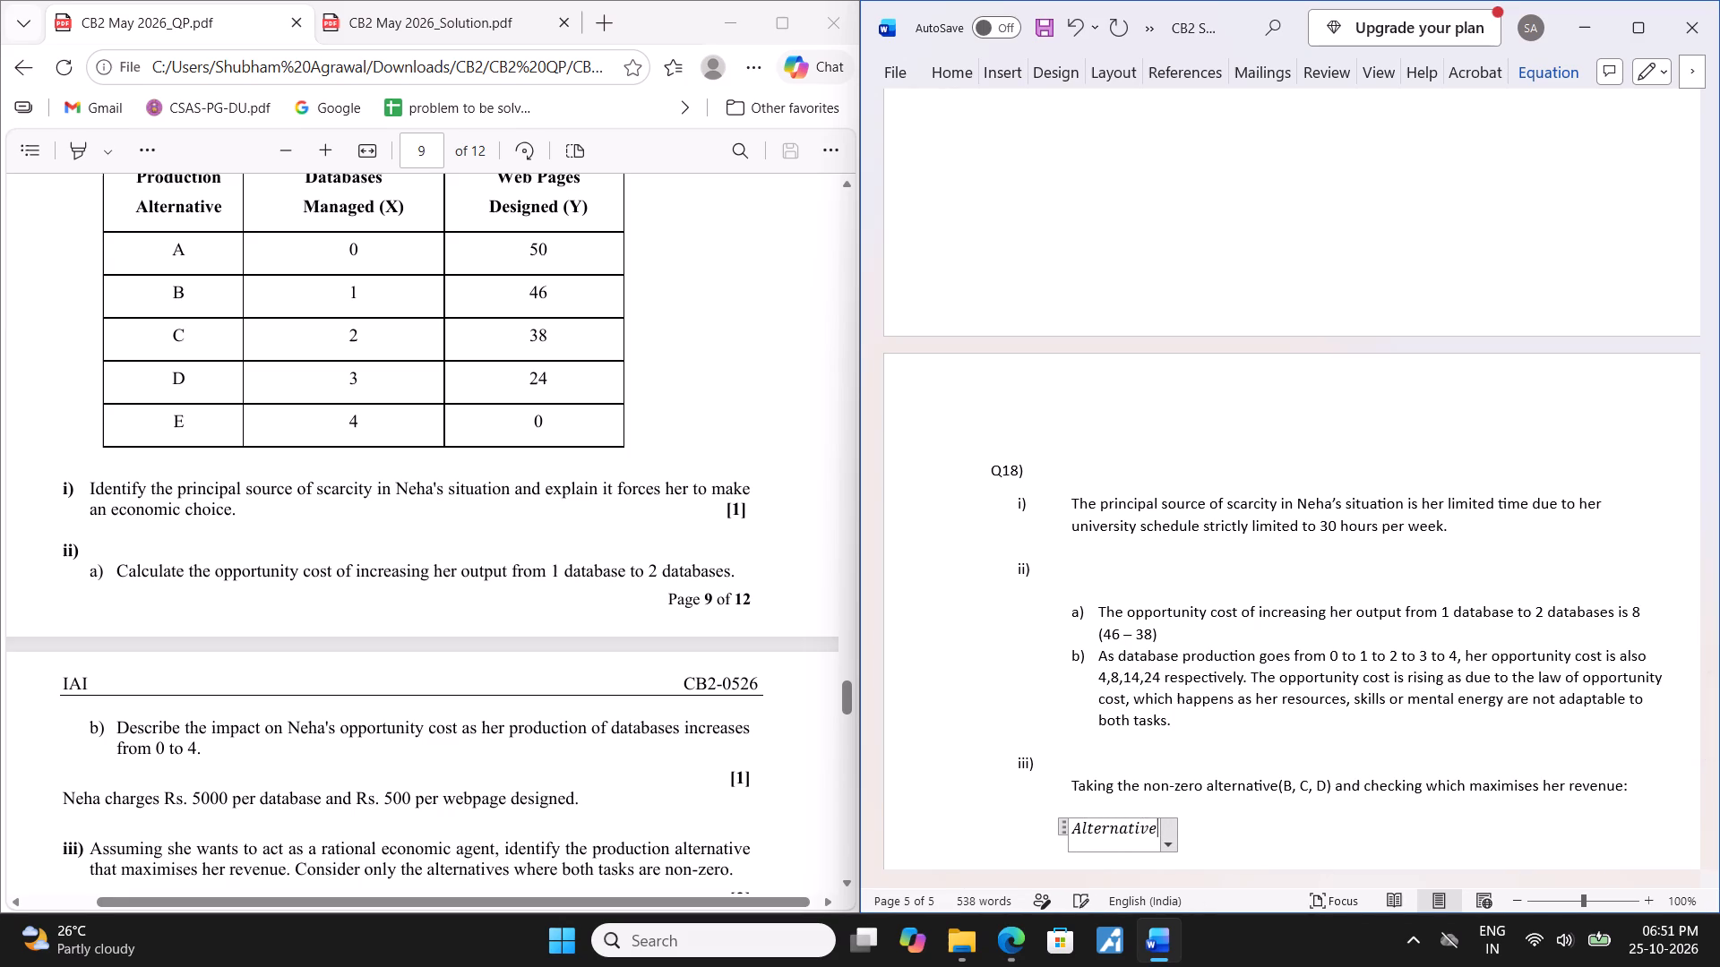
key("space")
key("shift+b")
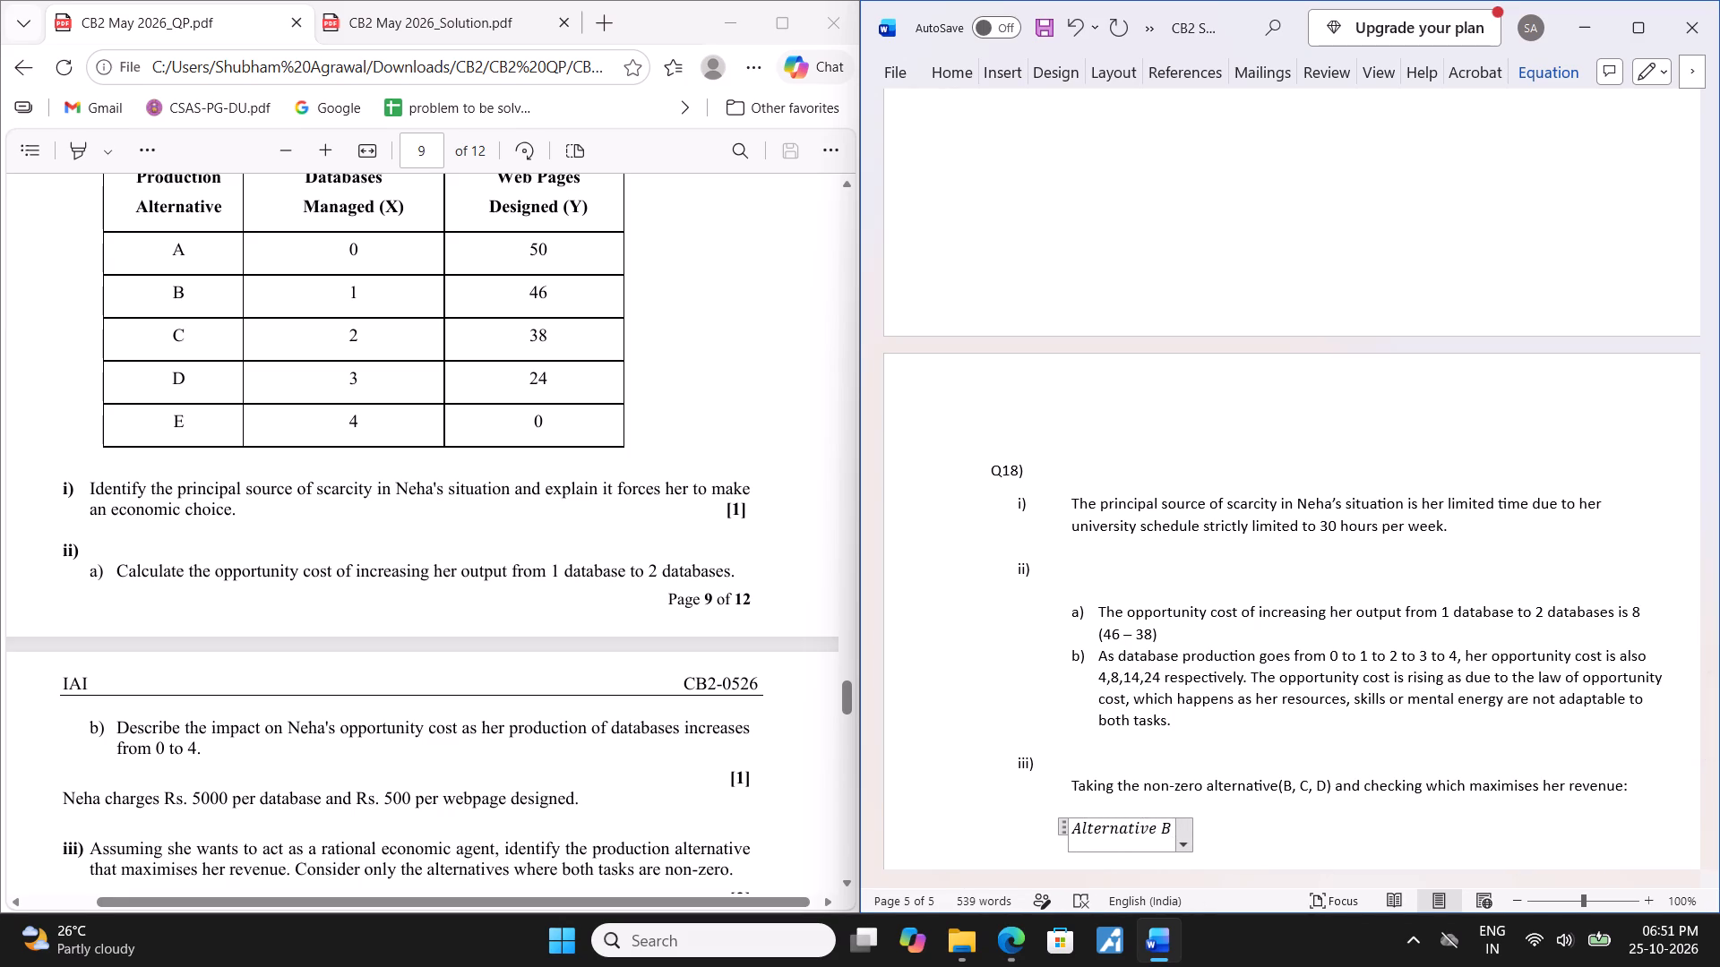
type(":")
key("space")
Complete the Alternative B equation with "1*5000+46*500=28000", spaced apart from its label, and add a line below.
type("1*")
key("BackSpace")
key("BackSpace")
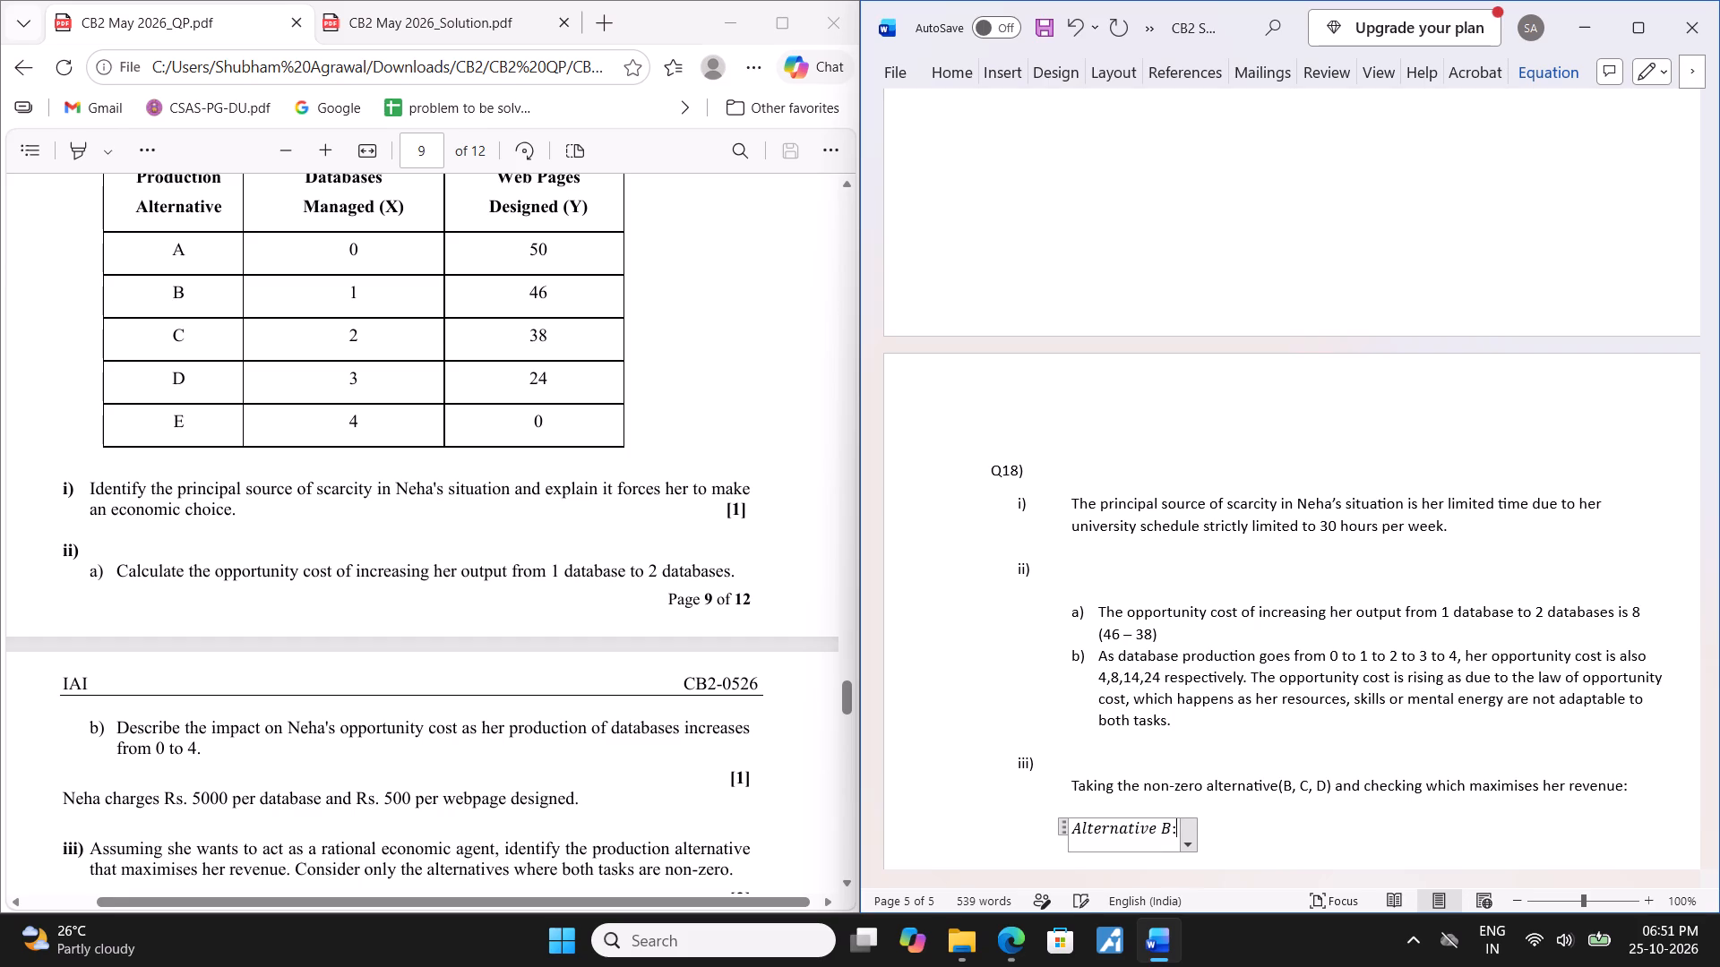
key("space")
key("space")
key("space")
type("1*")
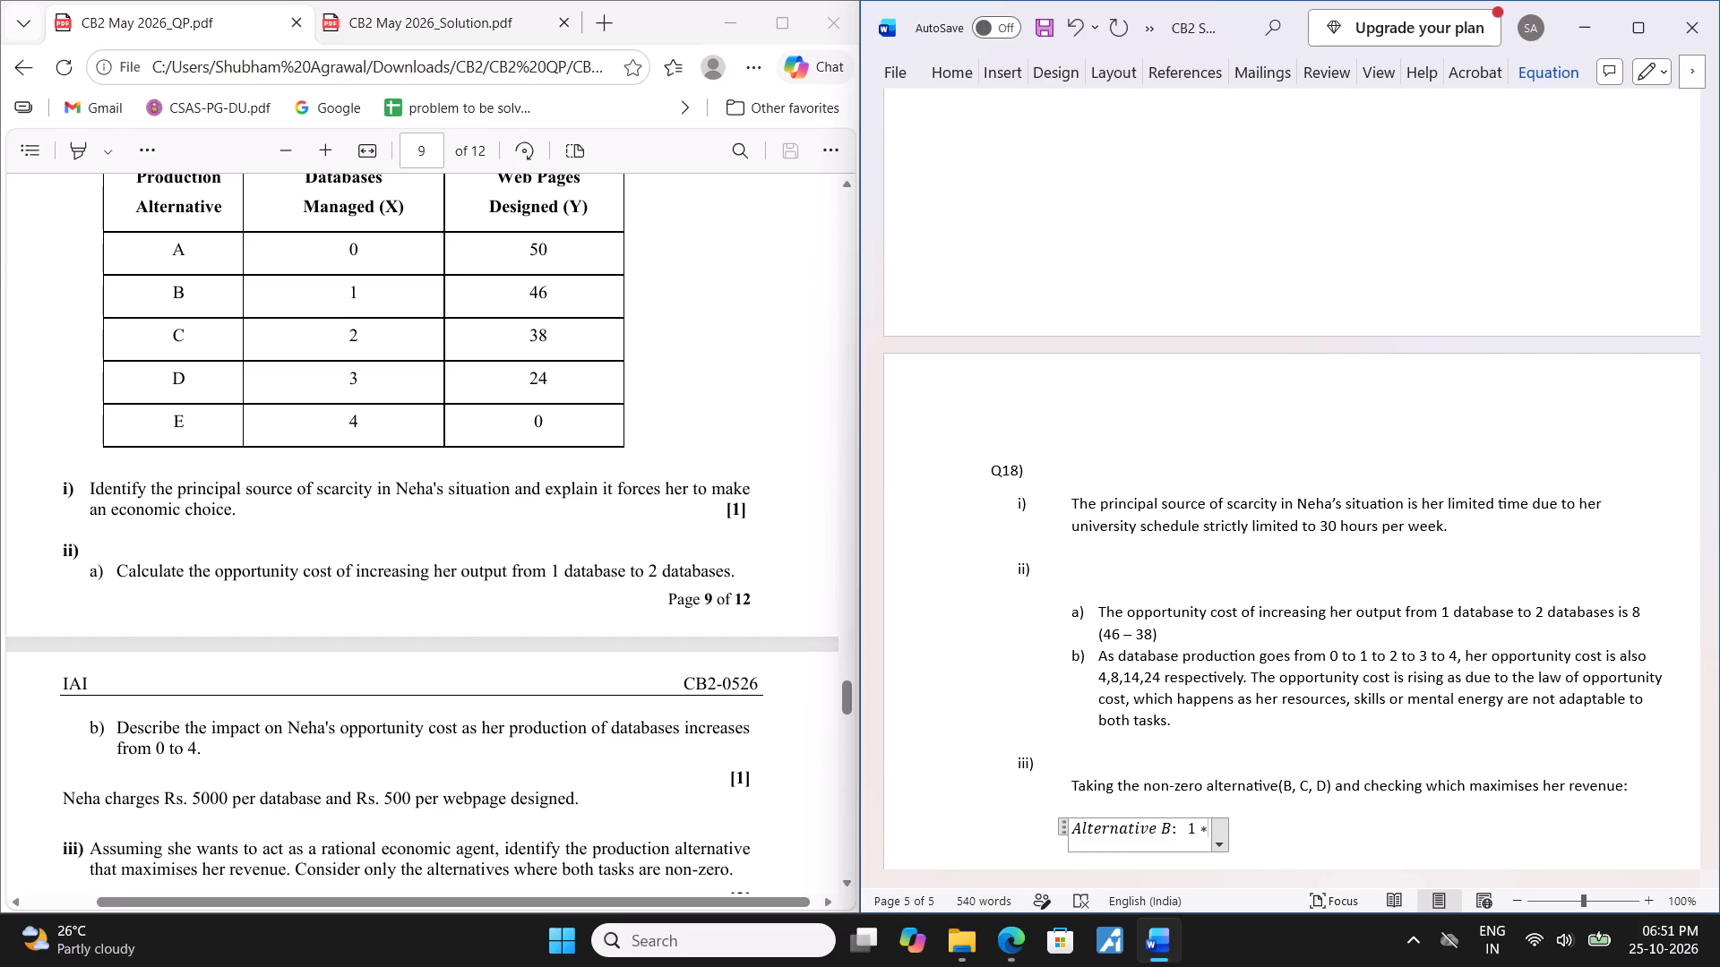
type("5000")
key("plus")
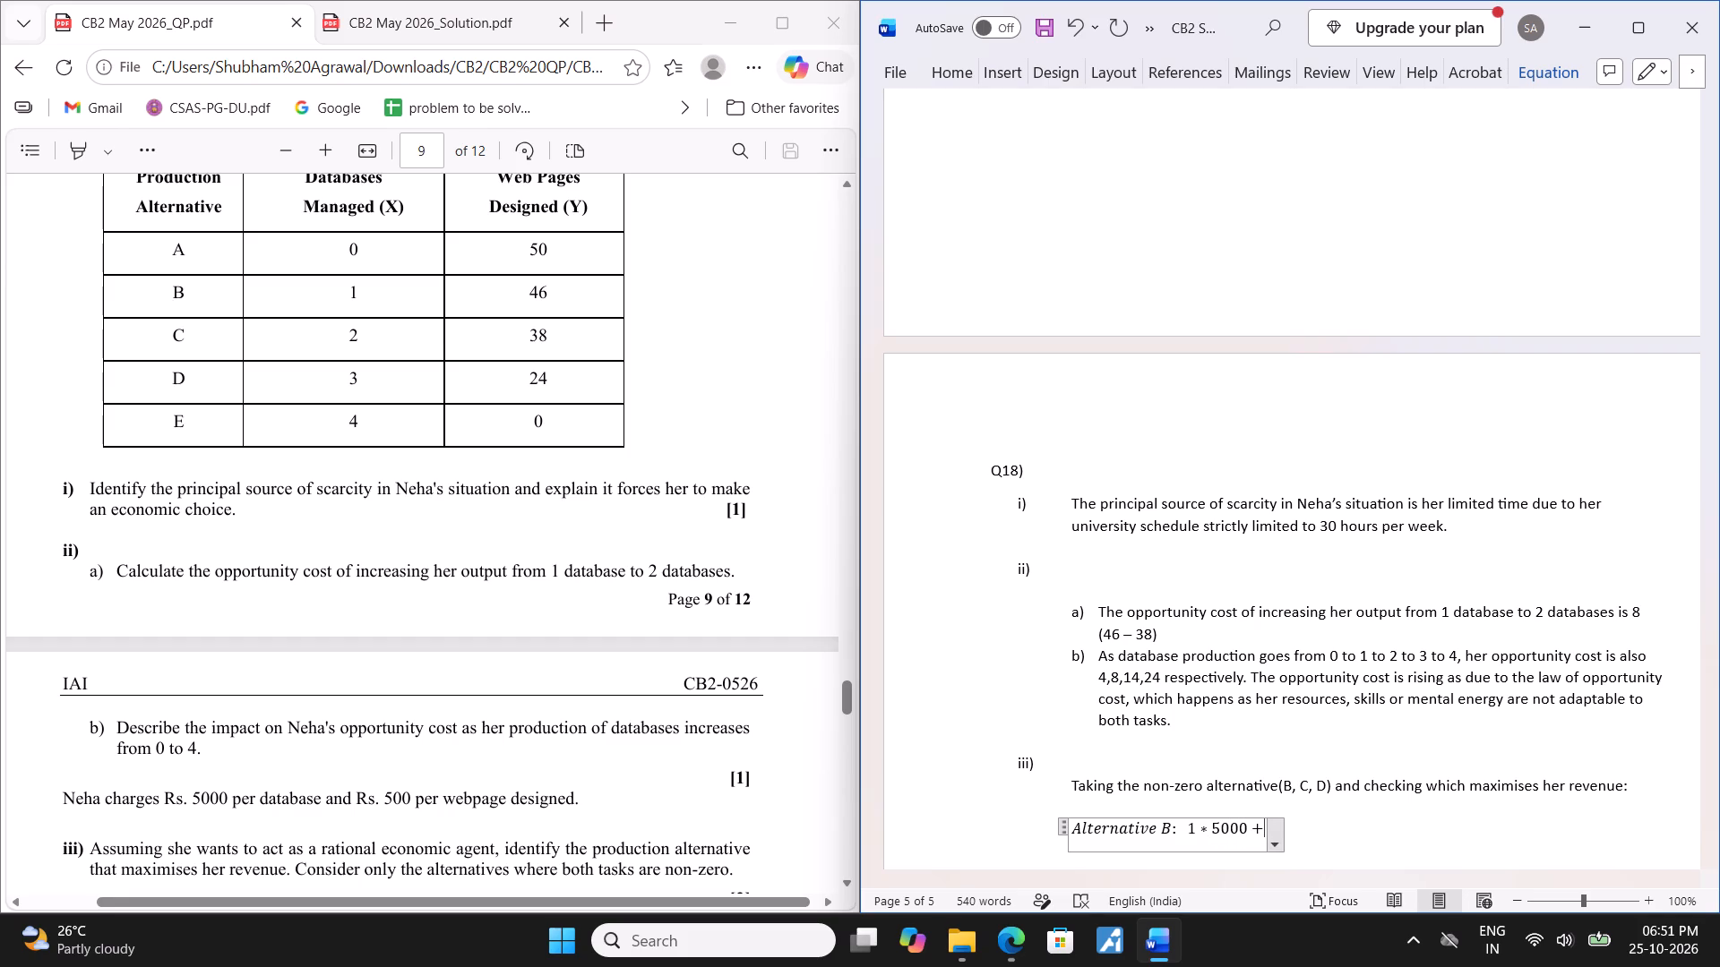
type("46*")
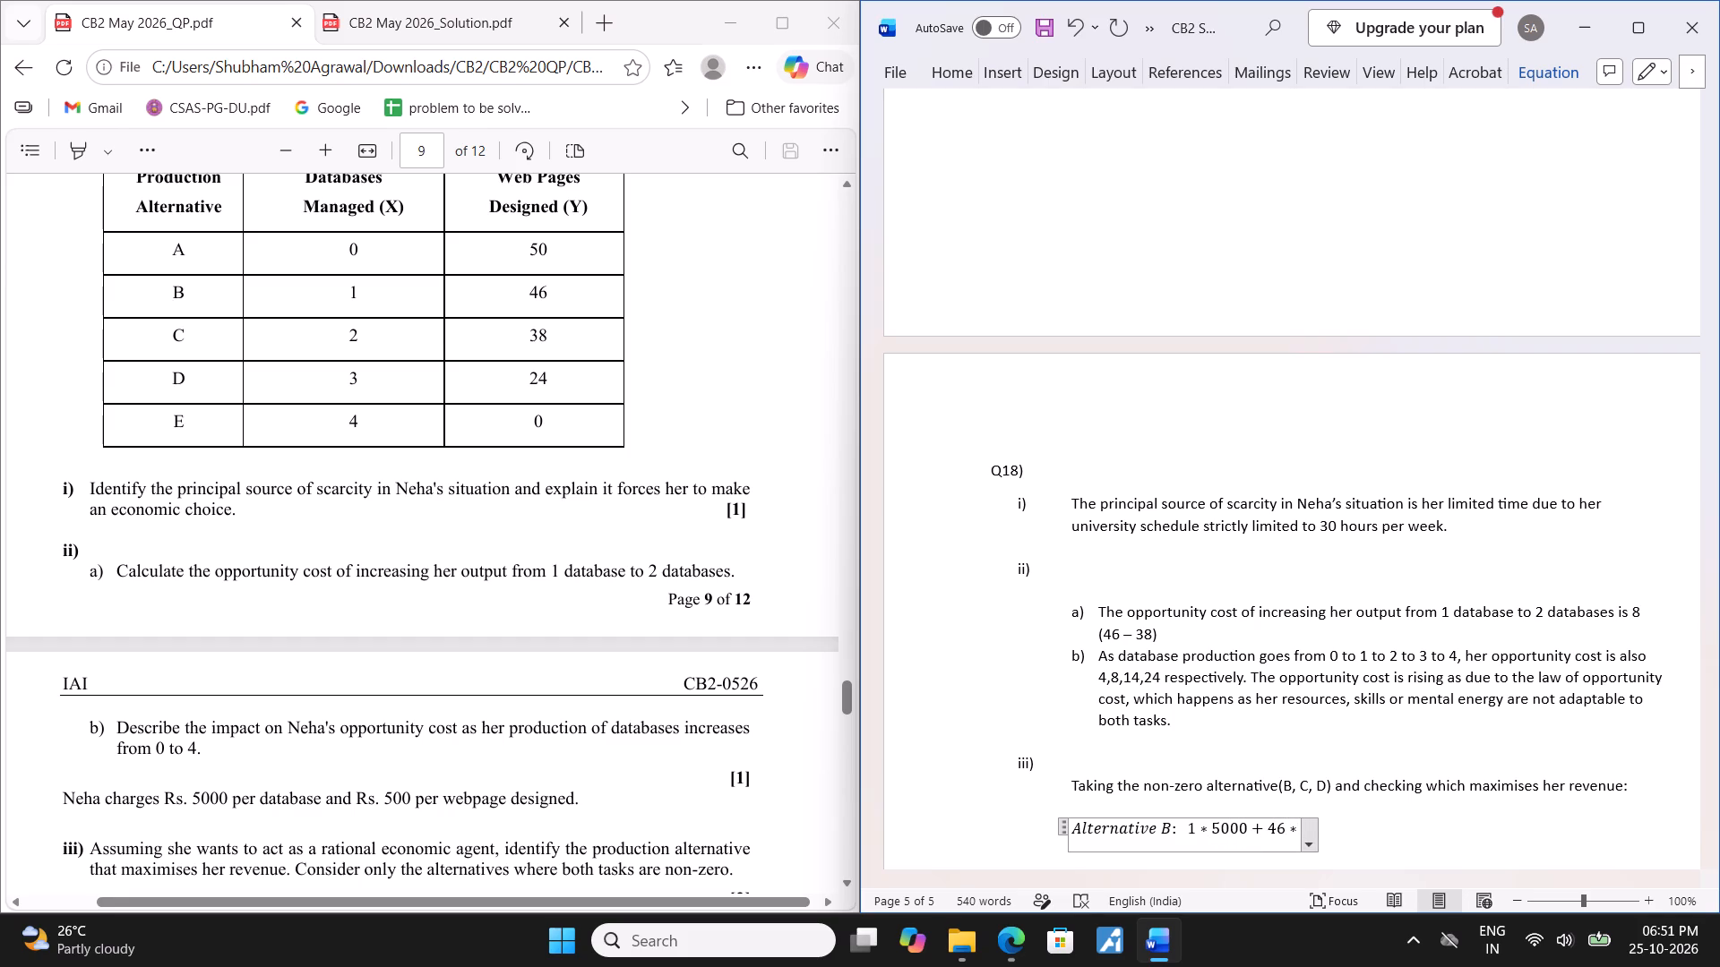
type("500")
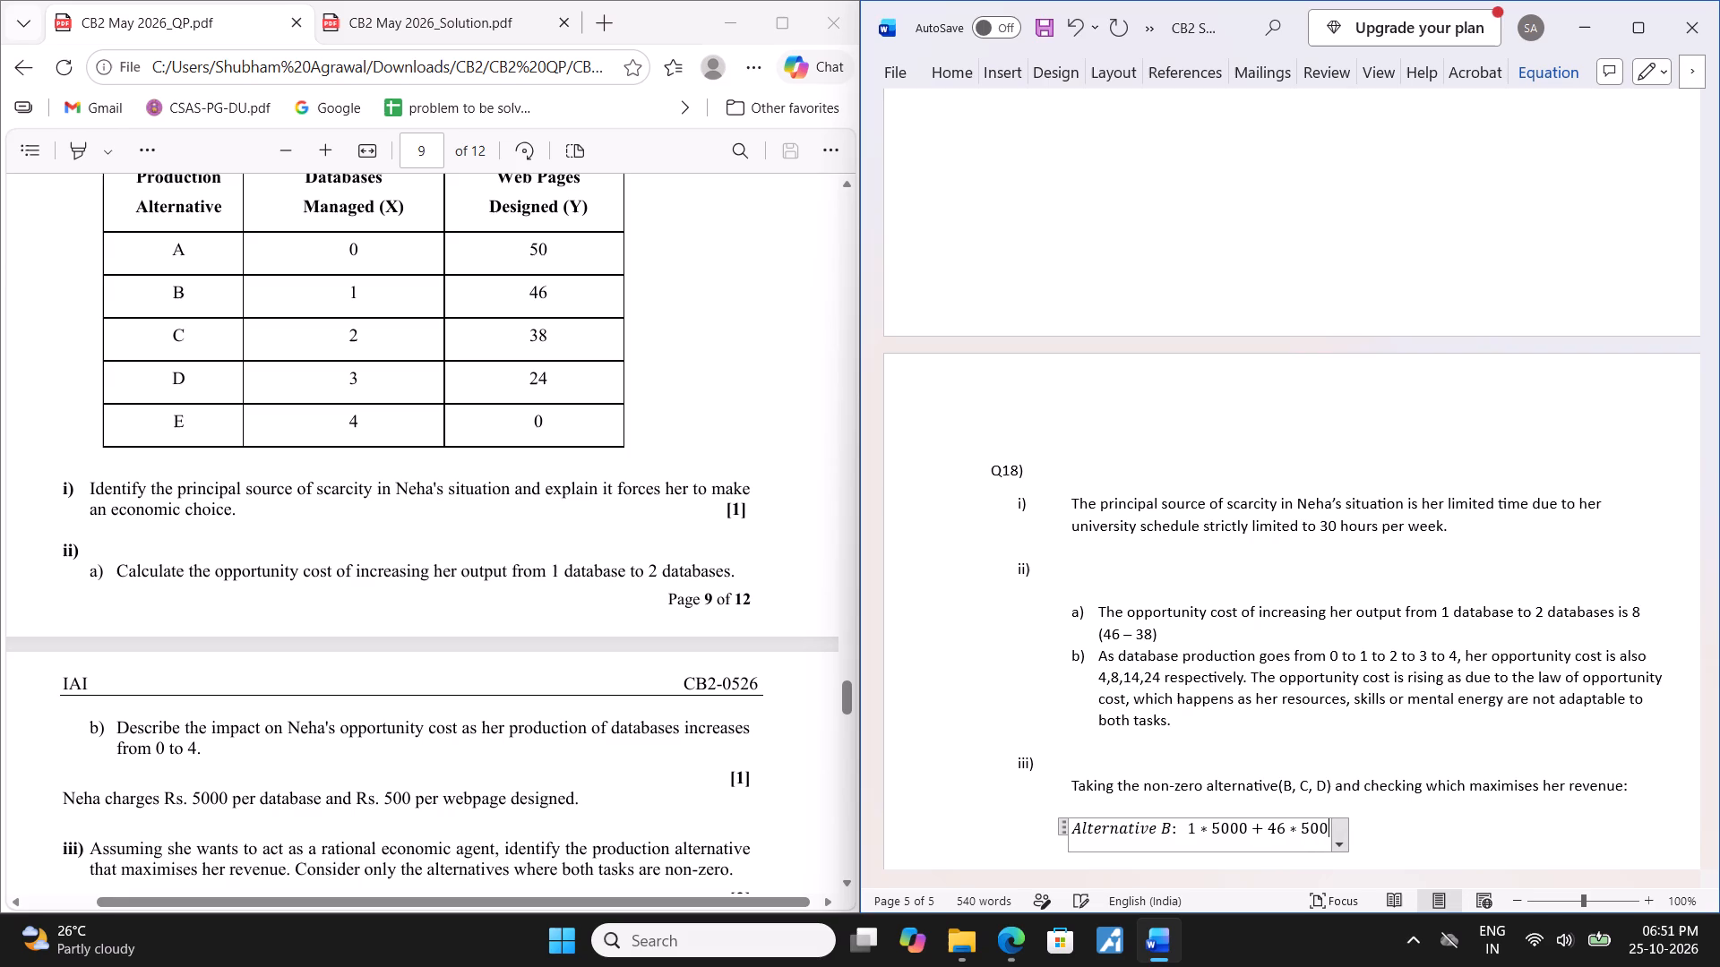
key("equal")
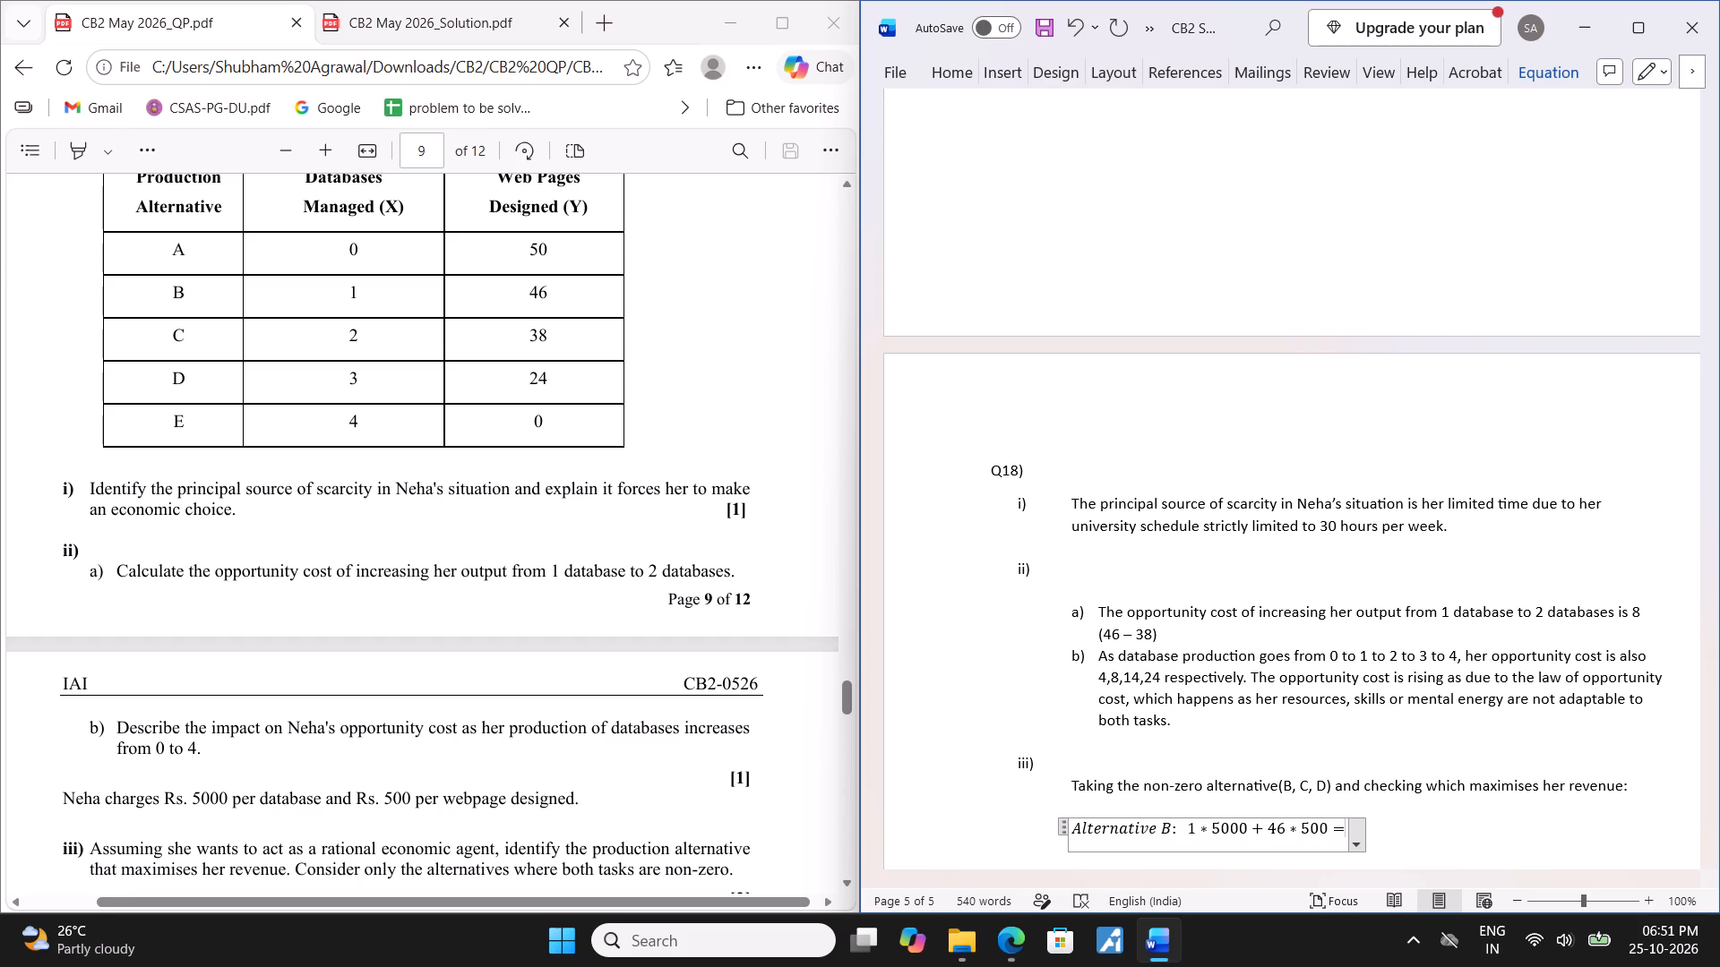
type("28000")
key("Return")
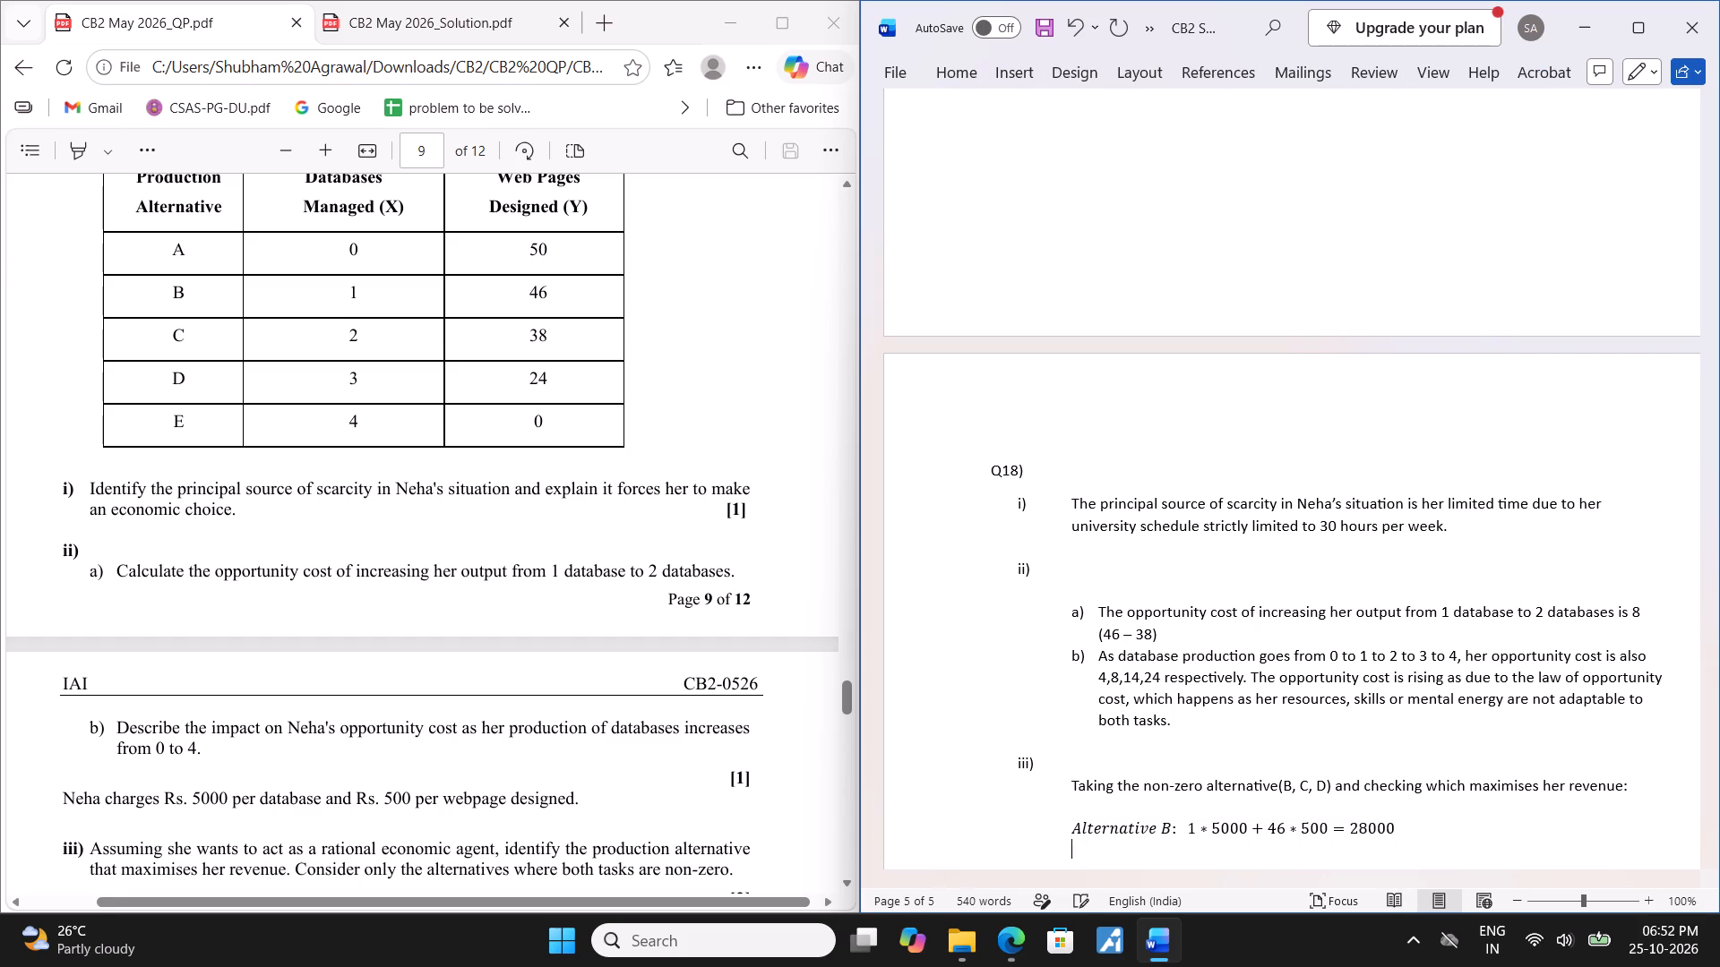
Insert a second equation below Alternative B, beginning with the label "Alternative C:" followed by a gap.
key("alt+equal")
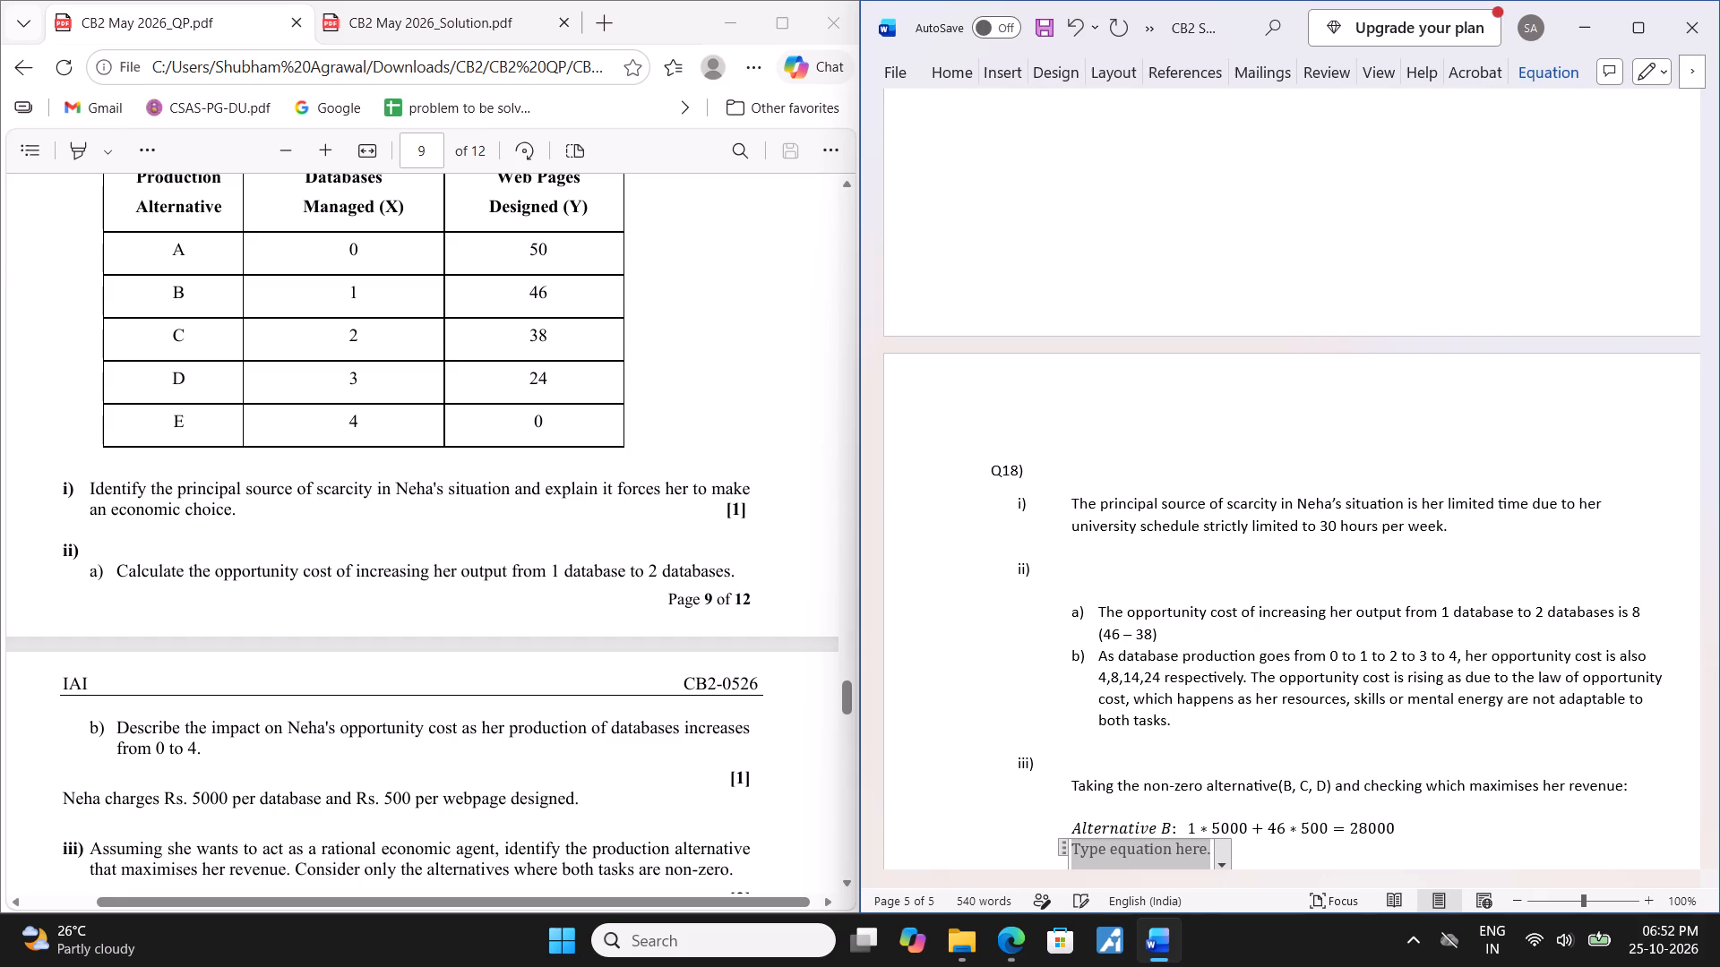
type("Alr")
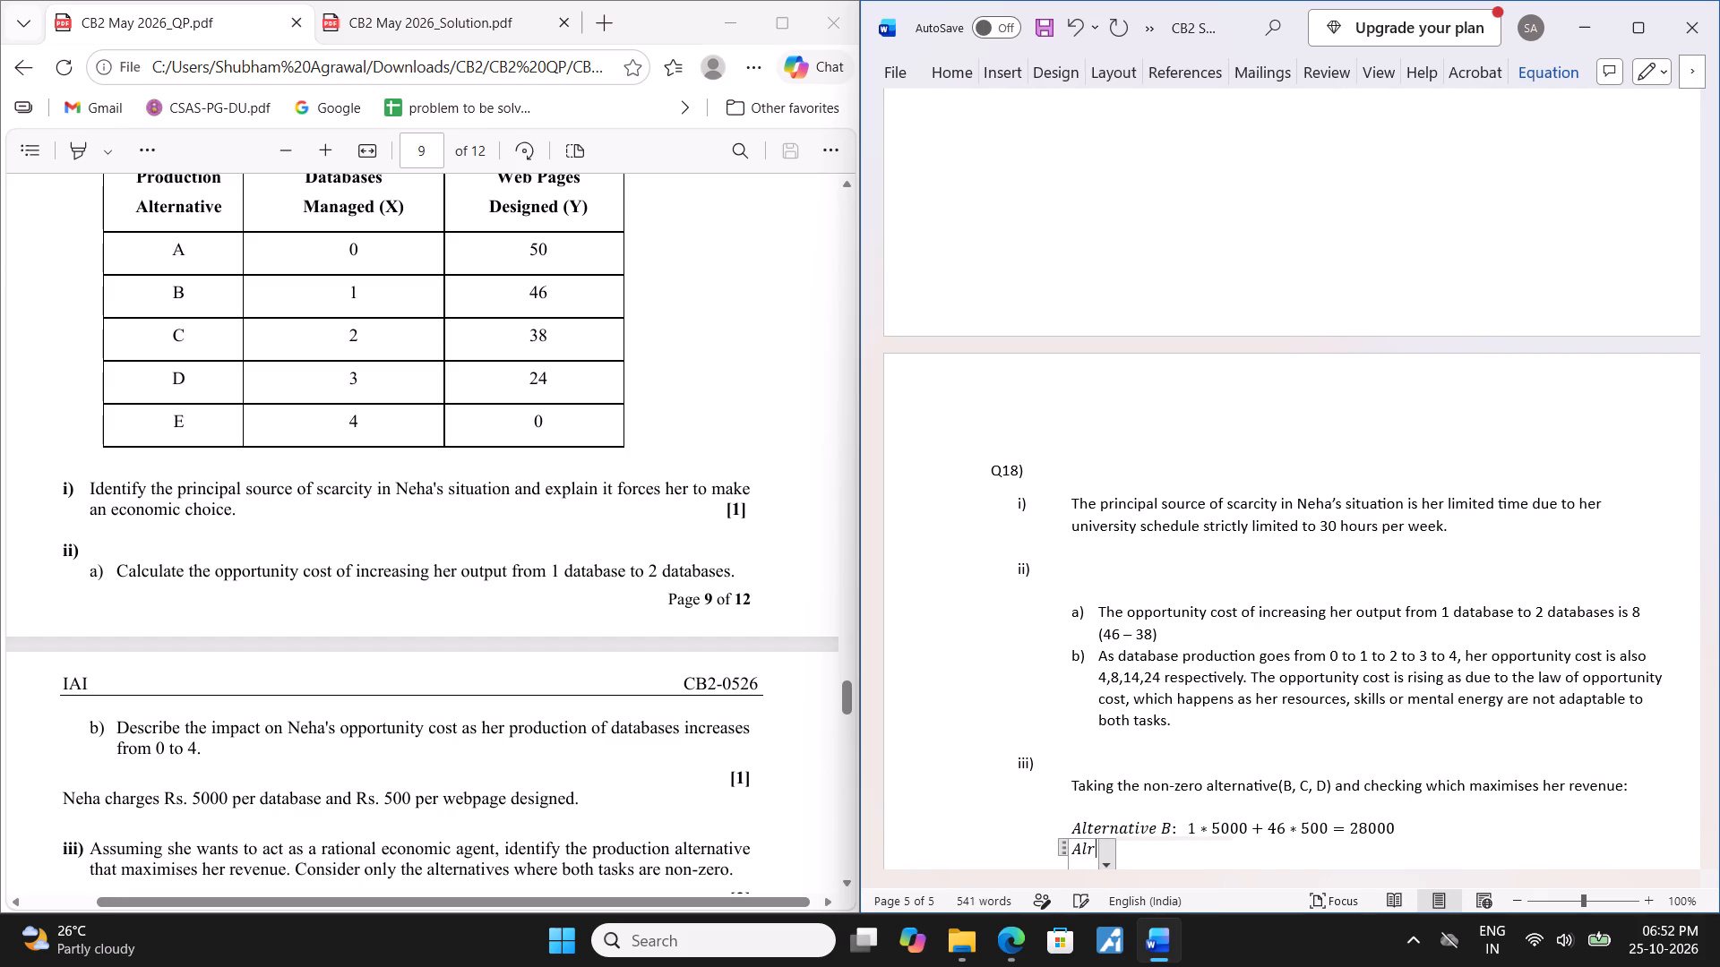
key("BackSpace")
type("te")
type("rnative")
key("space")
key("shift+c")
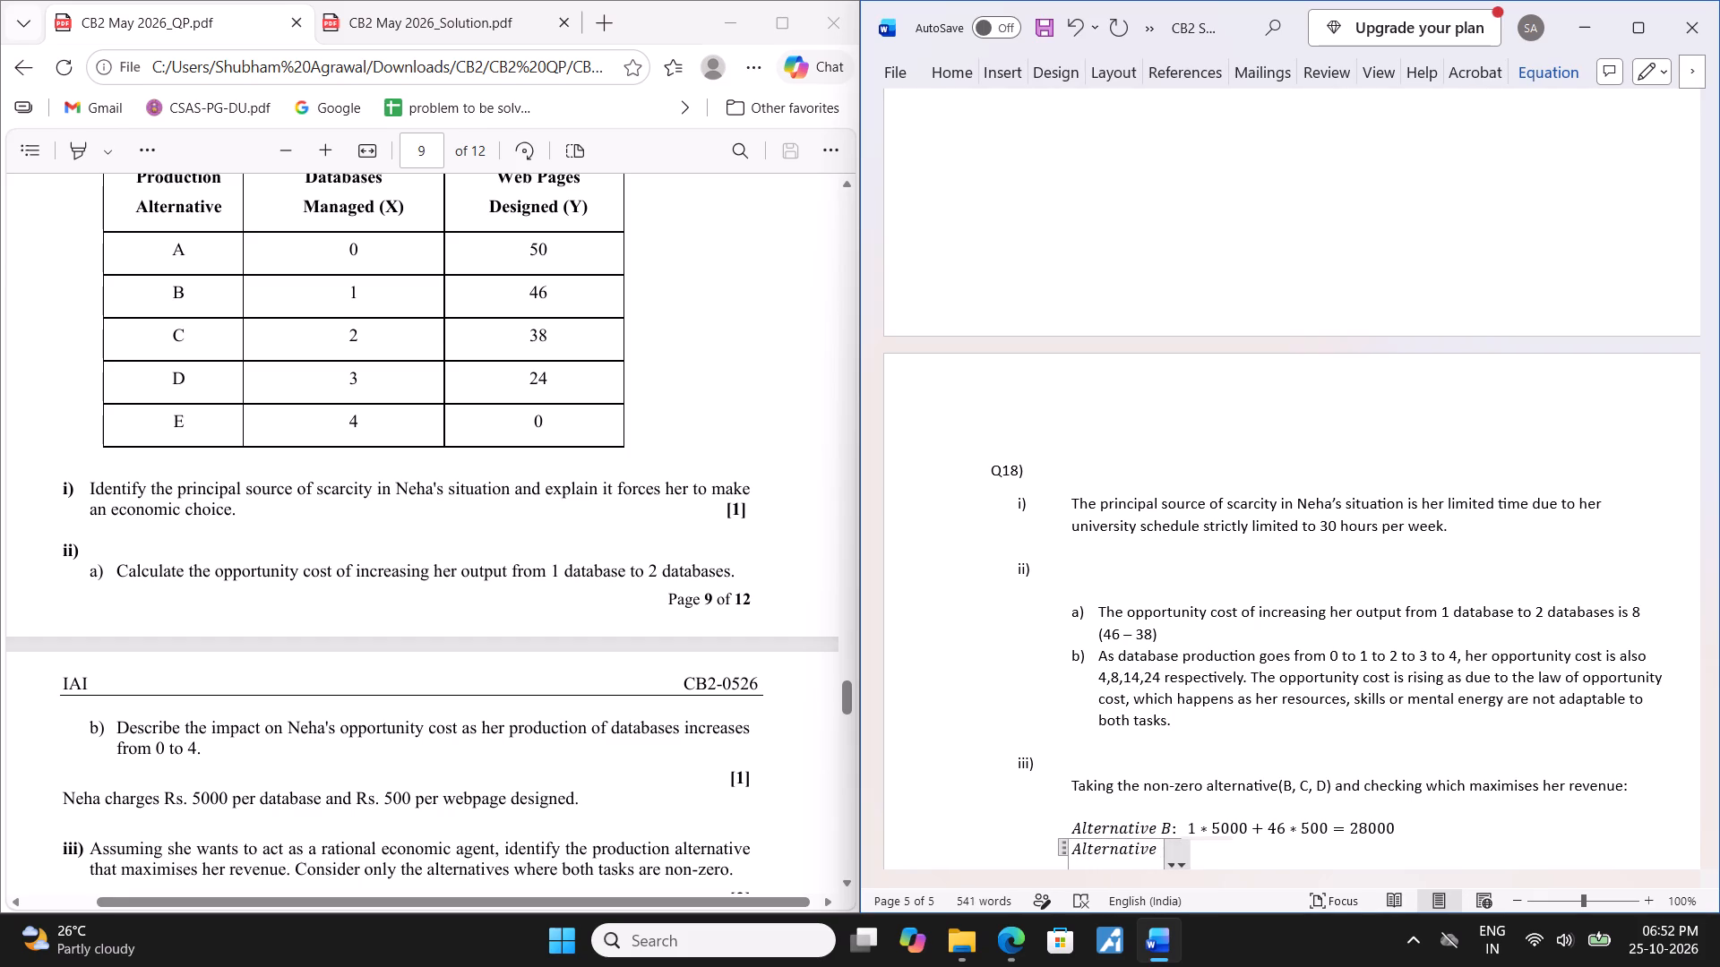
type(":")
key("space")
key("space")
key("space")
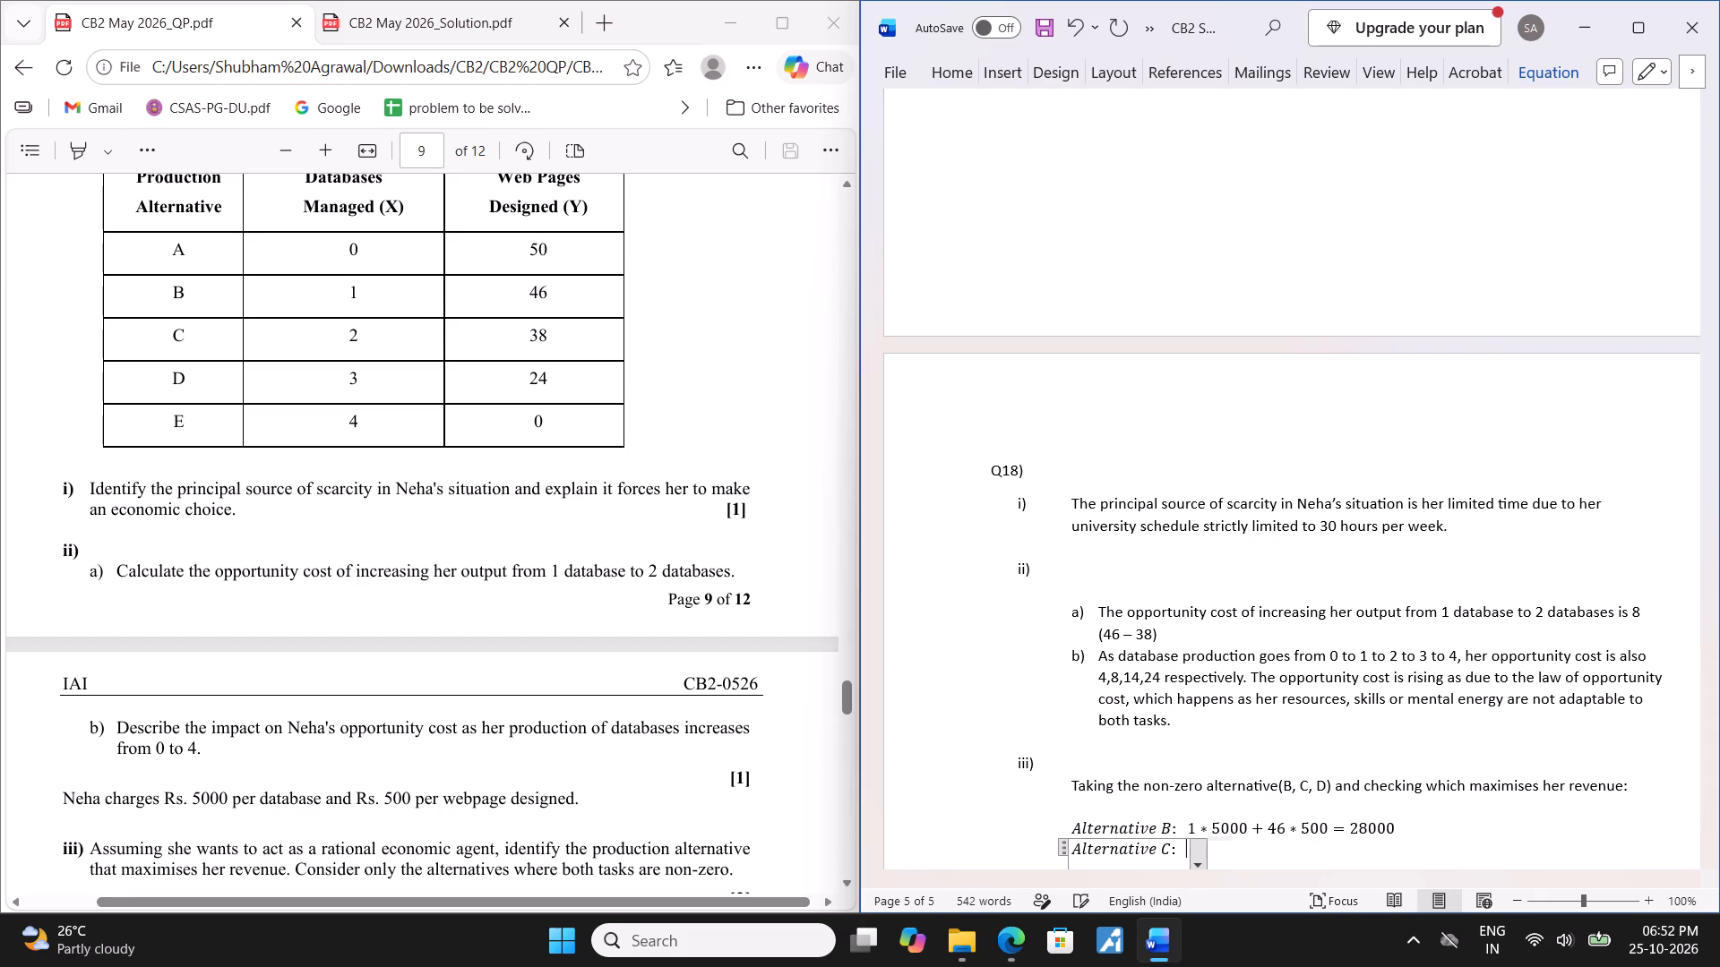
key("space")
key("BackSpace")
Complete the Alternative C equation with "2*5000+38*500=29000" and add a line below.
type("2*")
type("5000")
key("plus")
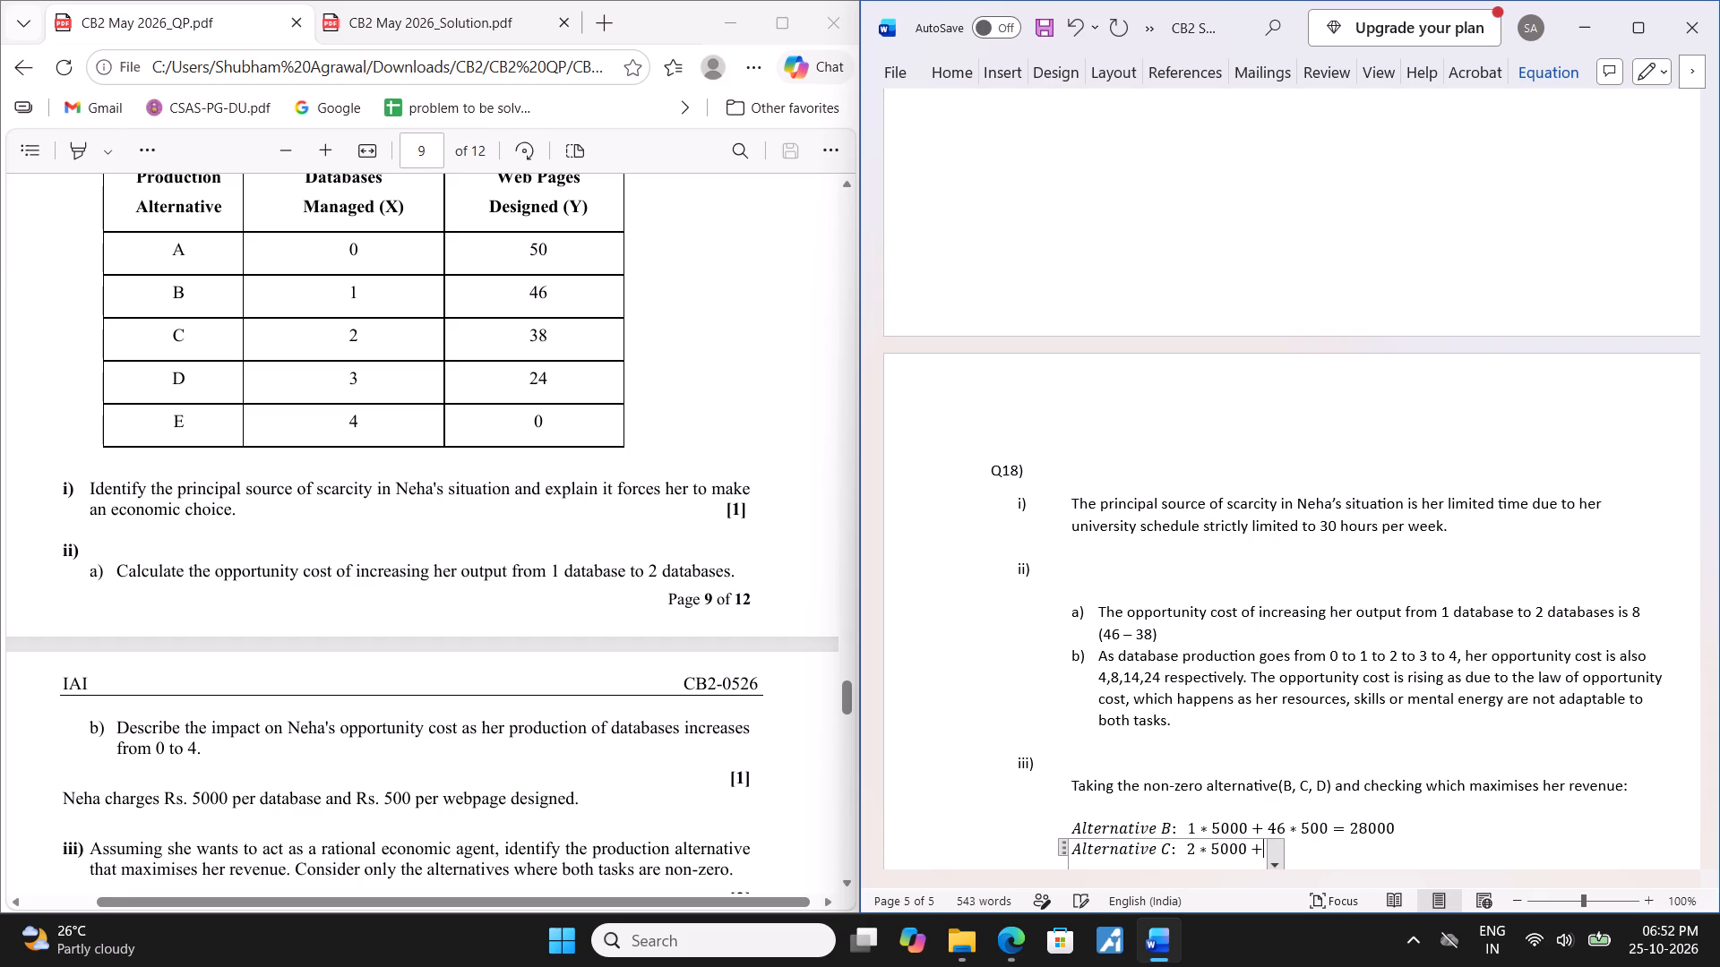
type("38*")
type("500")
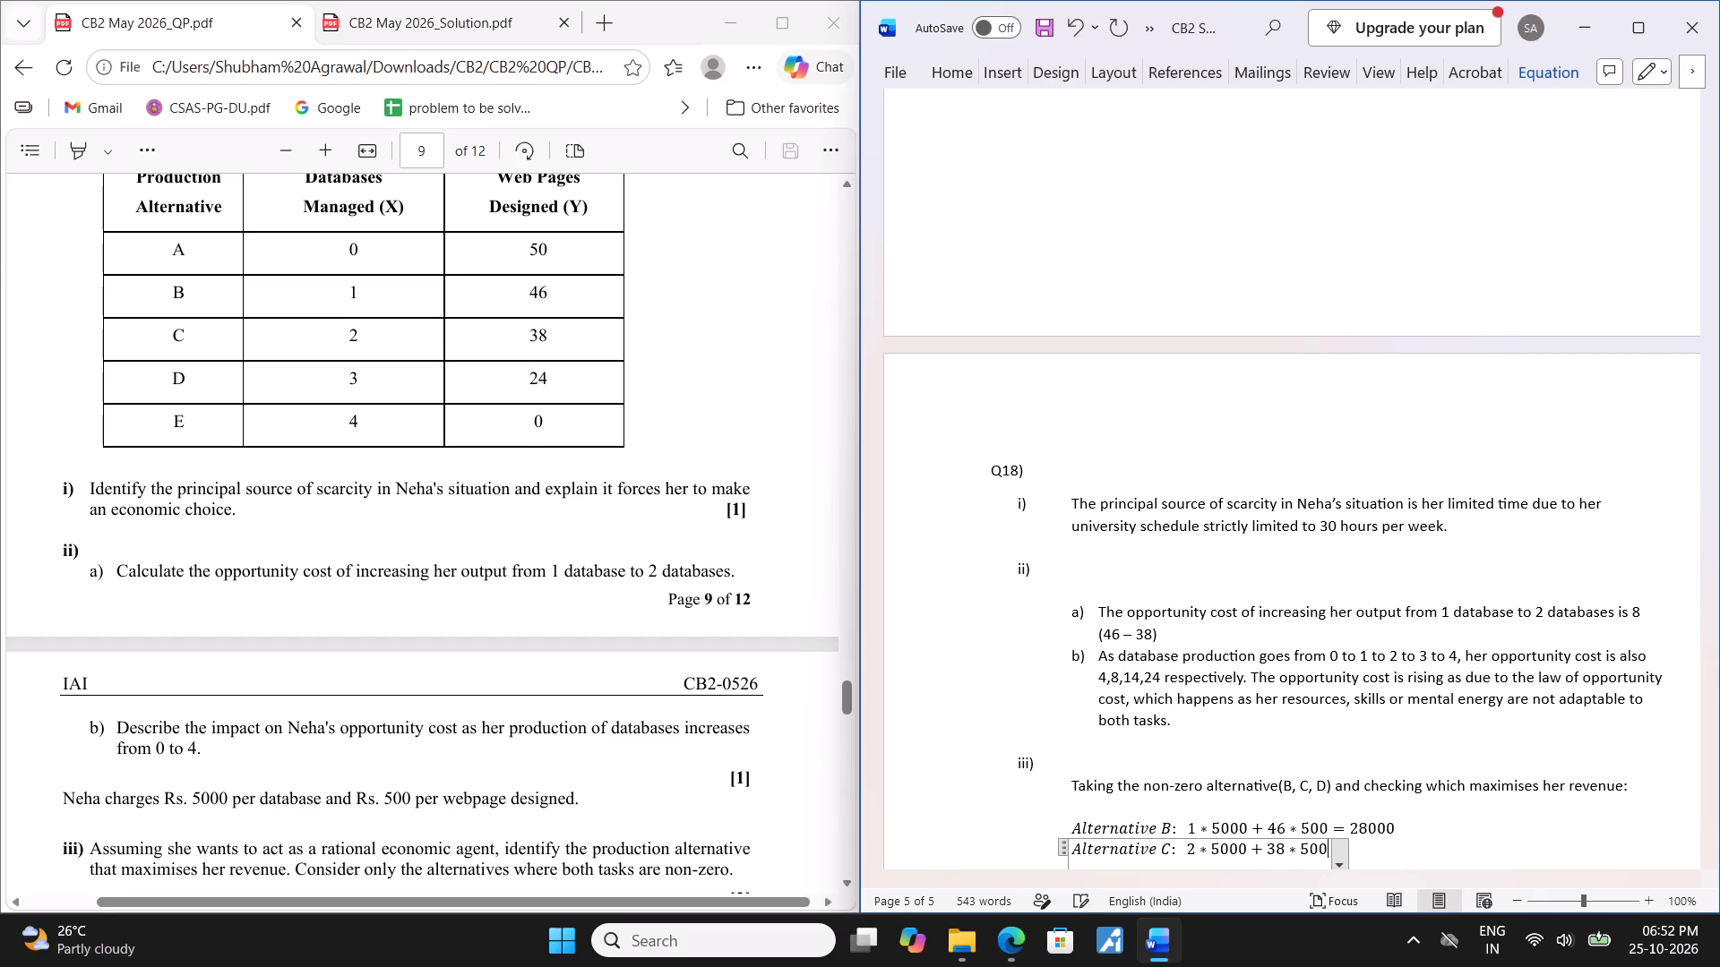
key("equal")
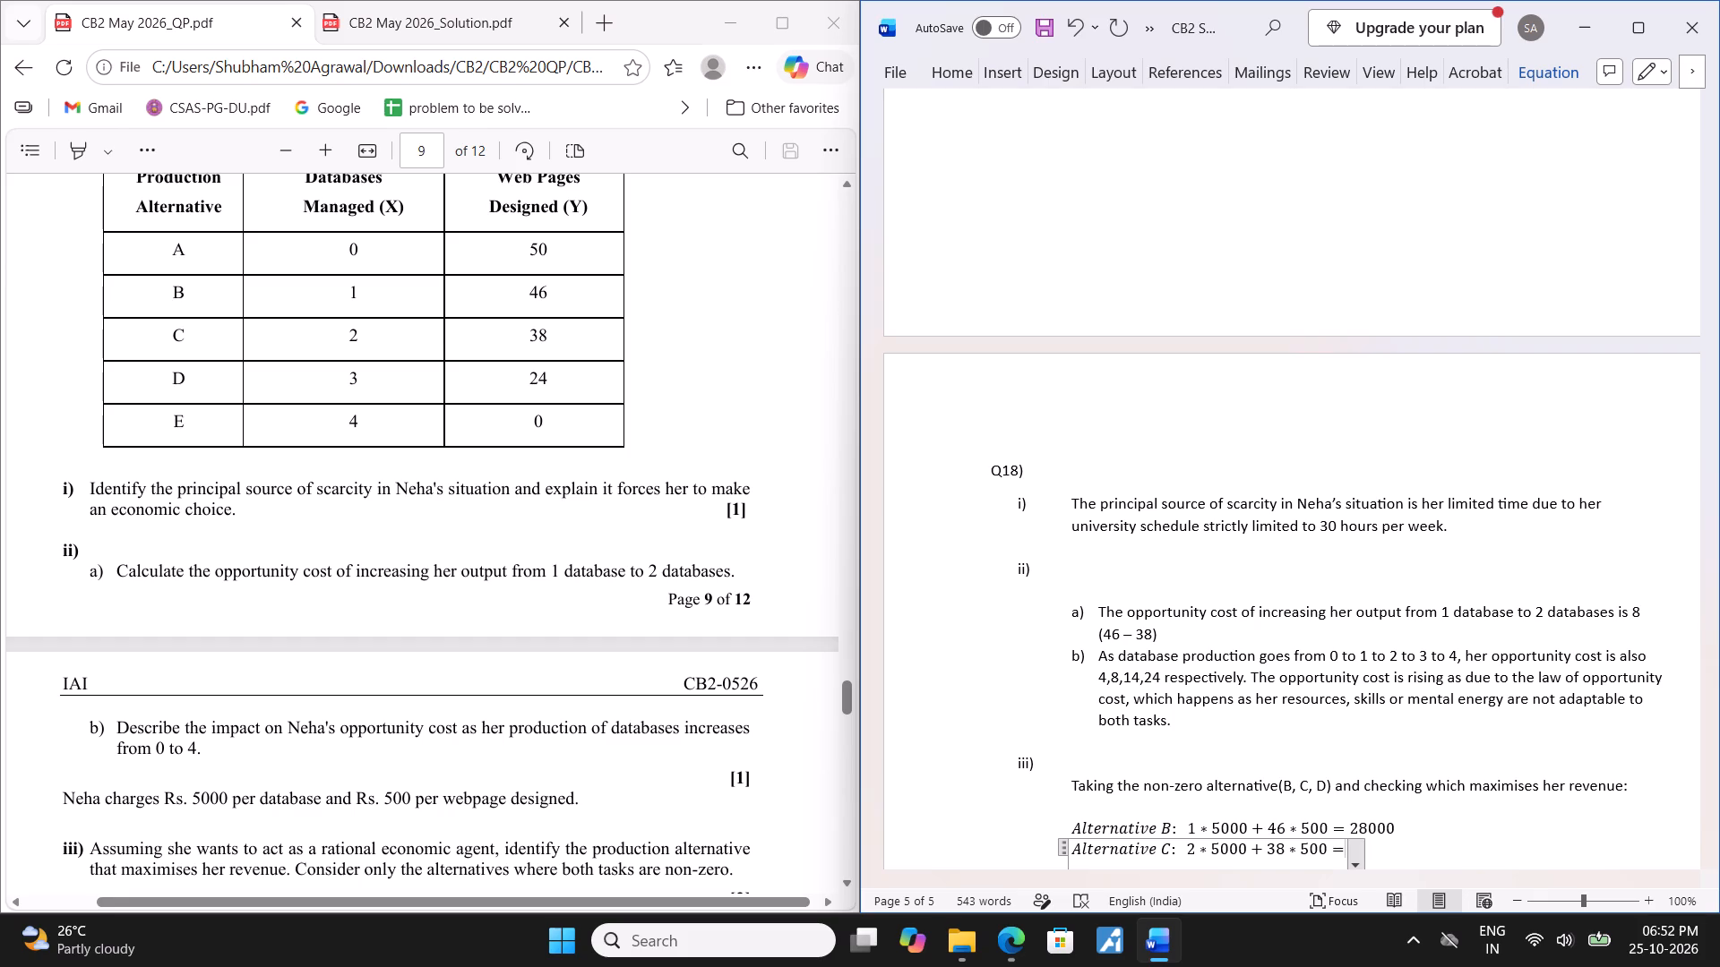
type("298")
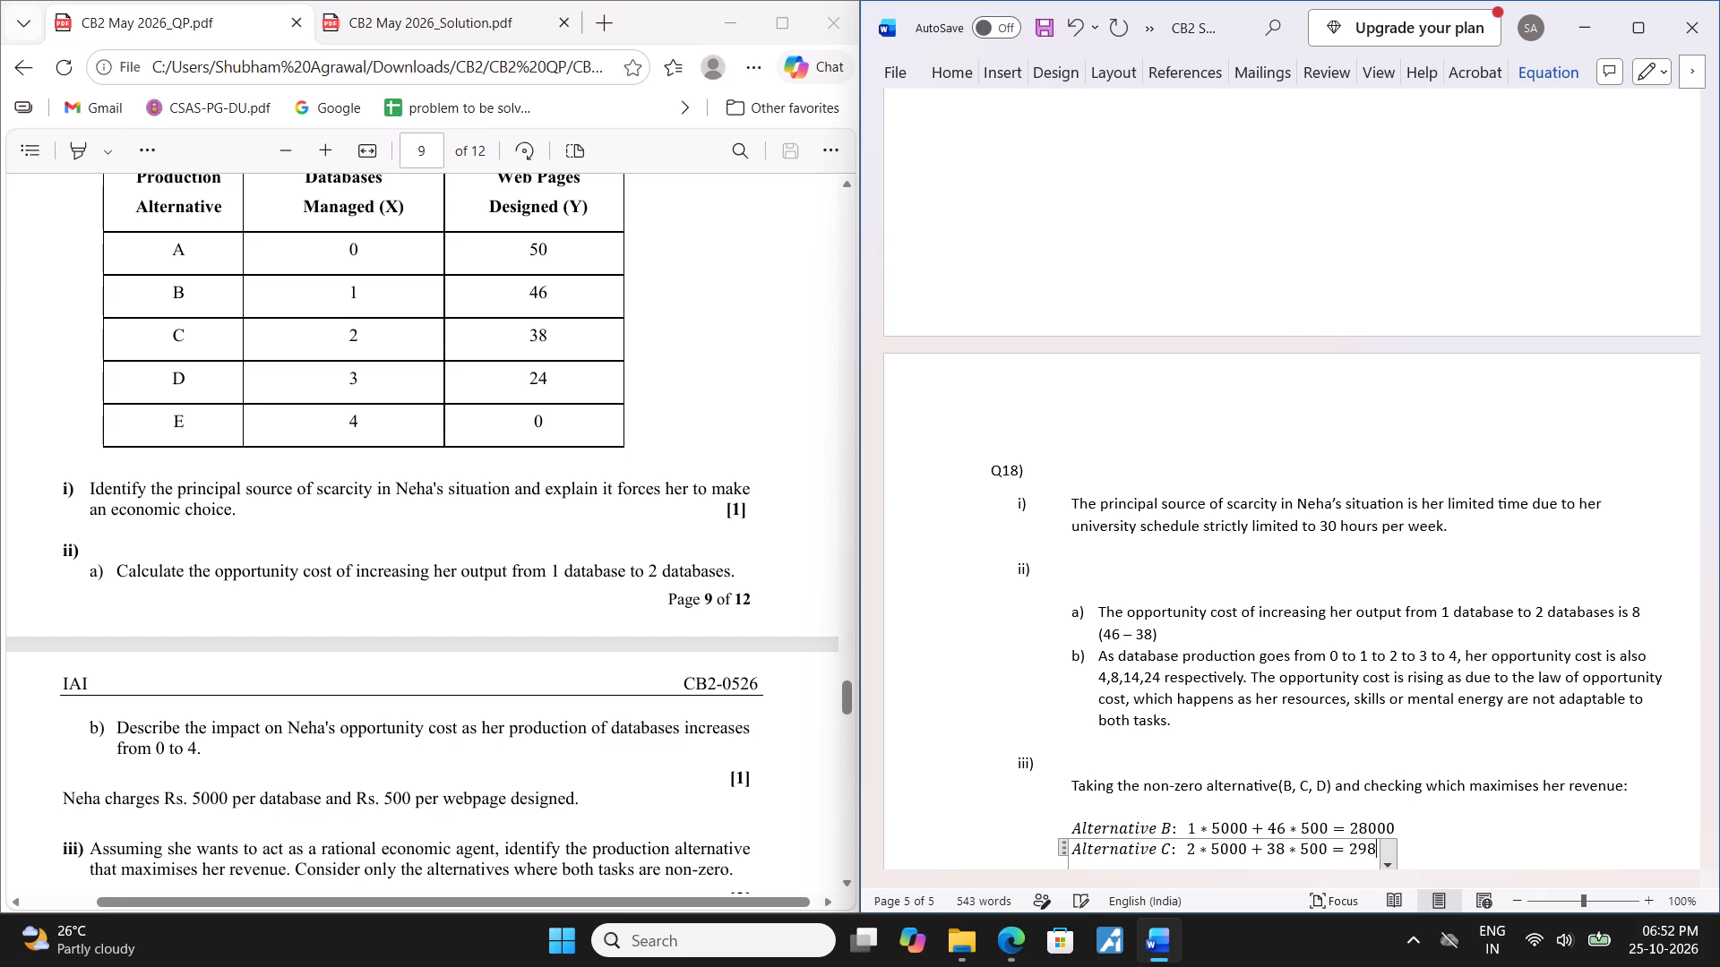
key("BackSpace")
type("000")
key("Return")
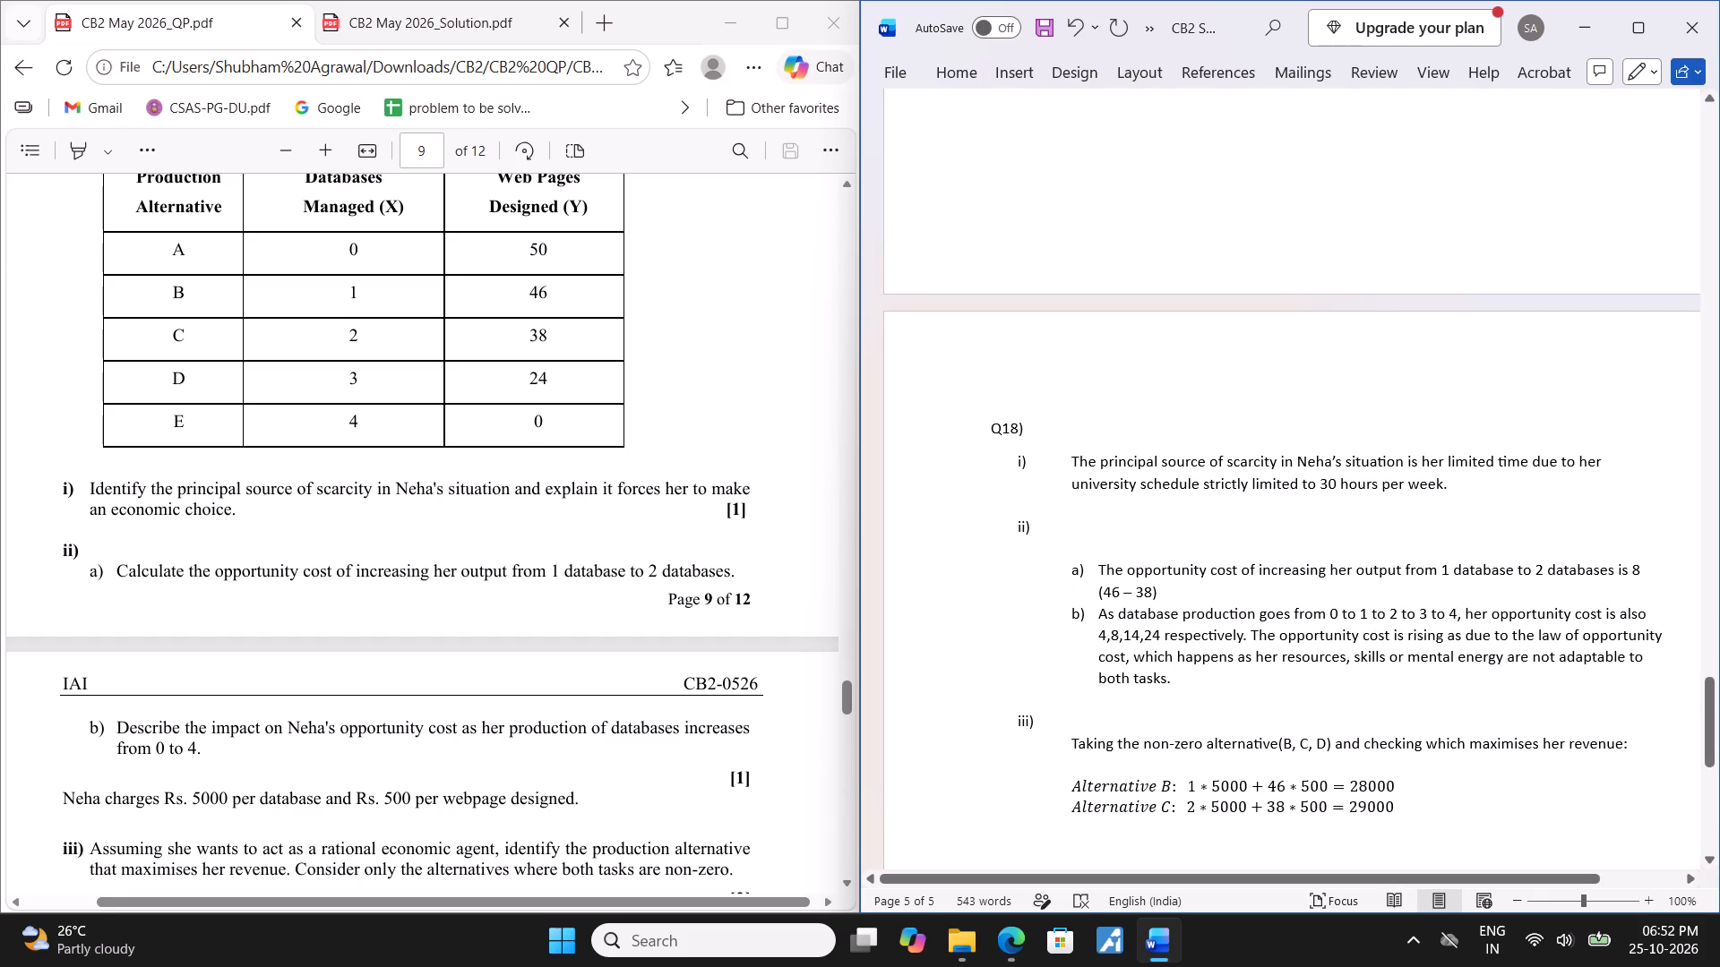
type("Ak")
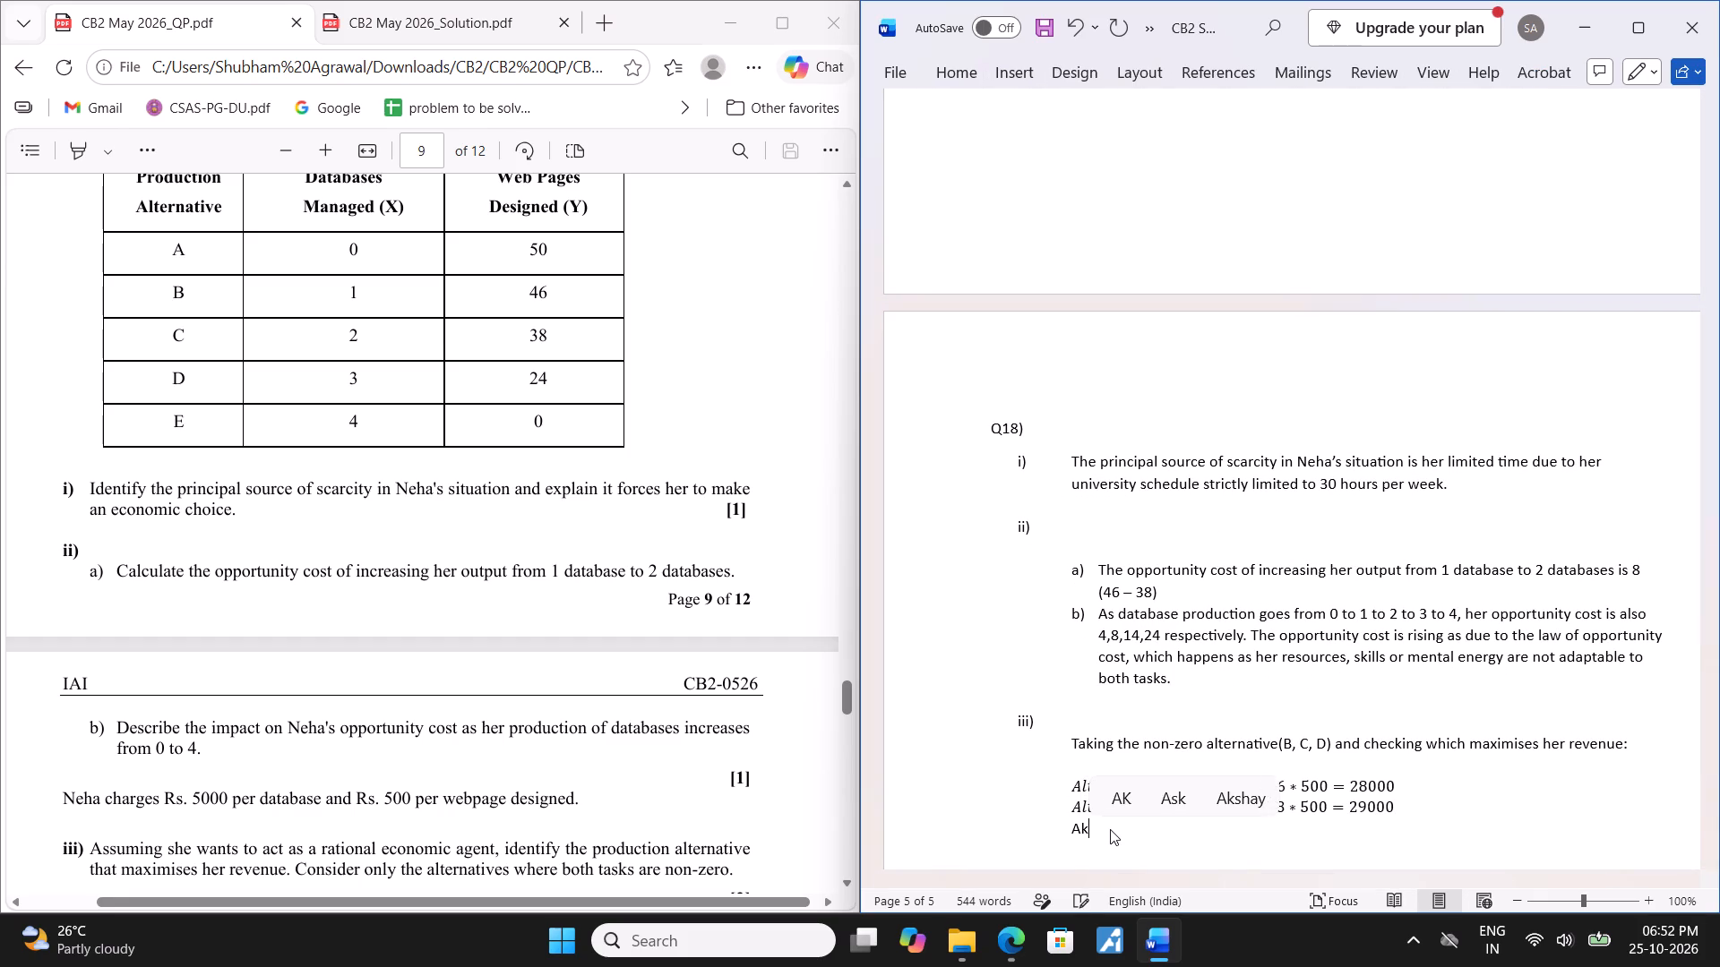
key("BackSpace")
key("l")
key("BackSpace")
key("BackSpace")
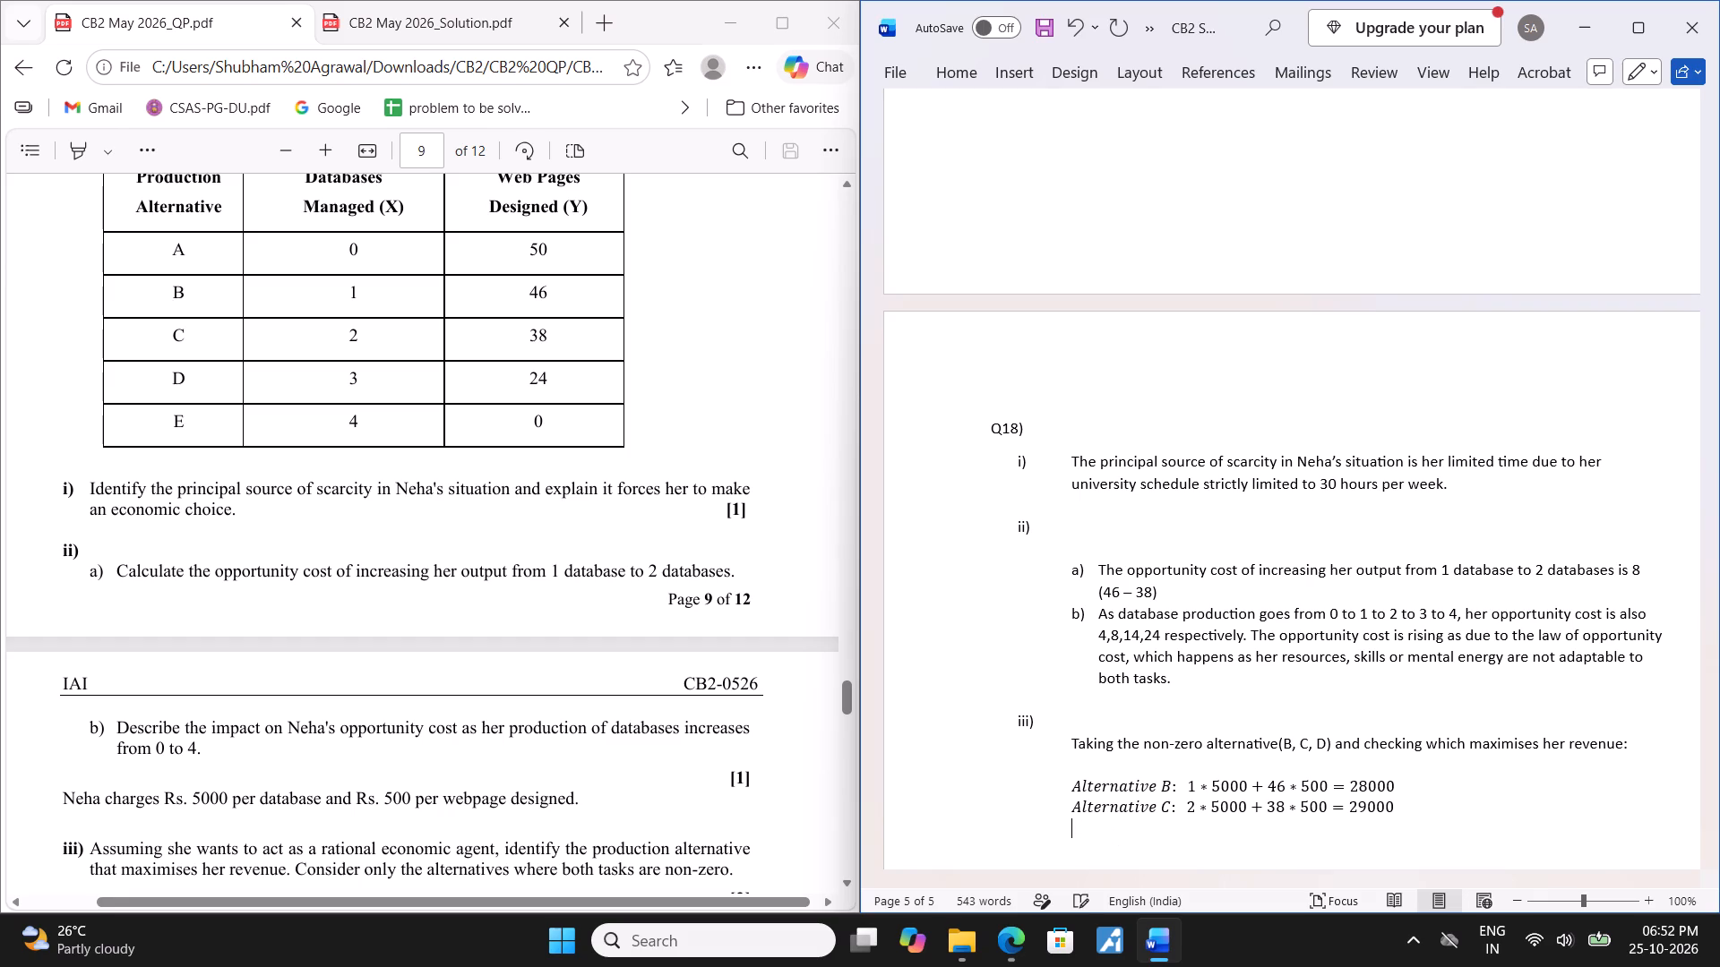
Insert a third equation below Alternative C, beginning with the label "Alternative D:" followed by a gap.
key("alt+equal")
type("ALtr")
key("BackSpace")
key("e")
key("BackSpace")
key("BackSpace")
key("BackSpace")
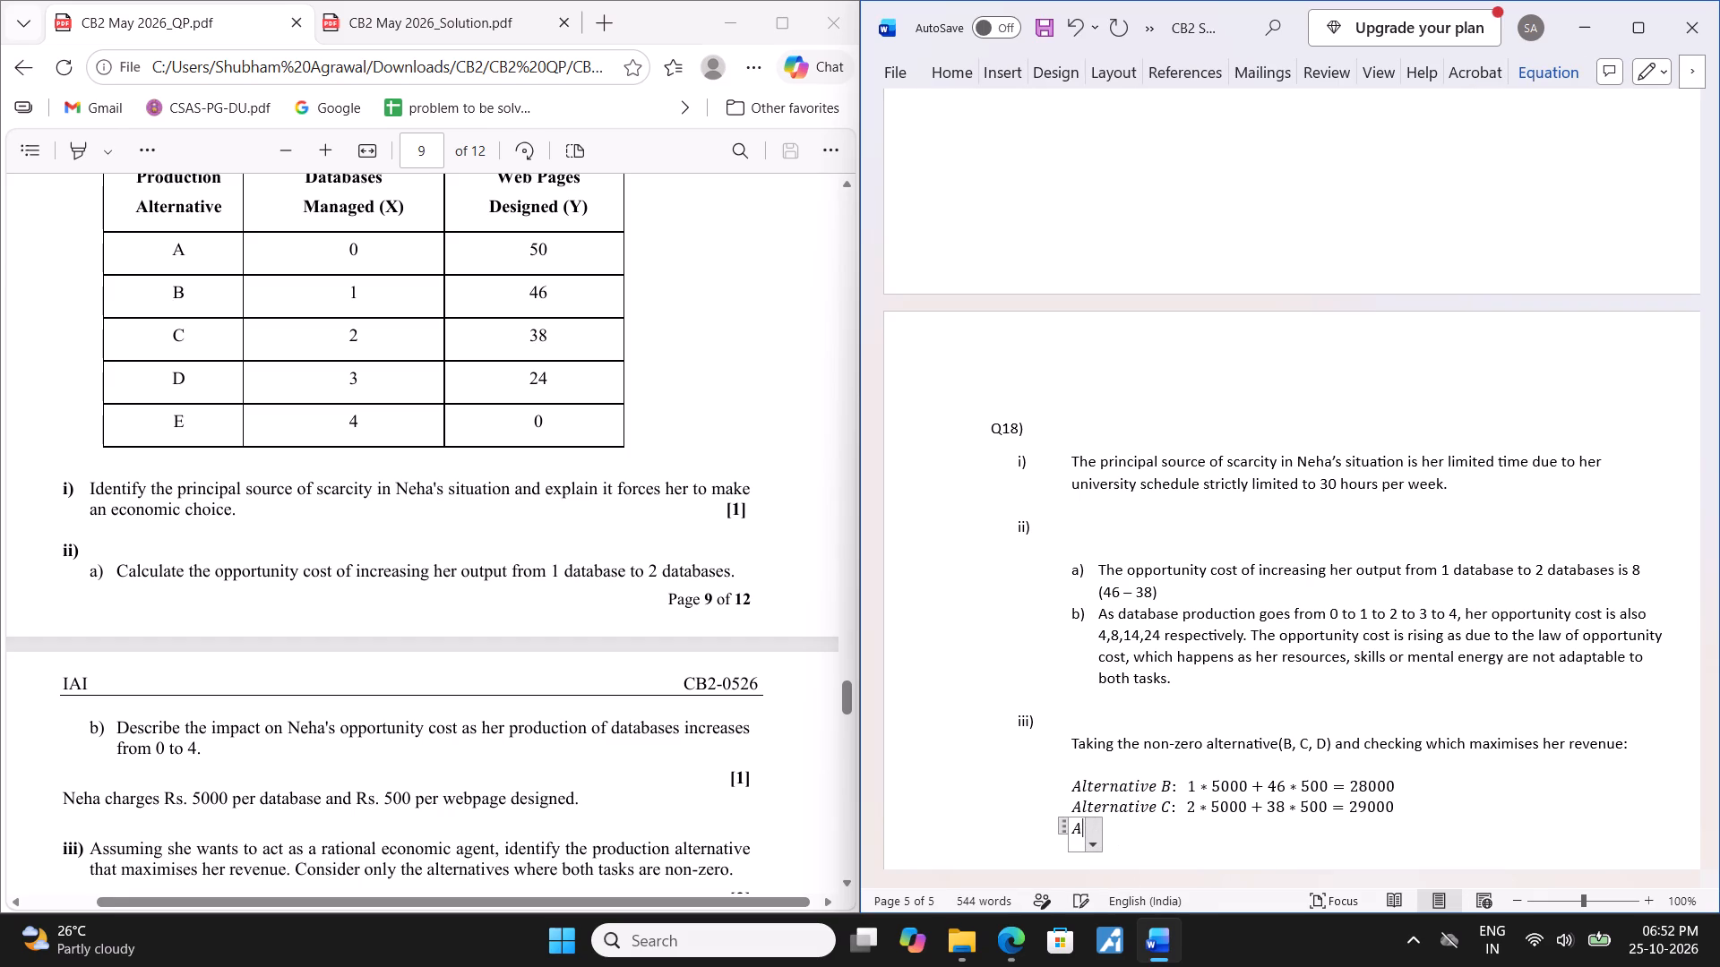
type("le")
key("BackSpace")
type("ternative")
key("space")
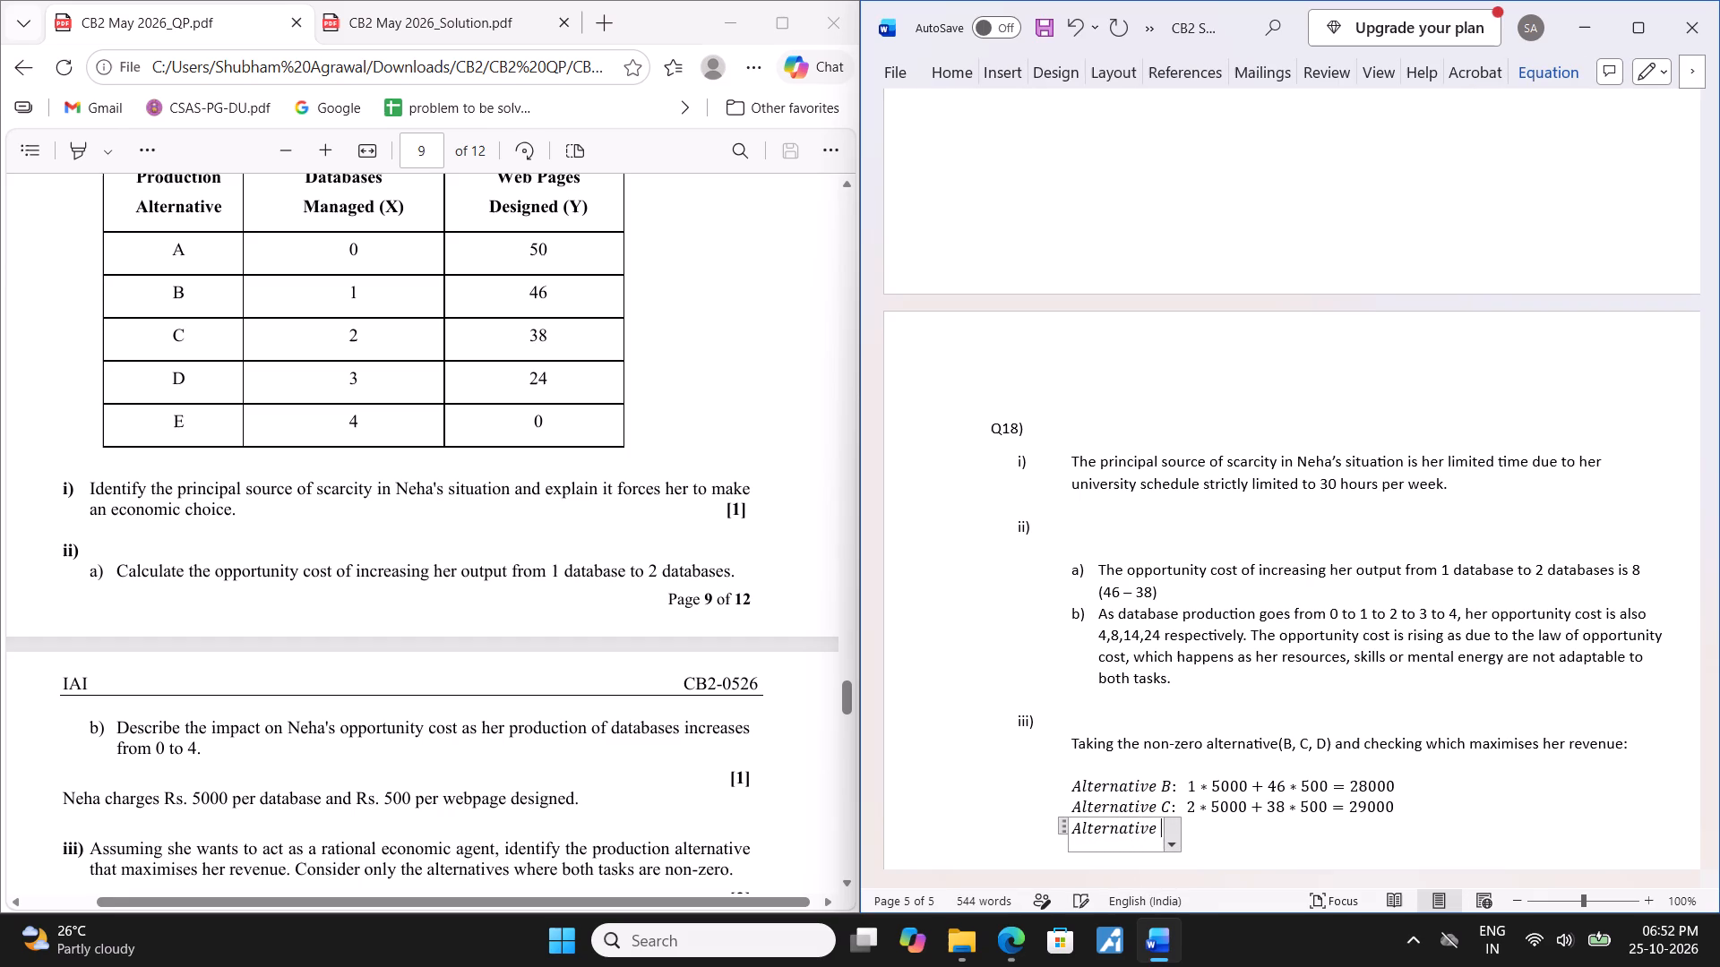
type("D:")
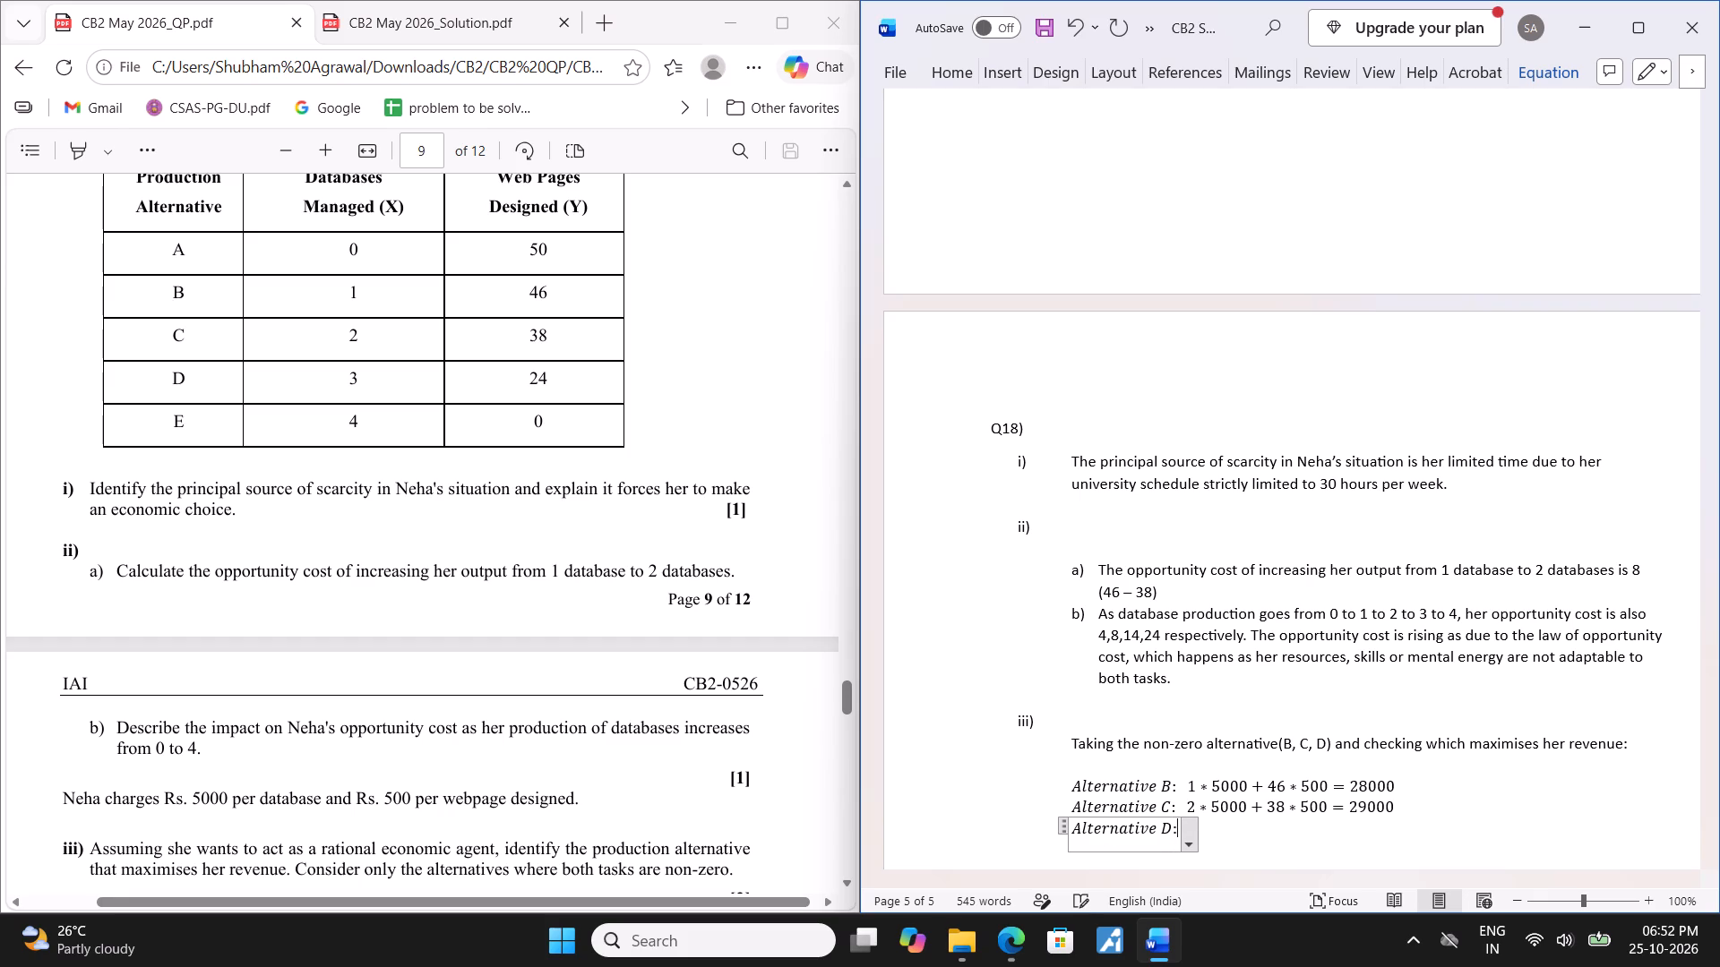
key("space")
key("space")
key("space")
Complete the Alternative D equation with "3*5000+24*500=27000" and leave a blank line below it.
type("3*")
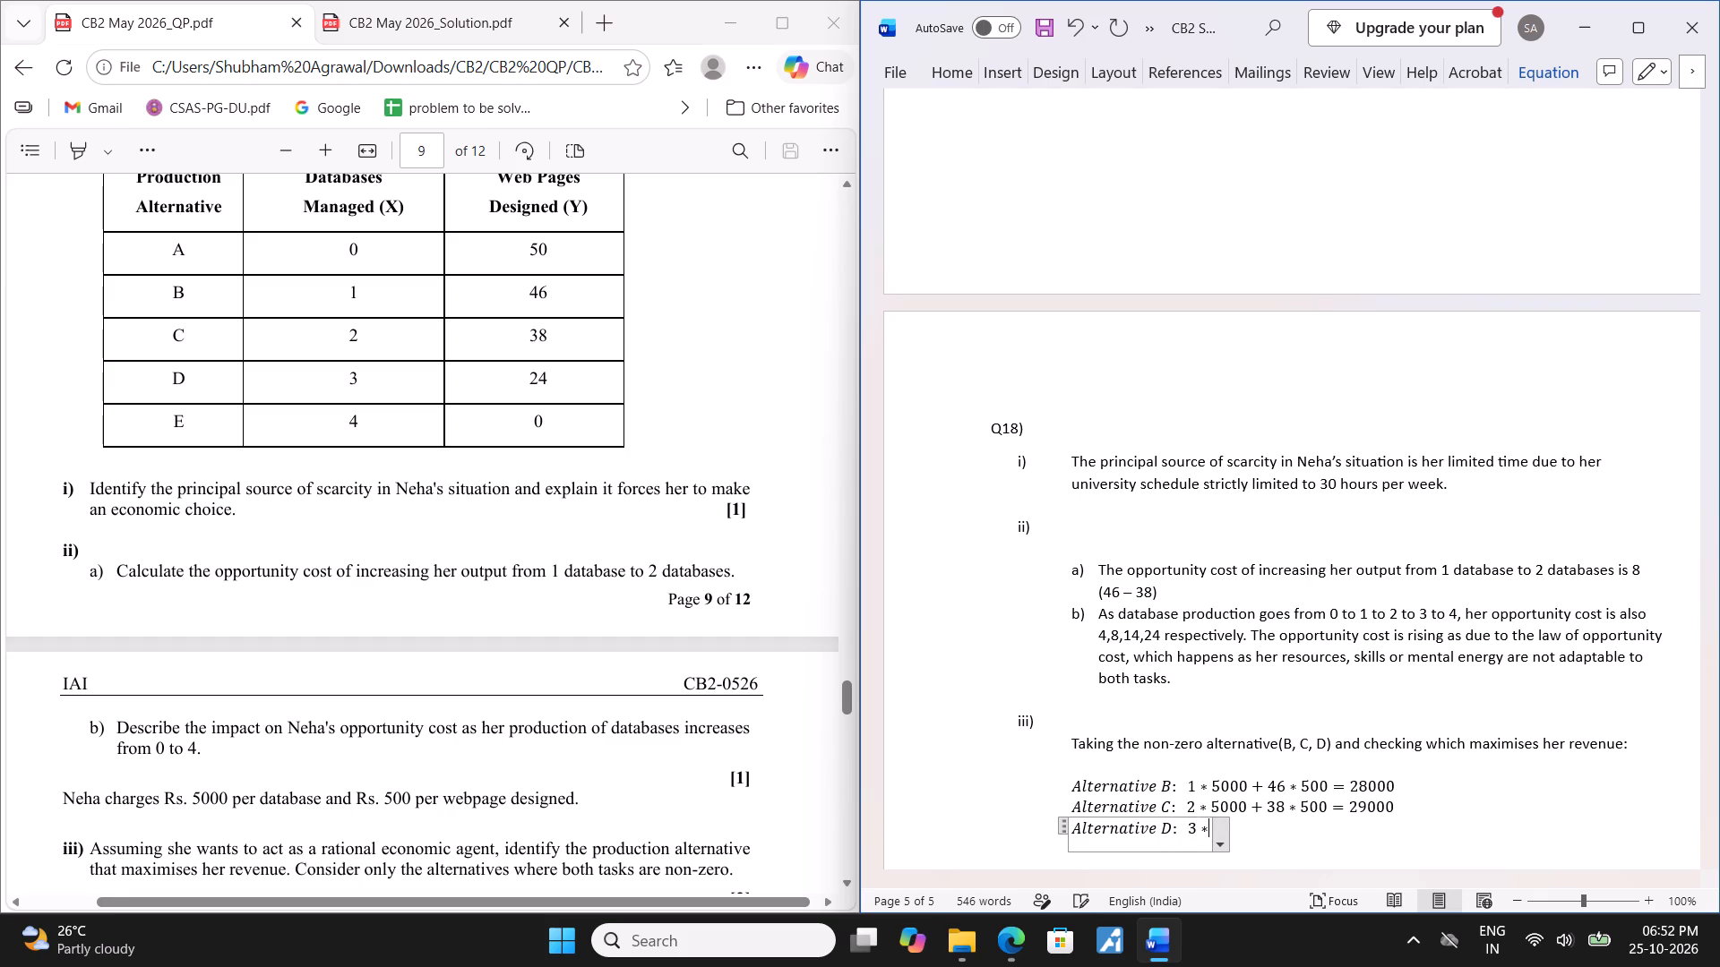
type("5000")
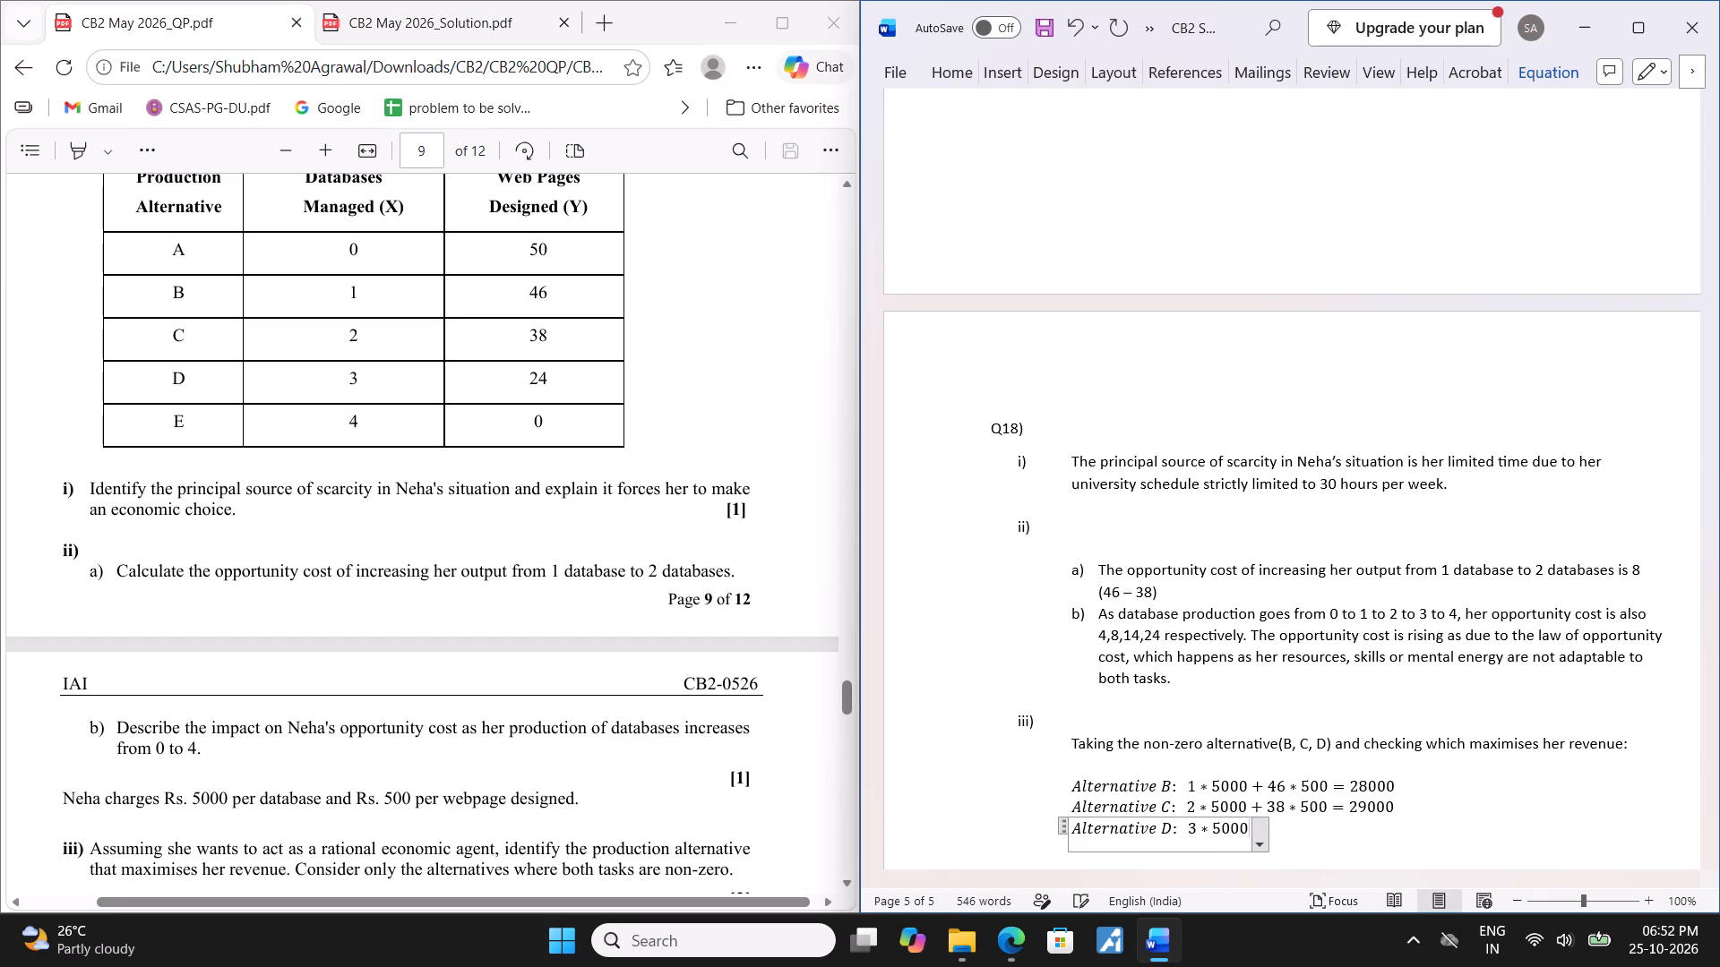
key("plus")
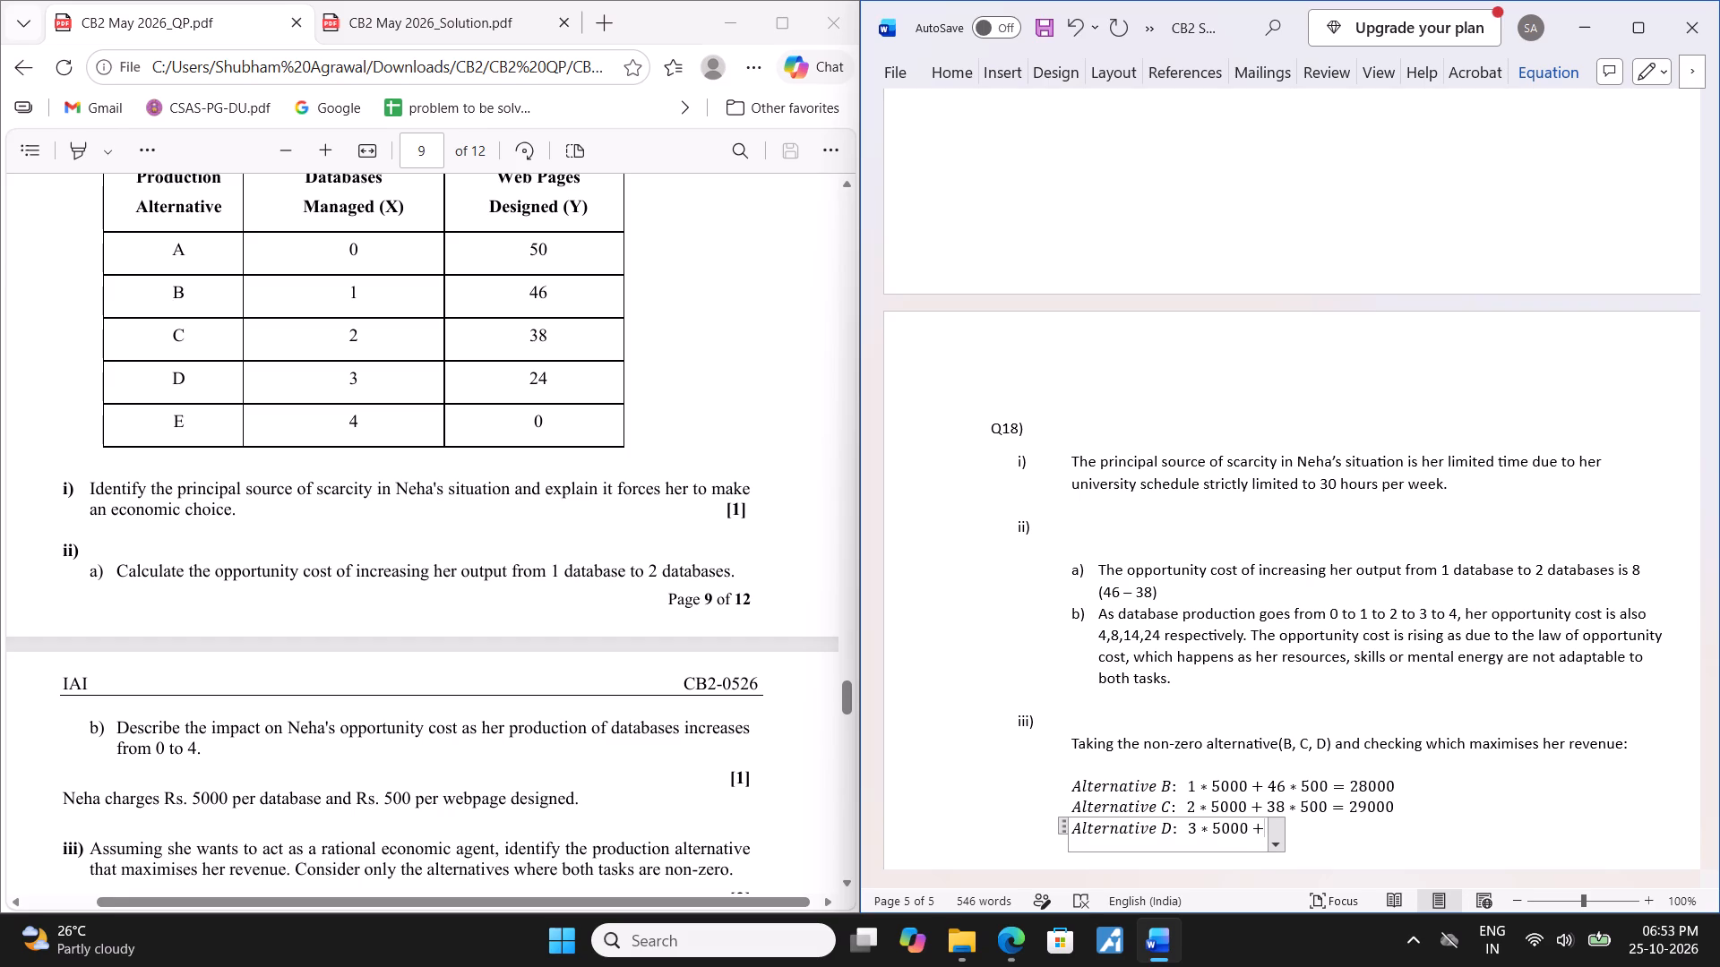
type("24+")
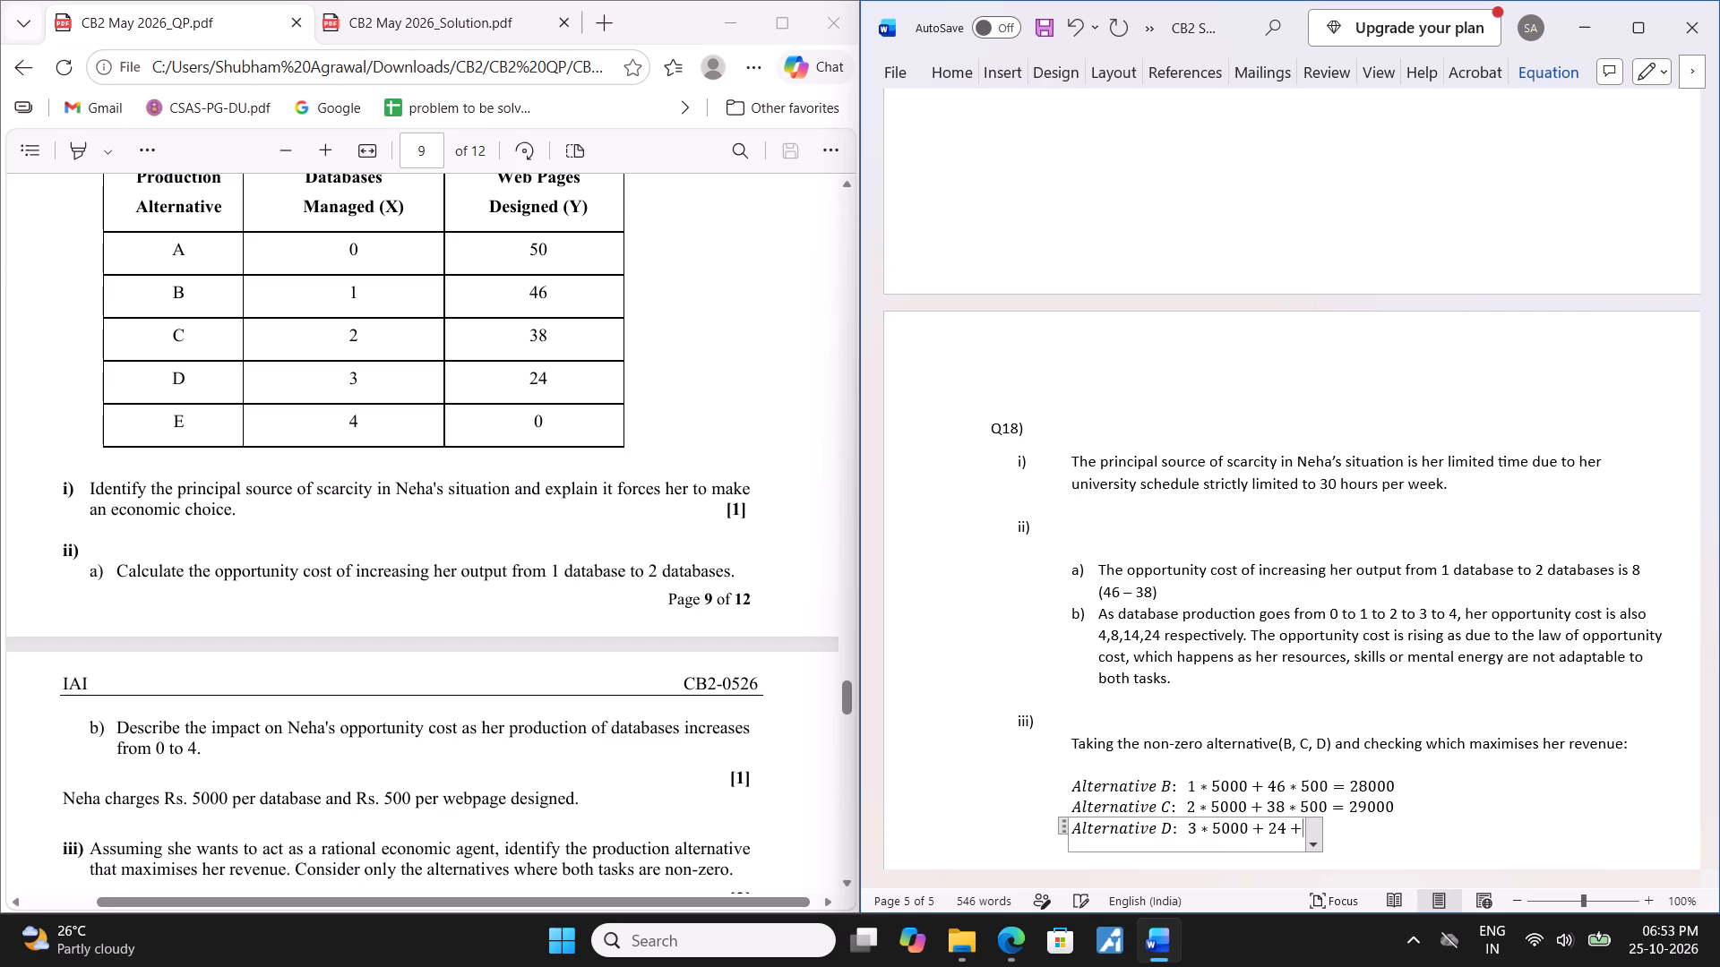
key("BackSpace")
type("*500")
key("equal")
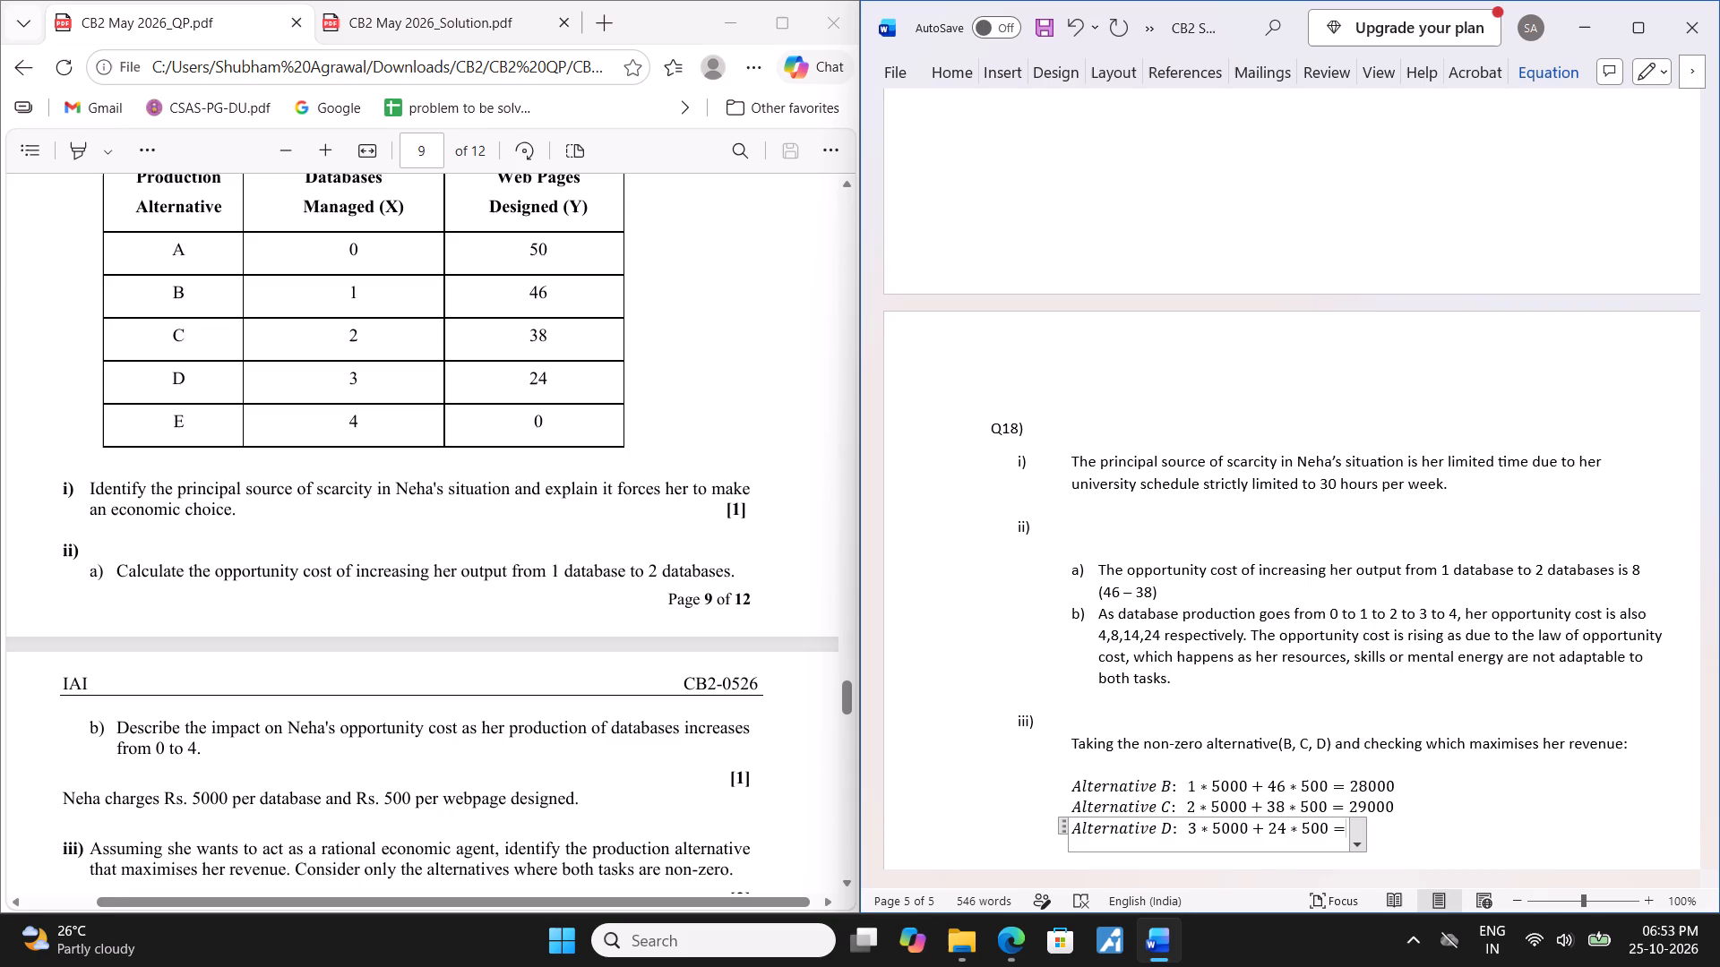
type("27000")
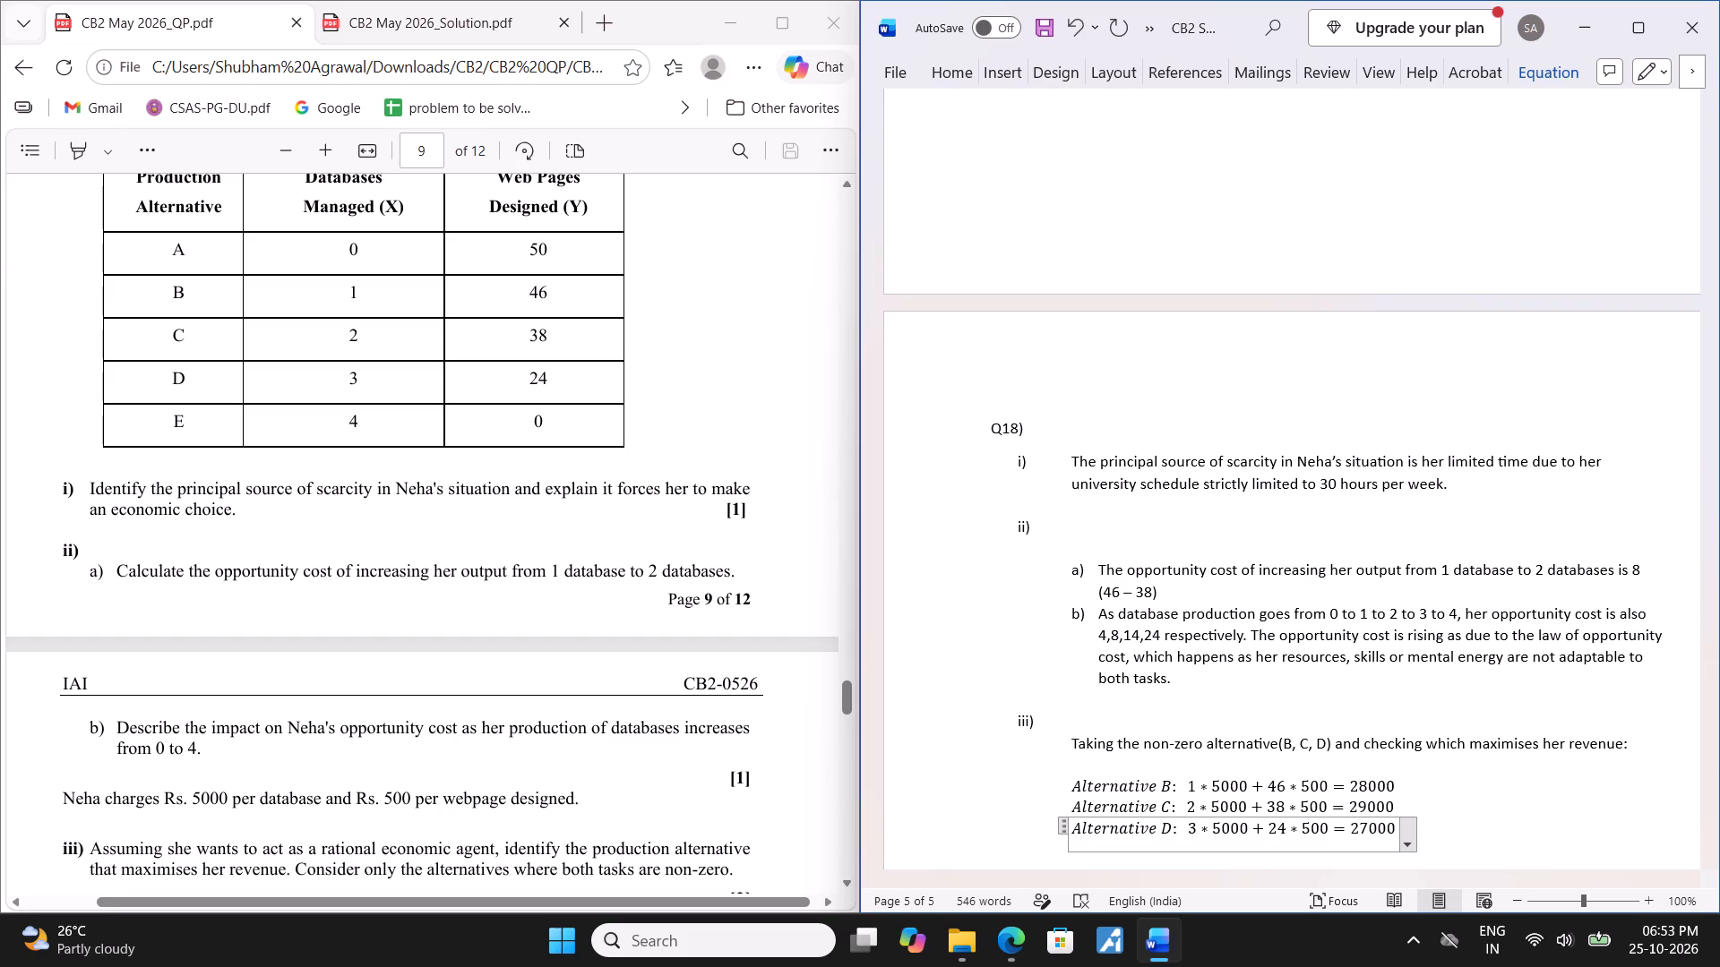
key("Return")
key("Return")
Begin the conclusion of answer iii) below the equations with "So her profit maximises in Alternative C where she produces".
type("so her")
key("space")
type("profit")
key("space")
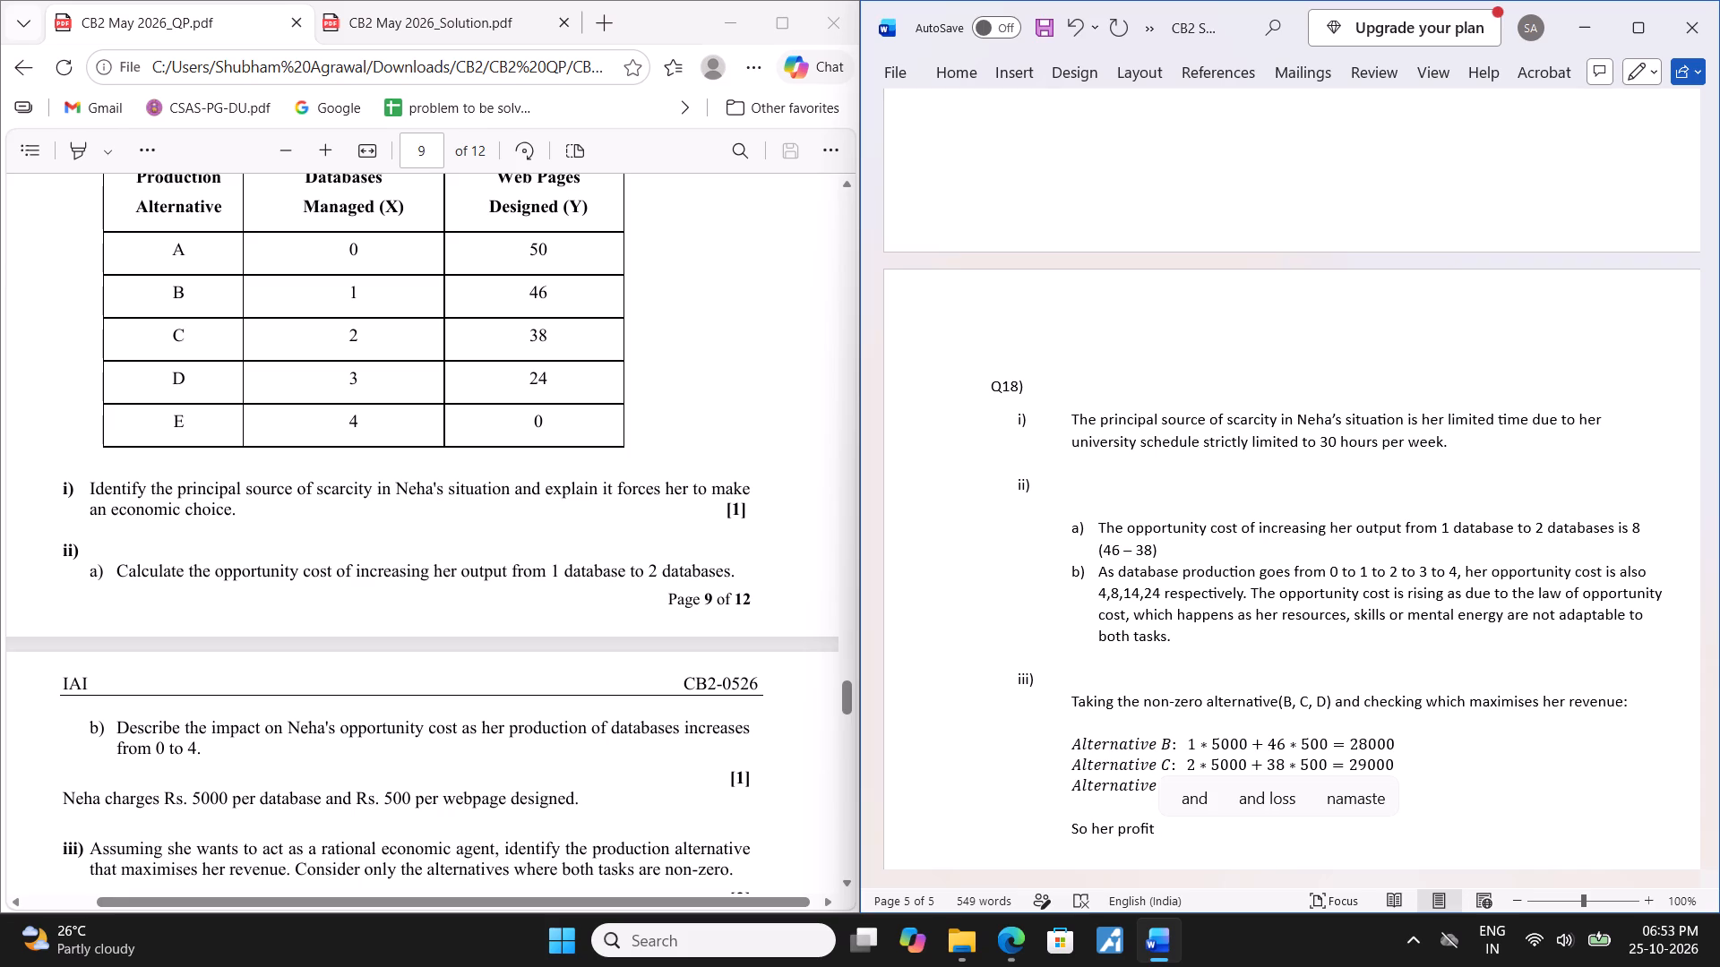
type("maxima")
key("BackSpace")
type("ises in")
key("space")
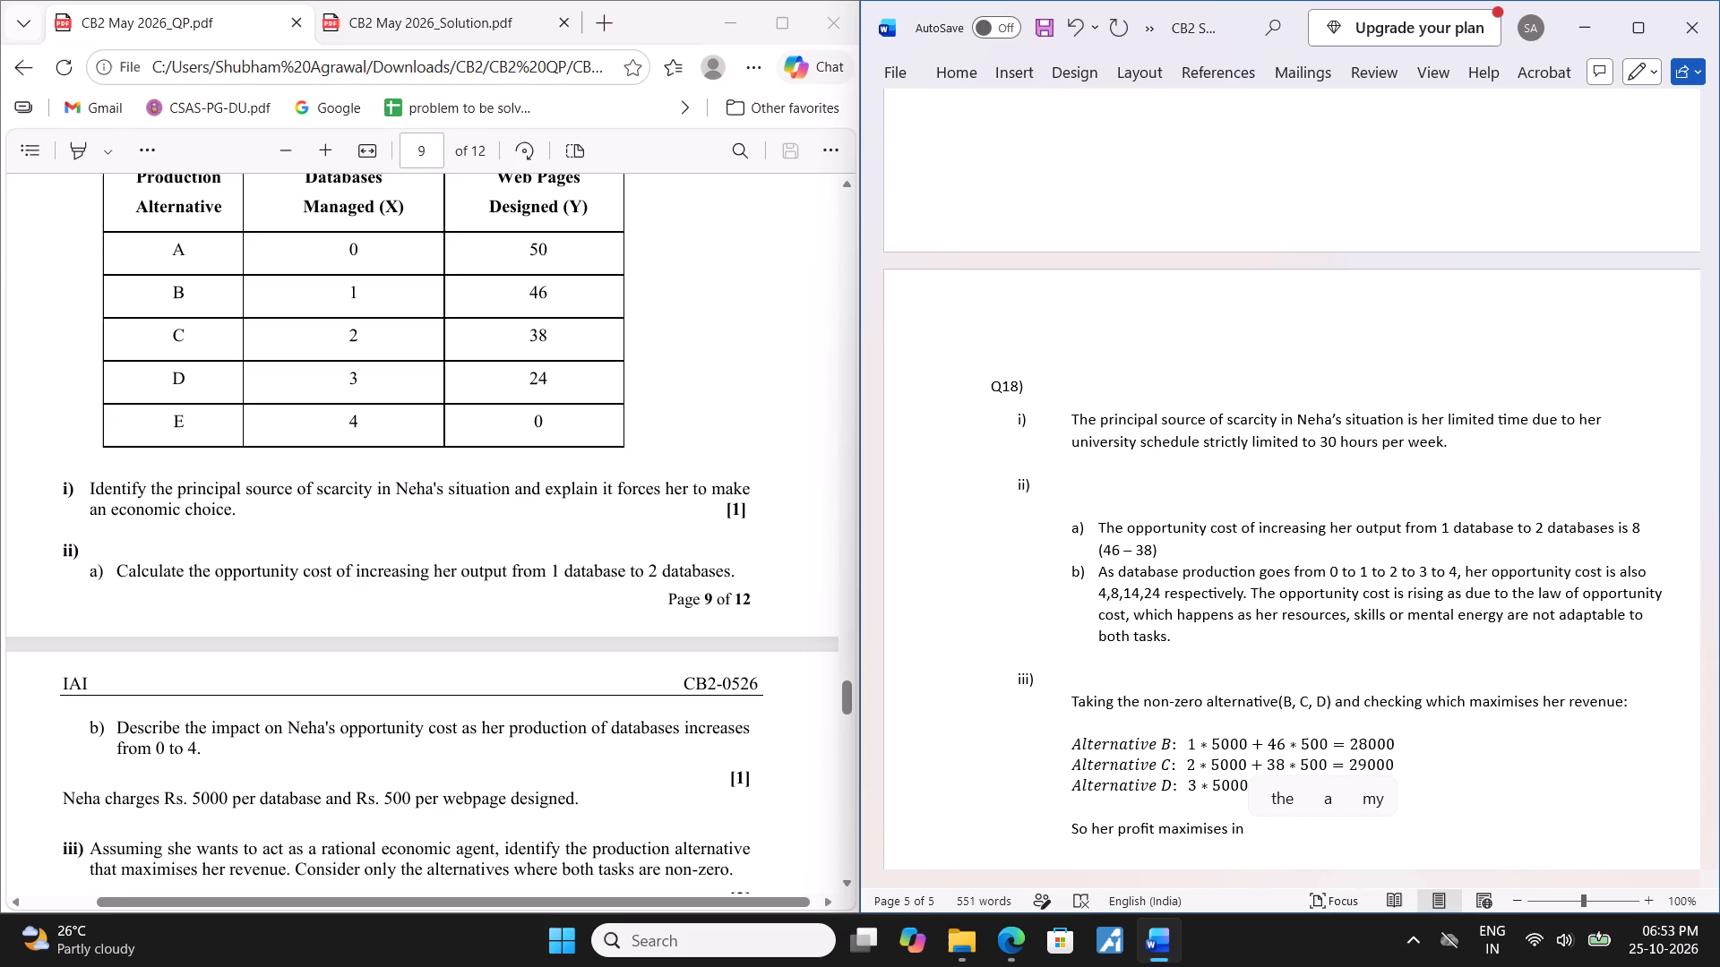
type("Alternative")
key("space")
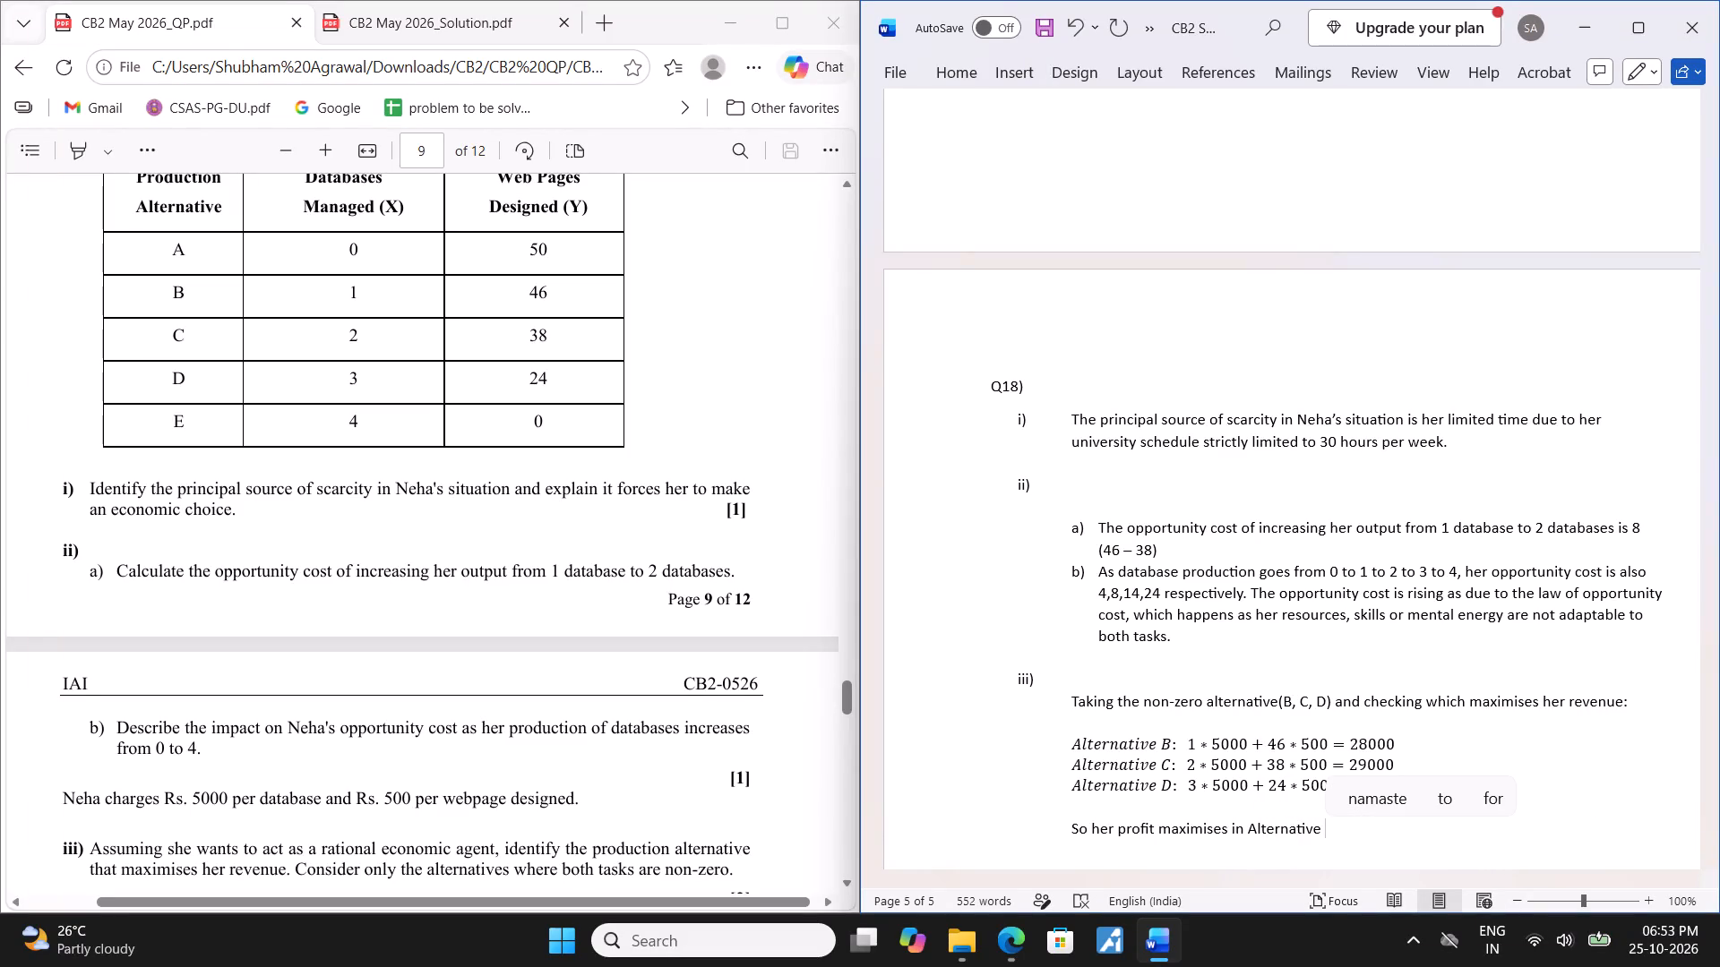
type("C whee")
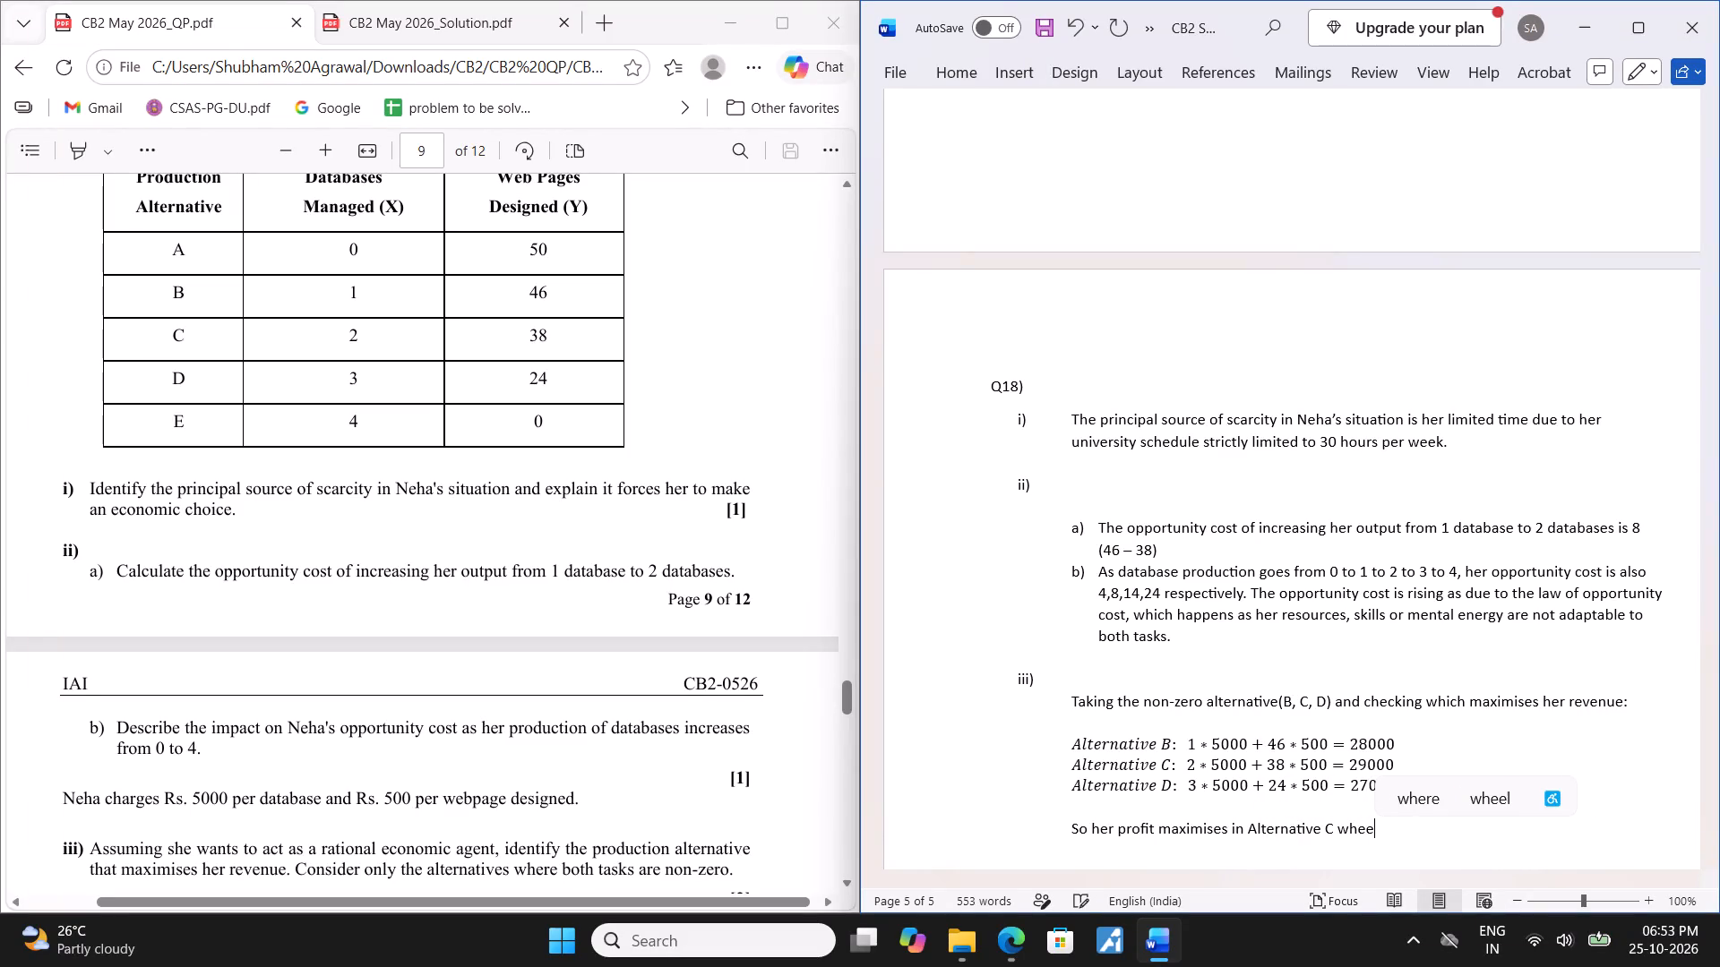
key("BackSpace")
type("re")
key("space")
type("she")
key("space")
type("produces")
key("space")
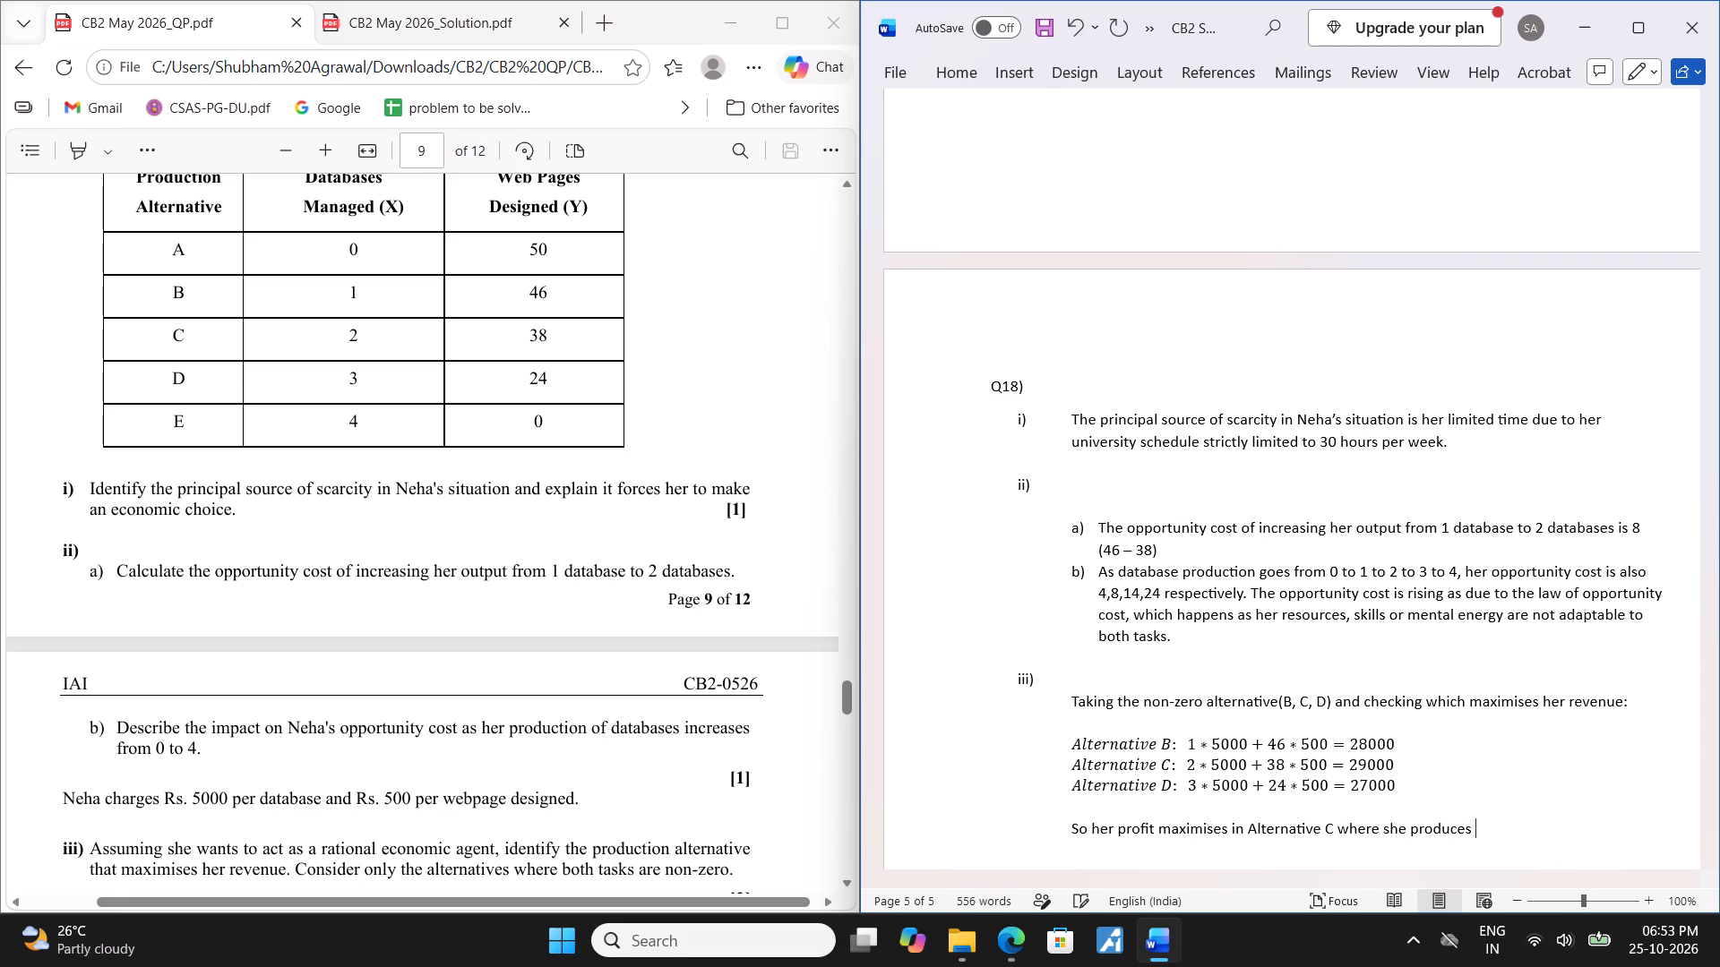
Continue the concluding sentence with "2 databases and 38 web pages".
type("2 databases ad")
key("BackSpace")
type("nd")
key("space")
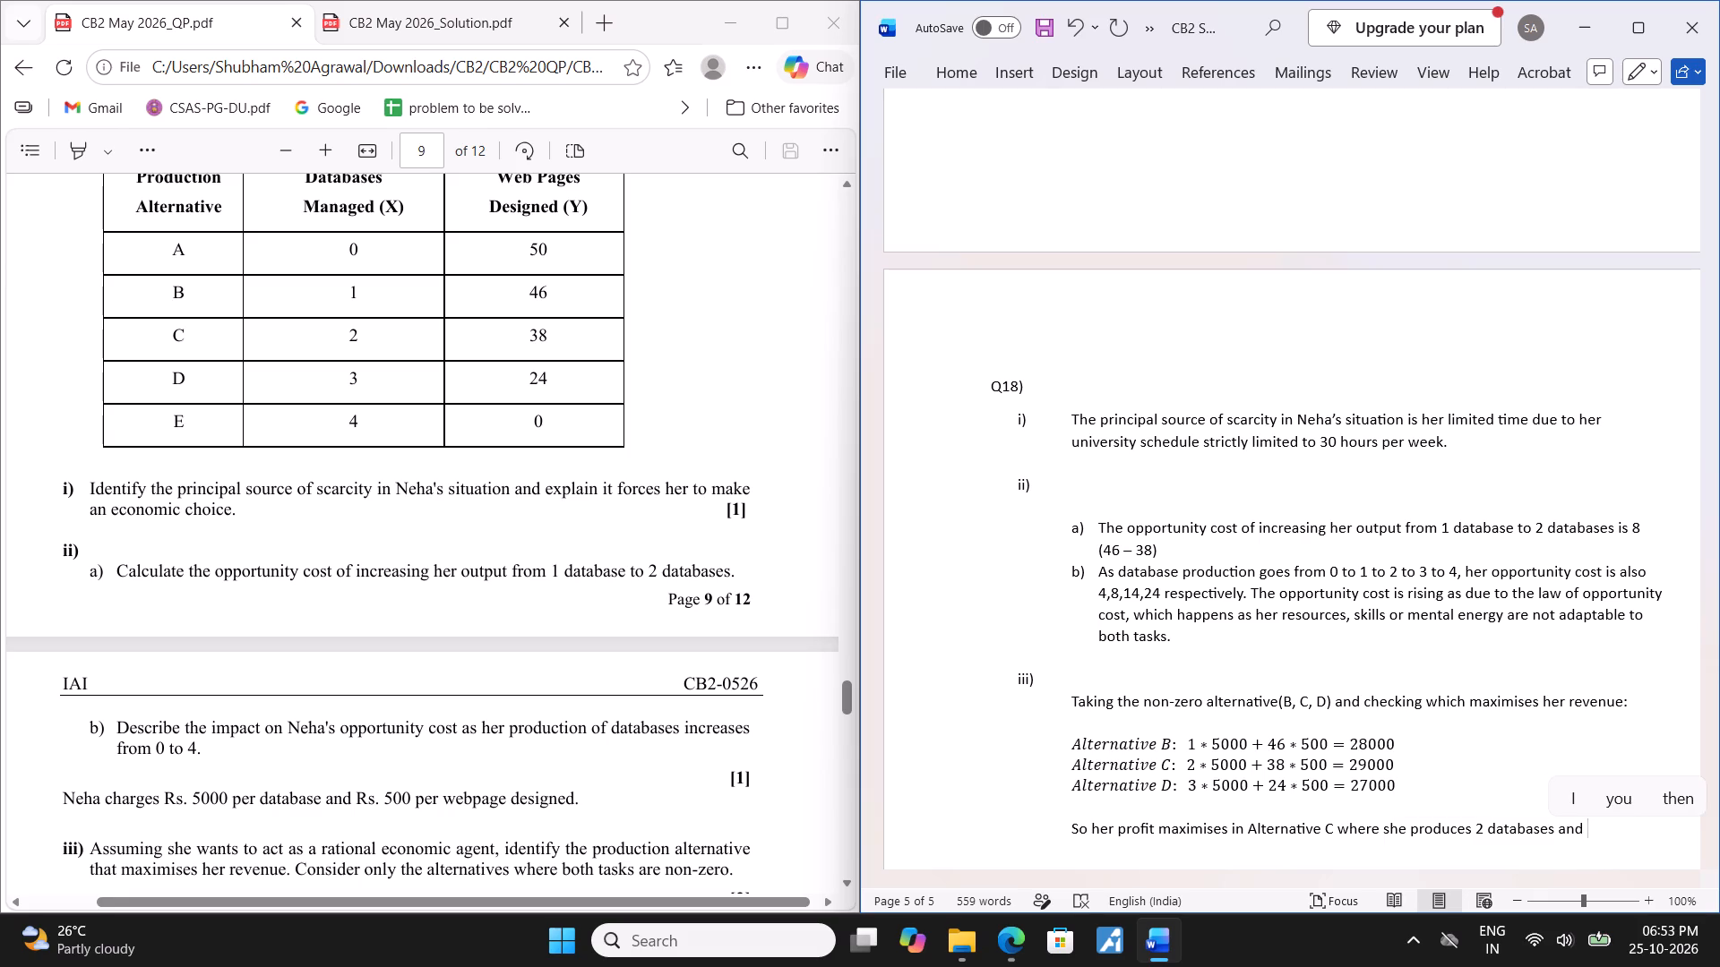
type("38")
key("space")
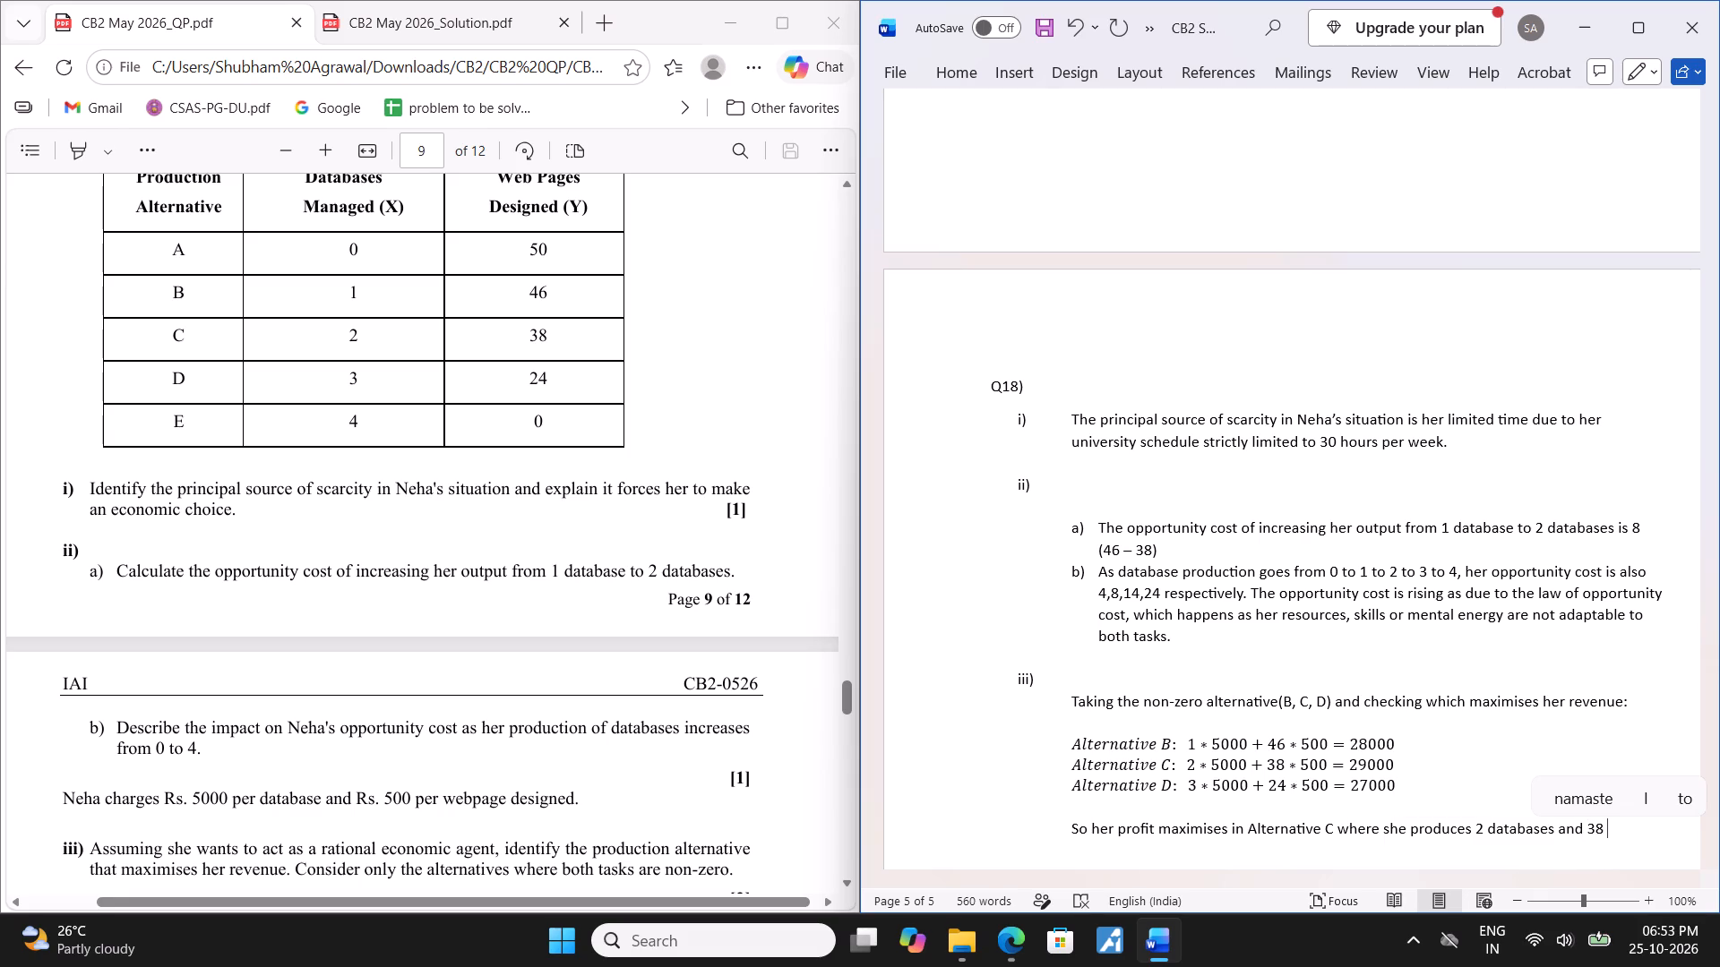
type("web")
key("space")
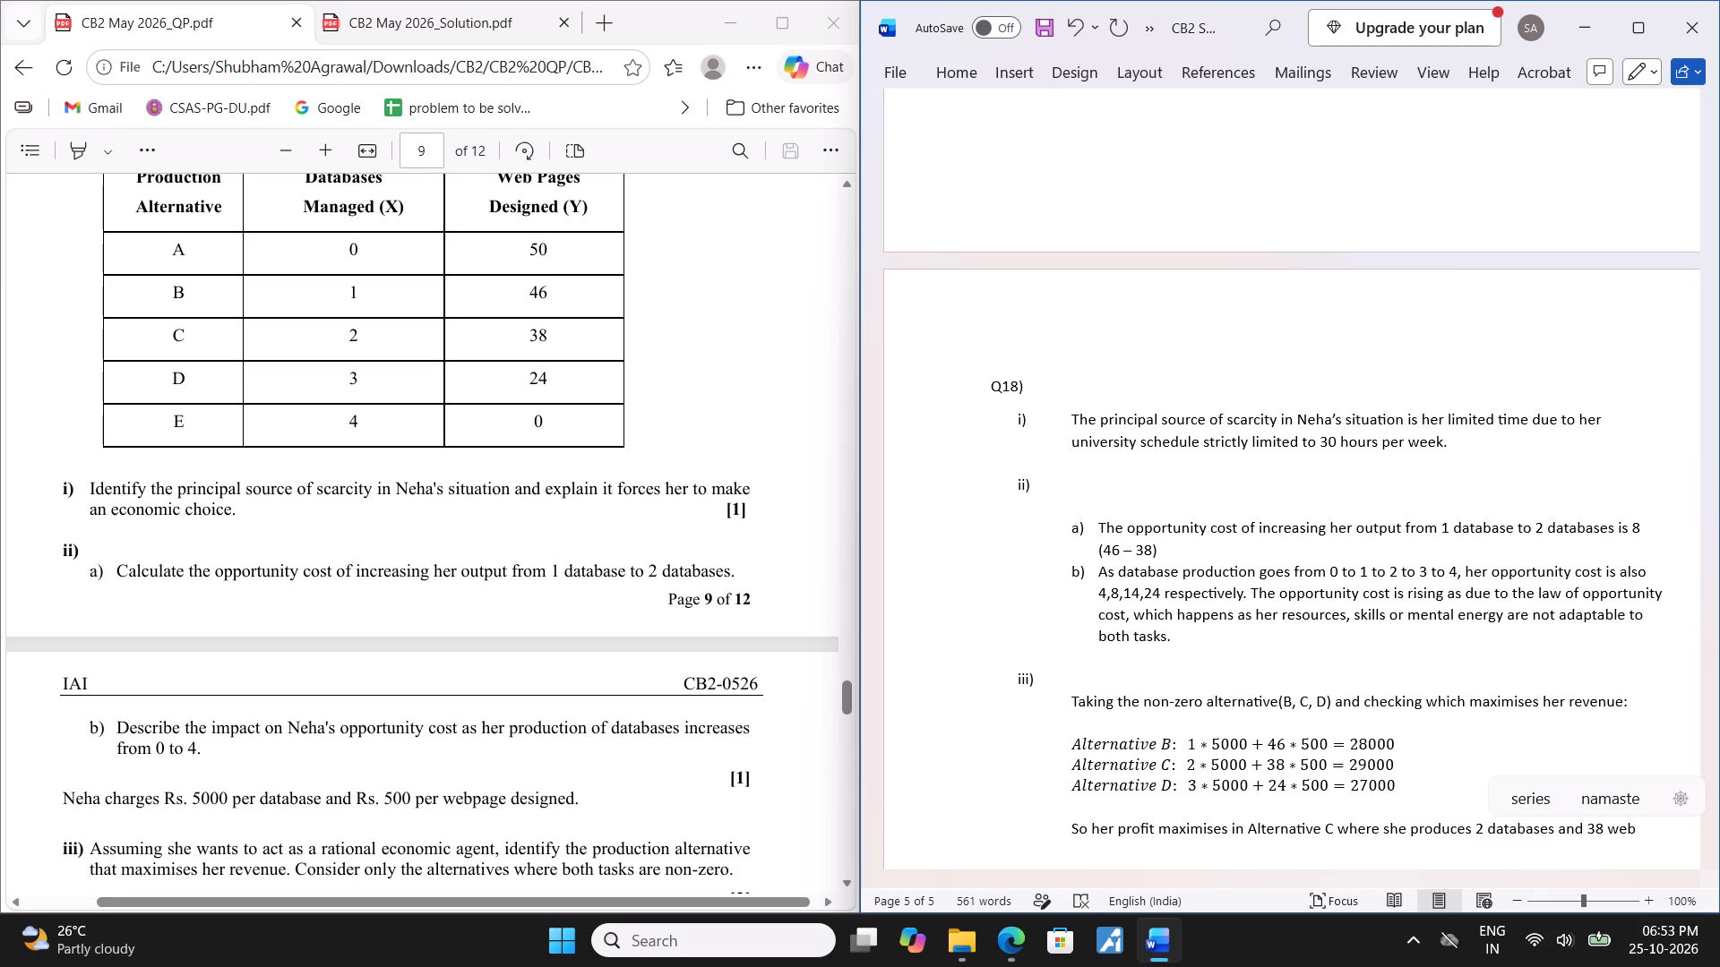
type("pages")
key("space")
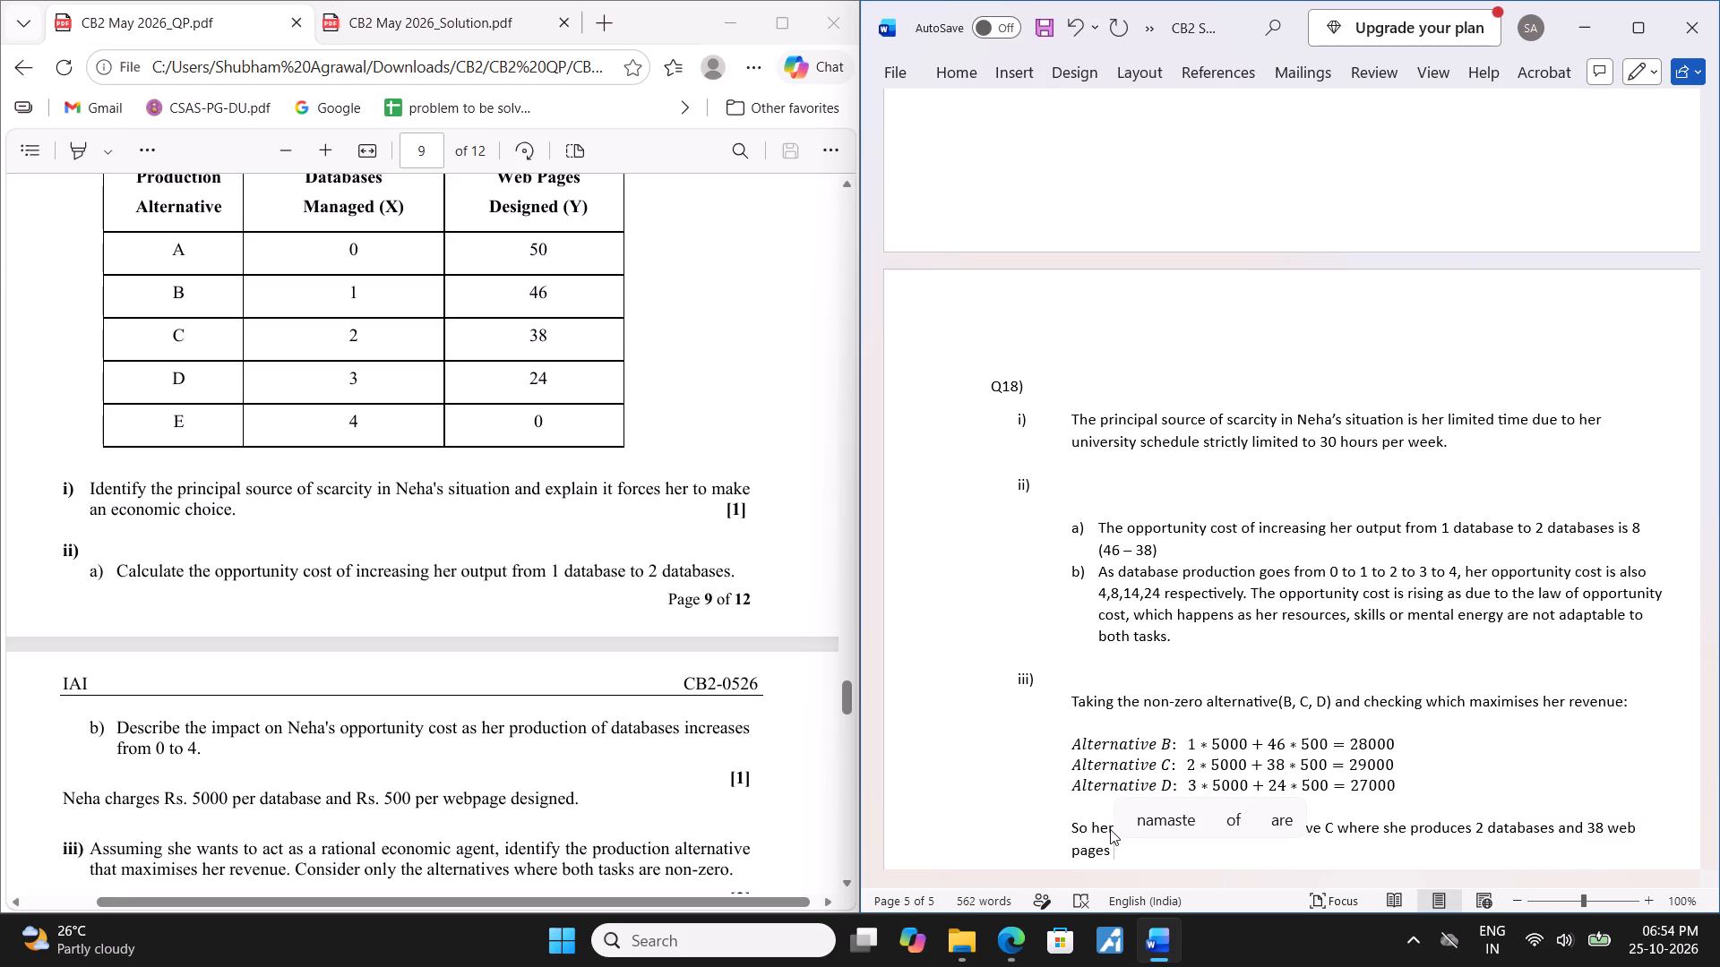
Finish the concluding sentence with "making her the revenue of Rs. 29000." and add empty lines below it.
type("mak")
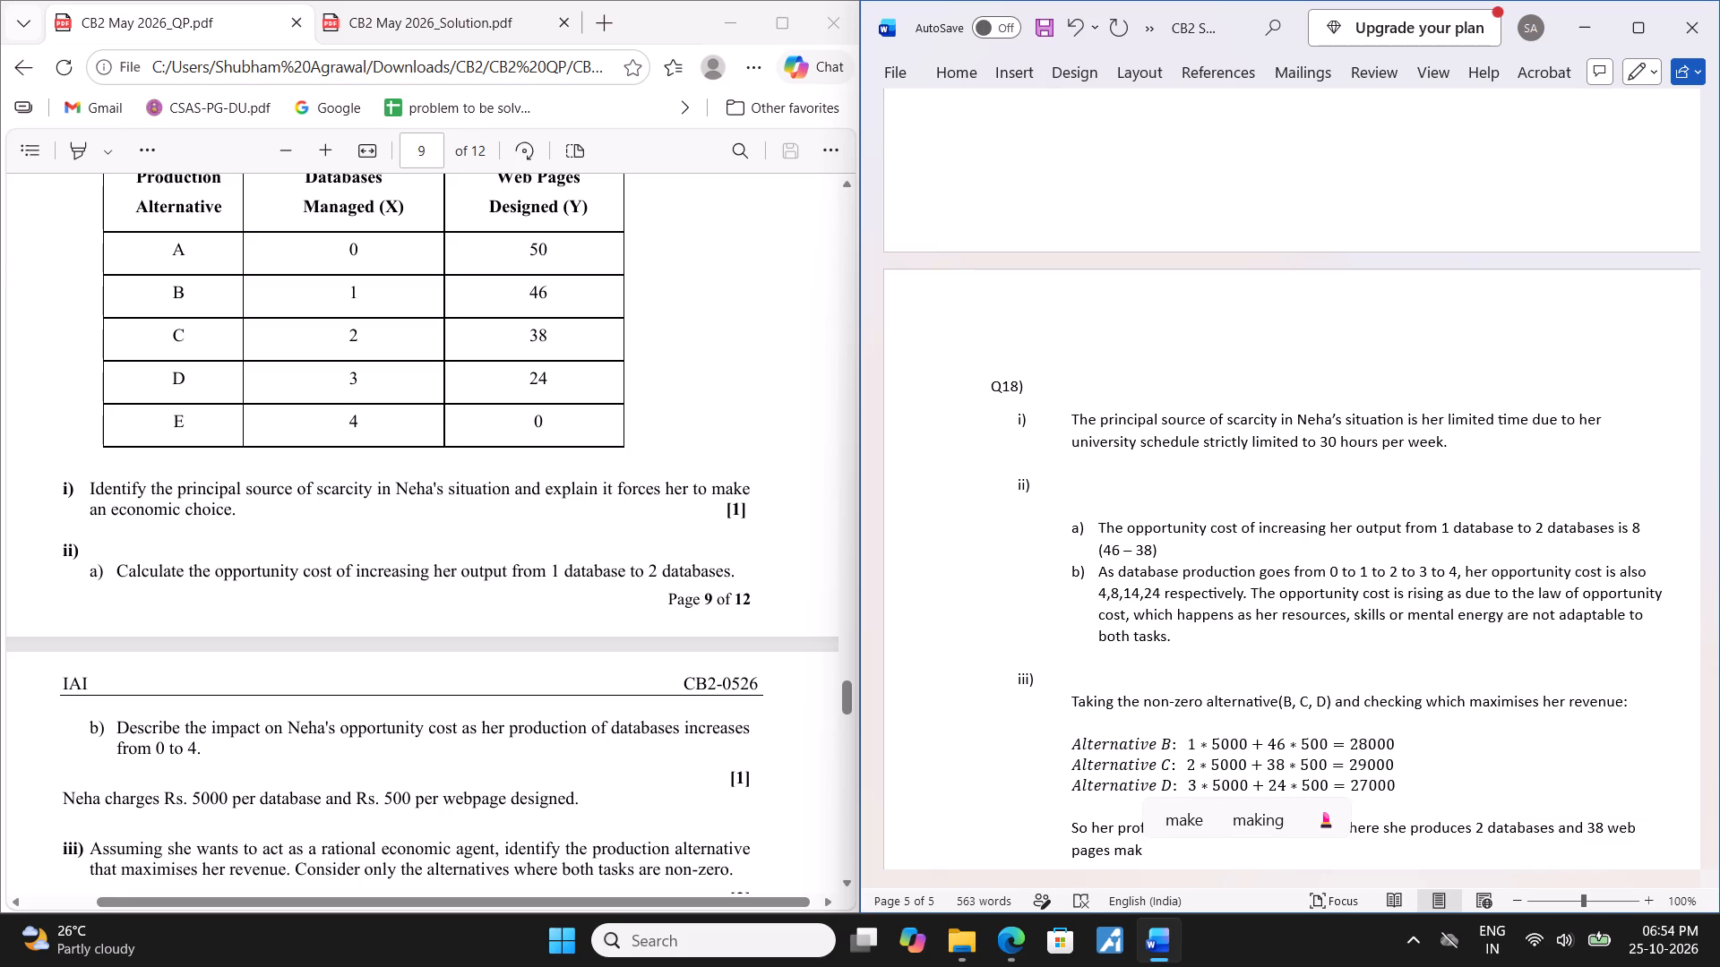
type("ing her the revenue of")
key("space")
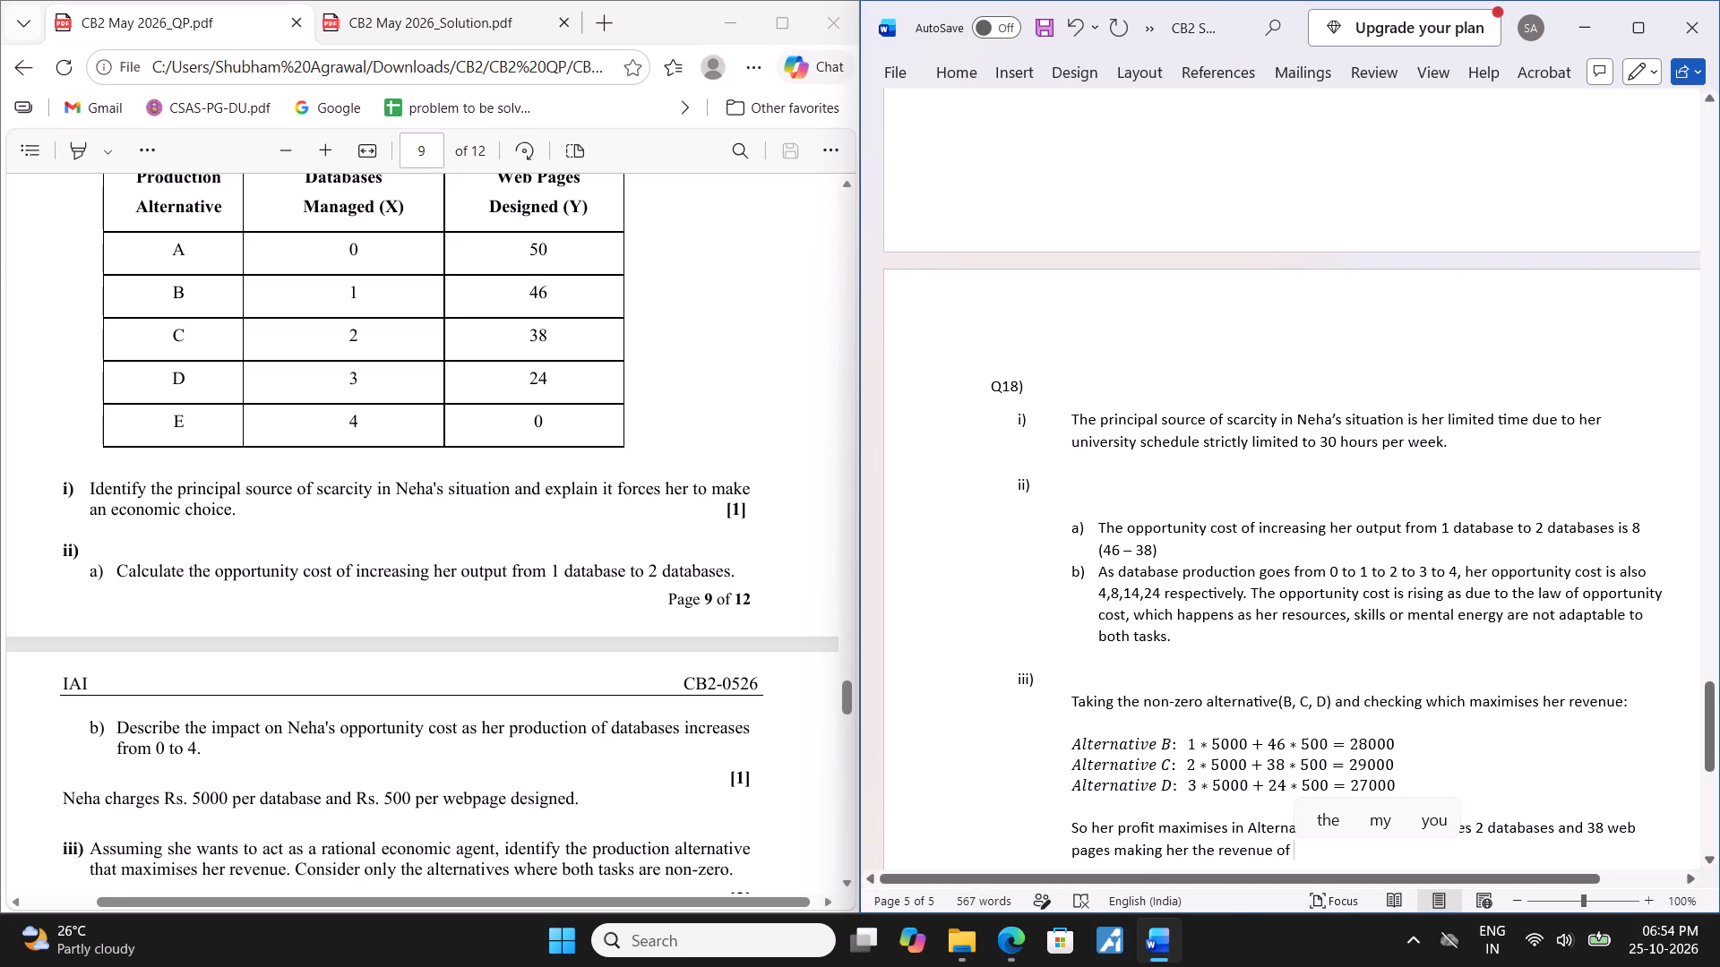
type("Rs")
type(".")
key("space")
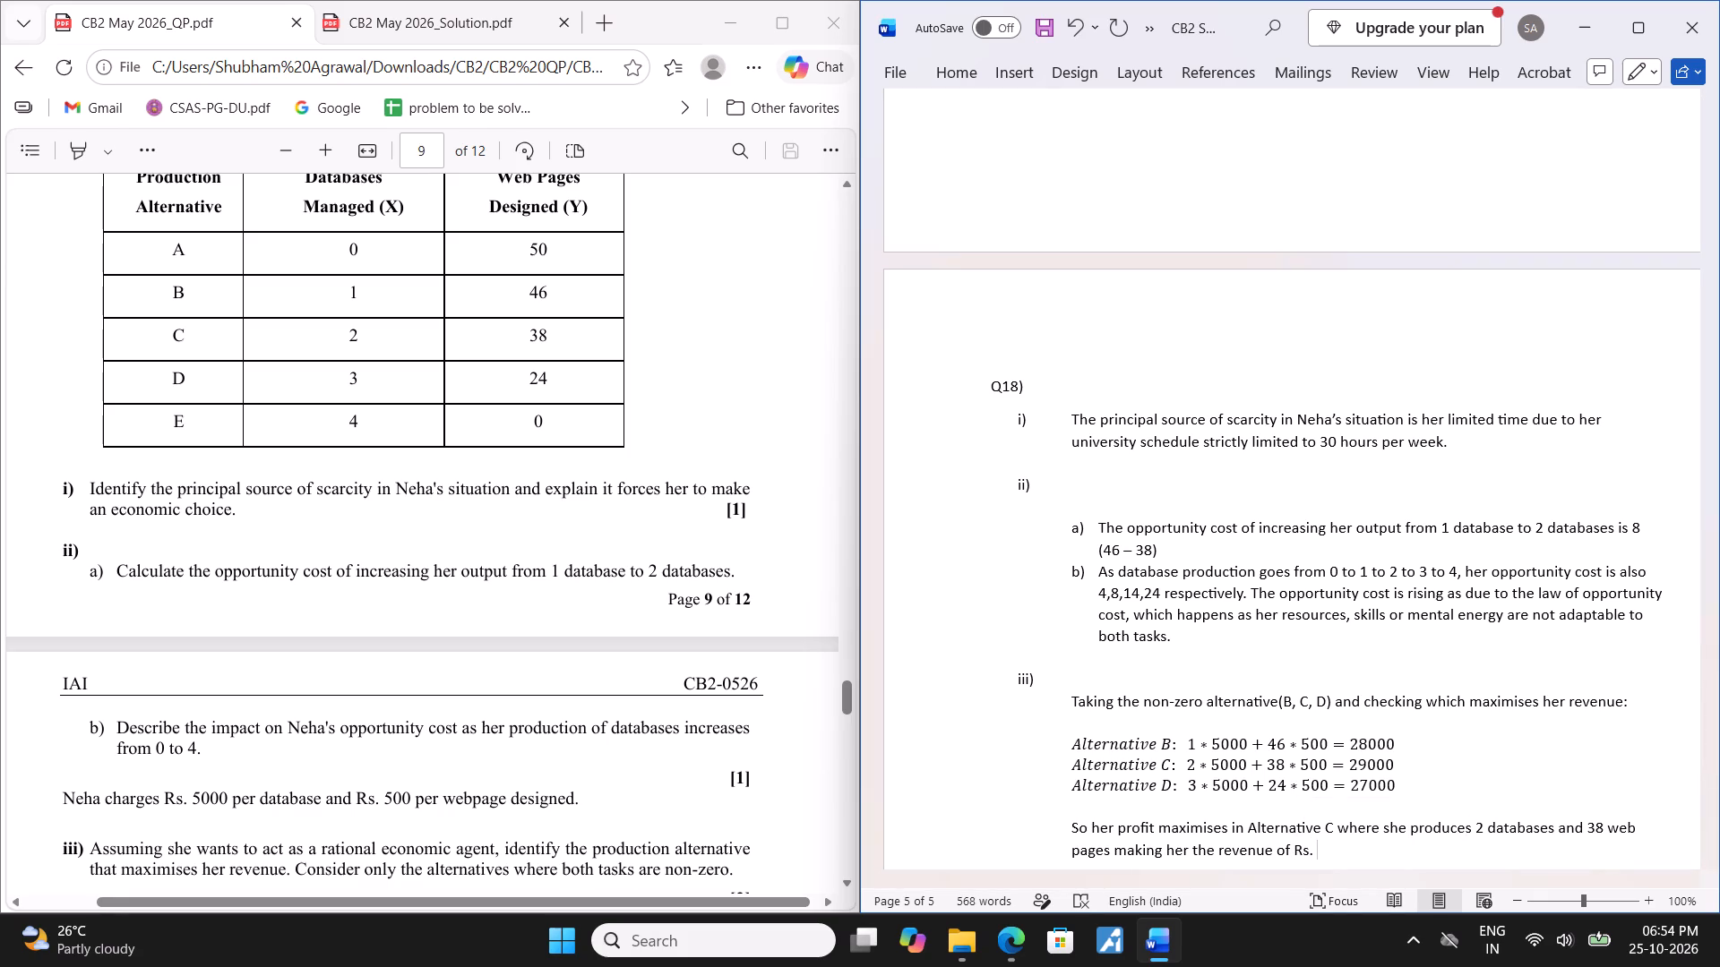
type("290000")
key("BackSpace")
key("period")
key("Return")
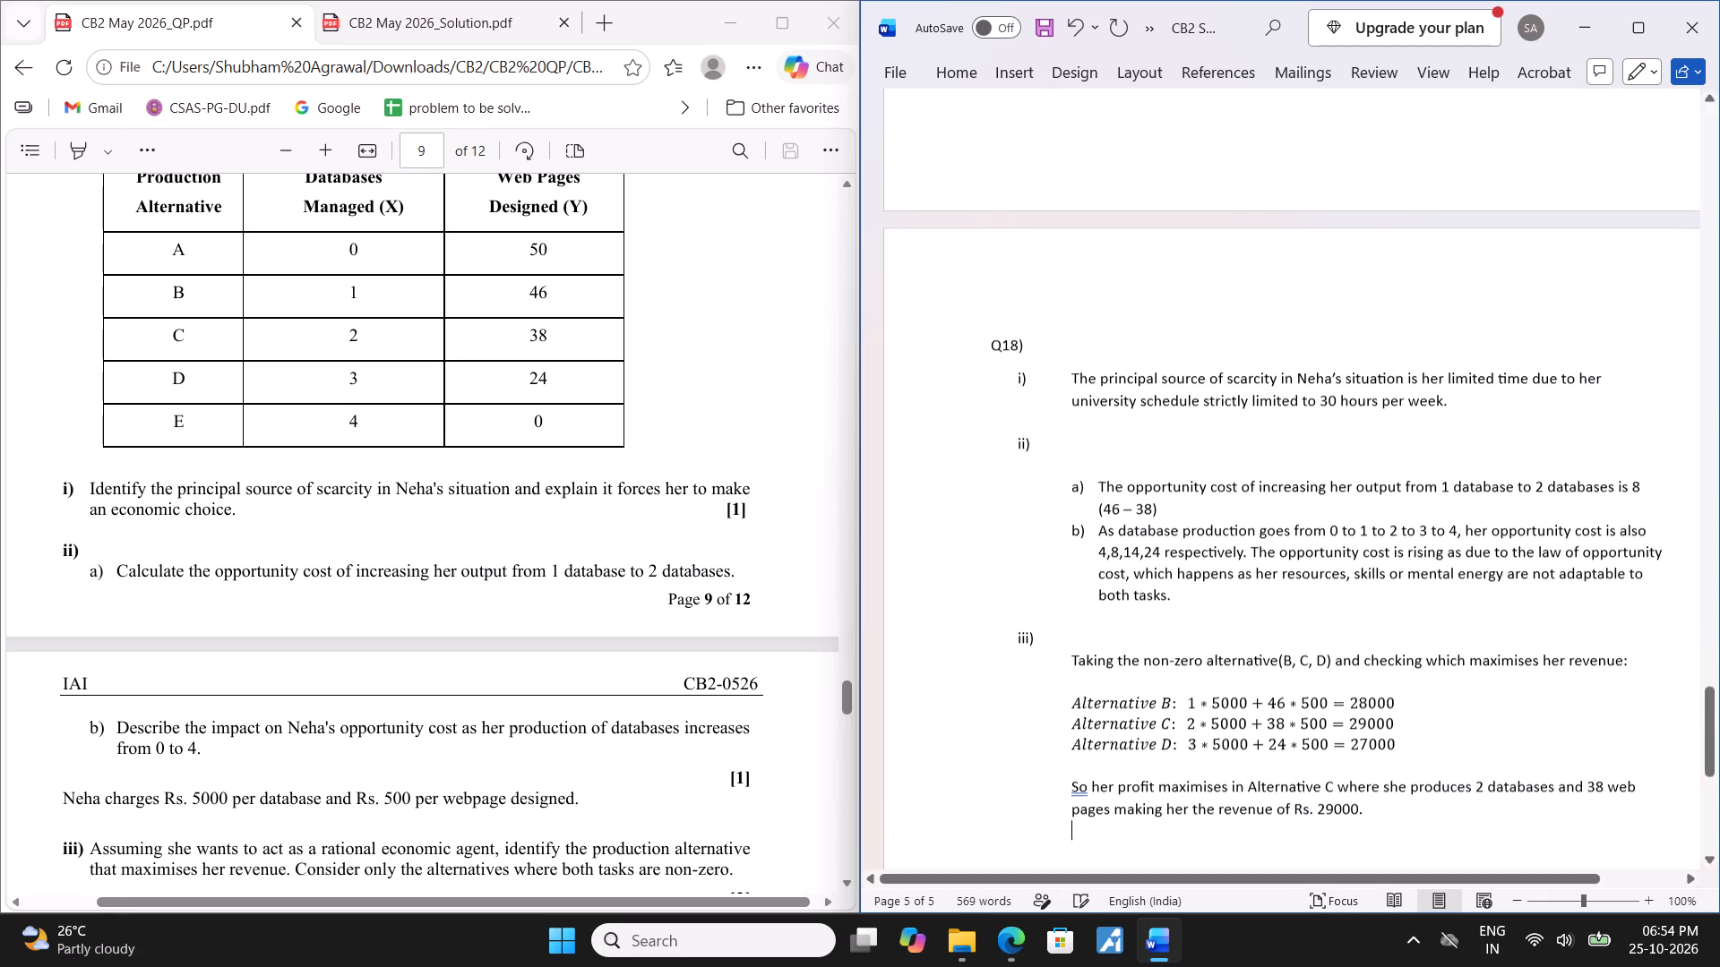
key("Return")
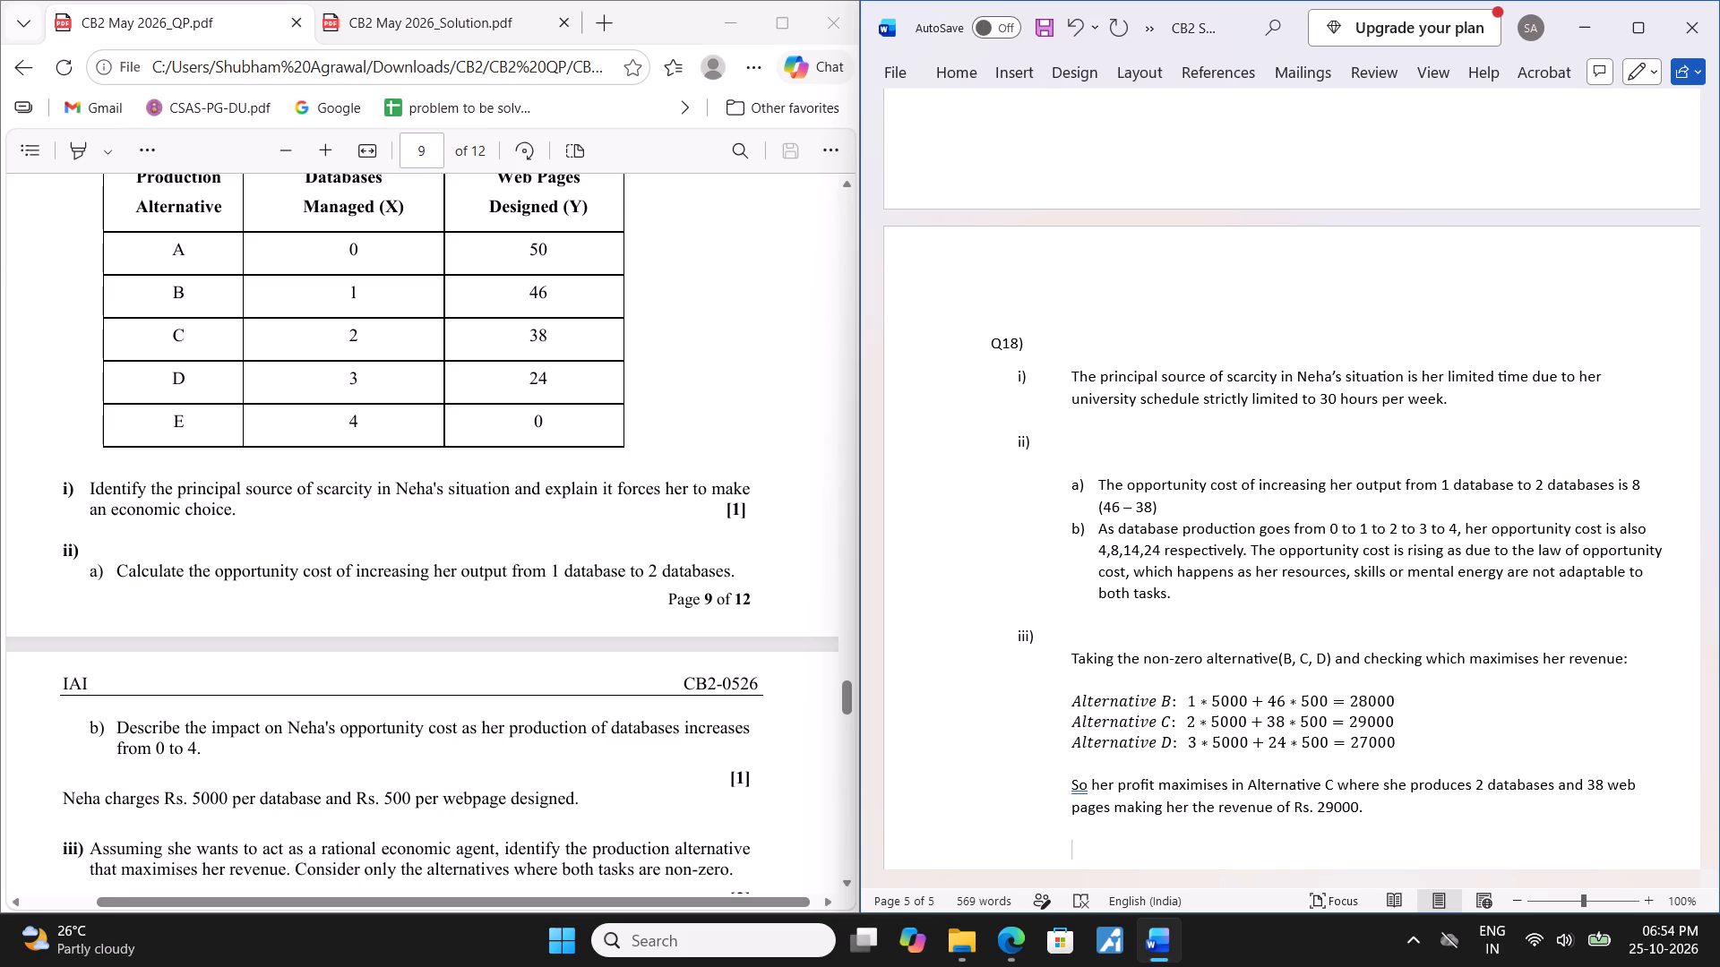
Insert a comma after "So" at the start of the concluding sentence.
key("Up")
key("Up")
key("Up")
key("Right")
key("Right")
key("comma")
Remove the indent from the empty line below the Q18 conclusion, leave a blank line, and insert a page break.
key("Down")
key("Right")
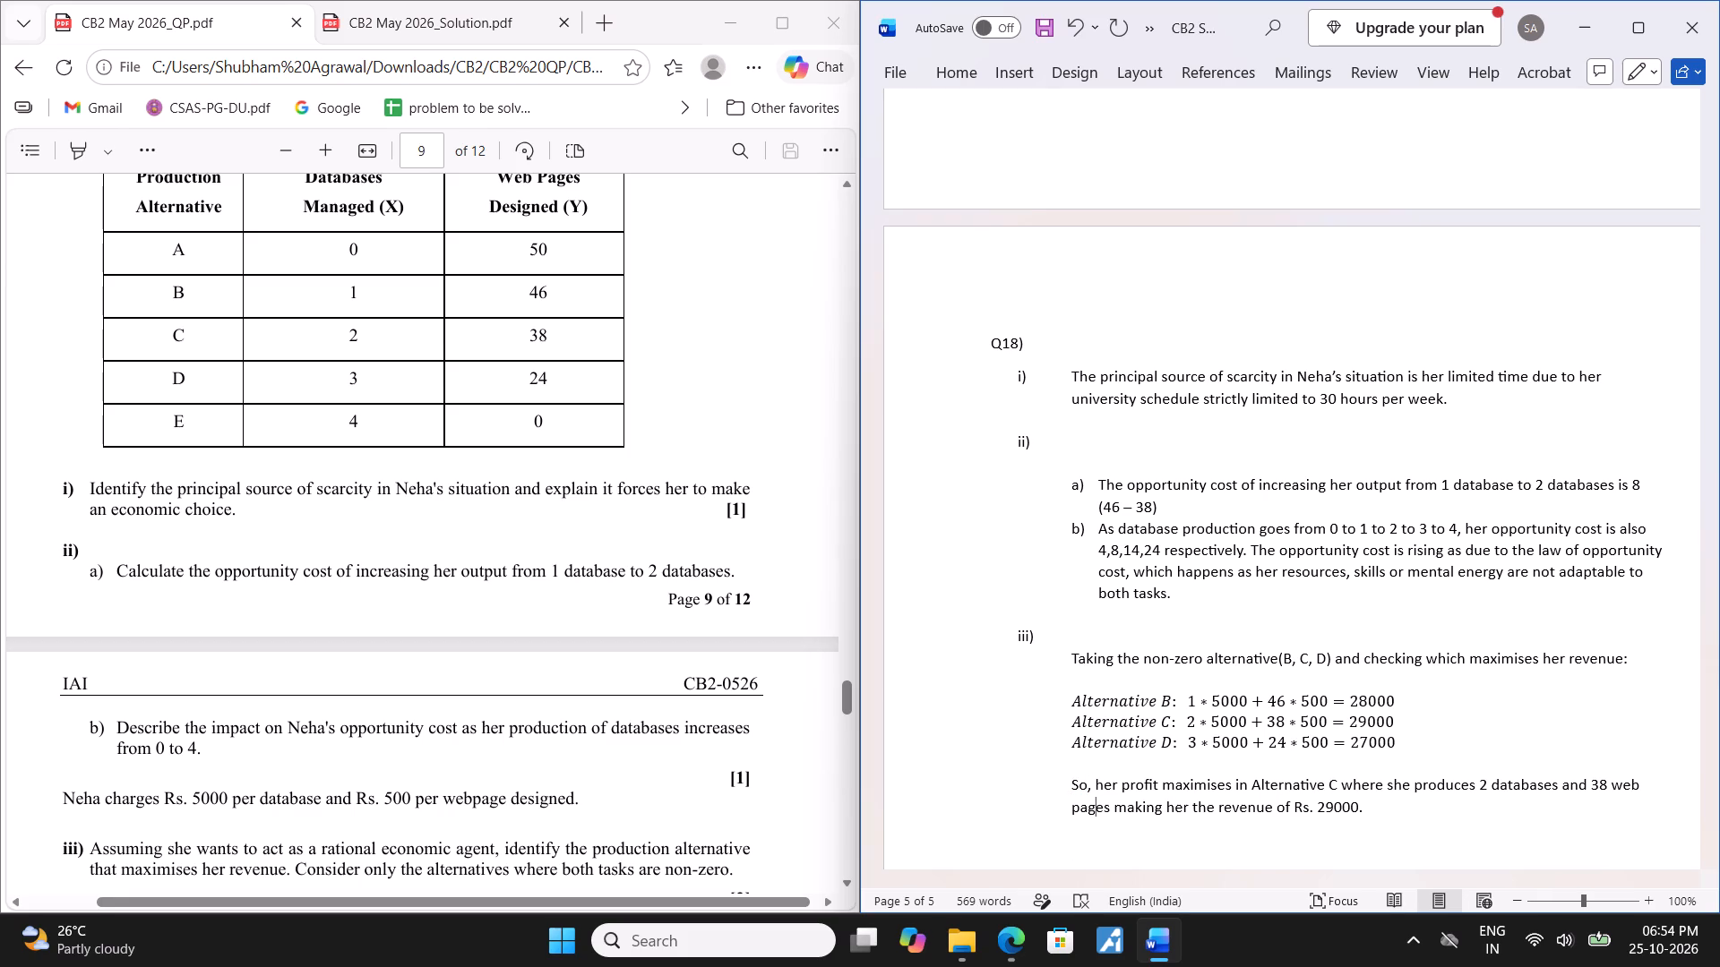
key("Down")
key("Down")
key("Down")
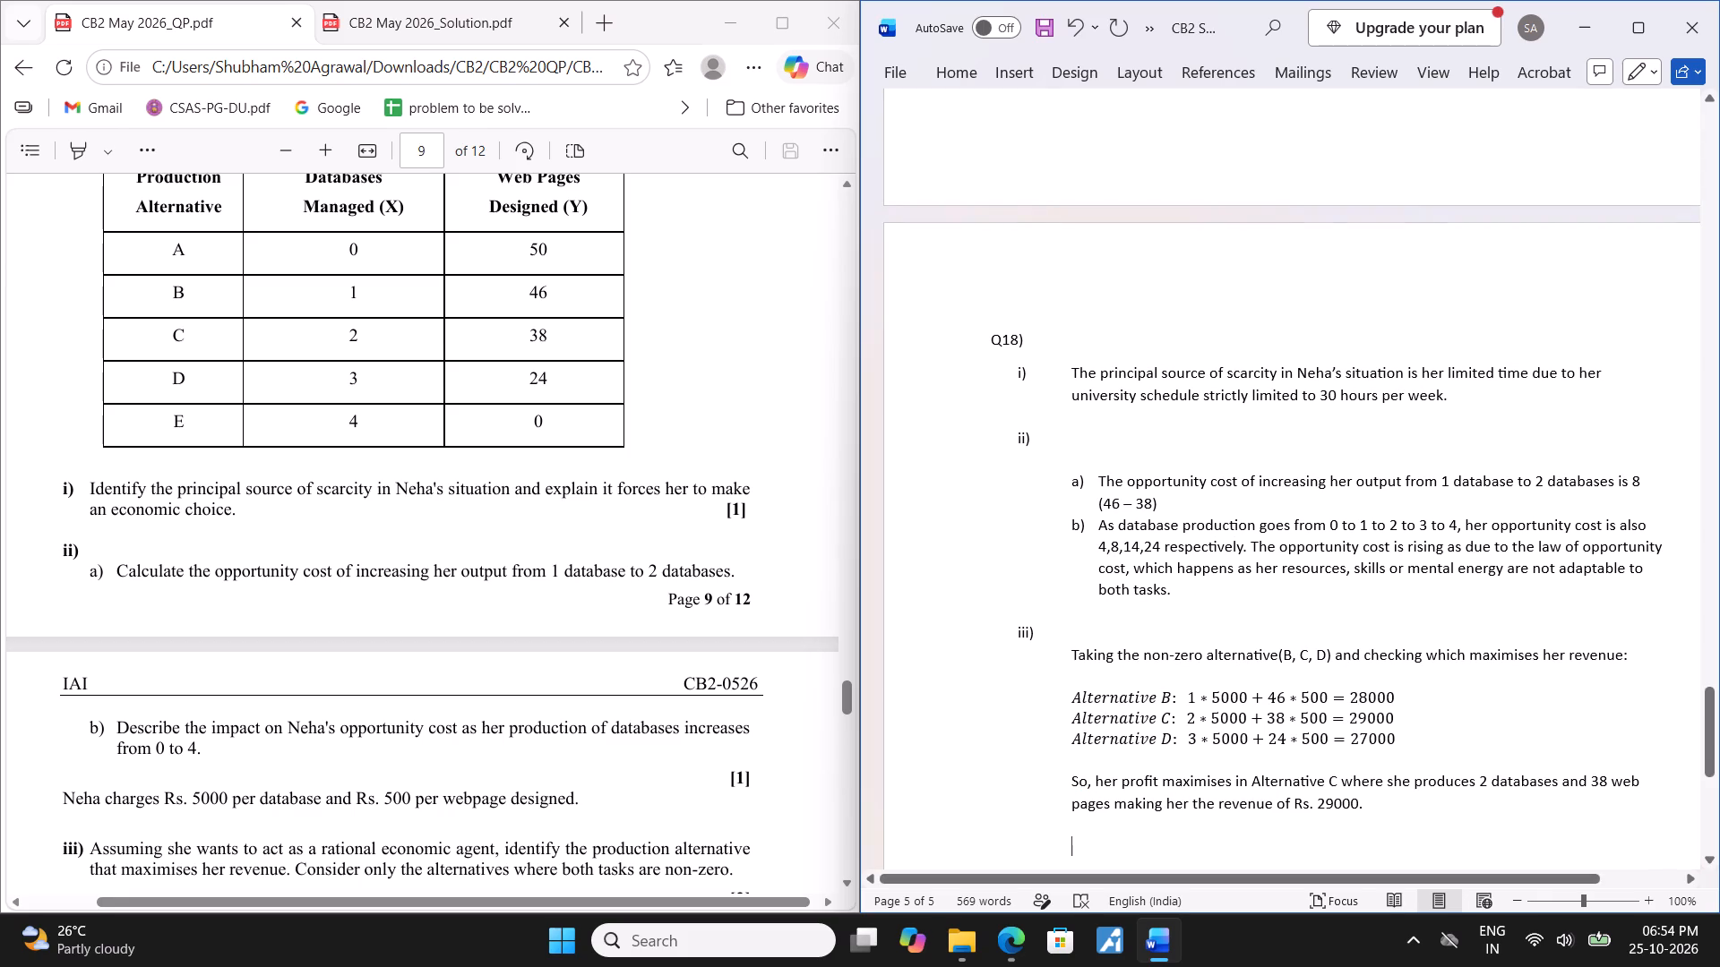
key("BackSpace")
key("BackSpace")
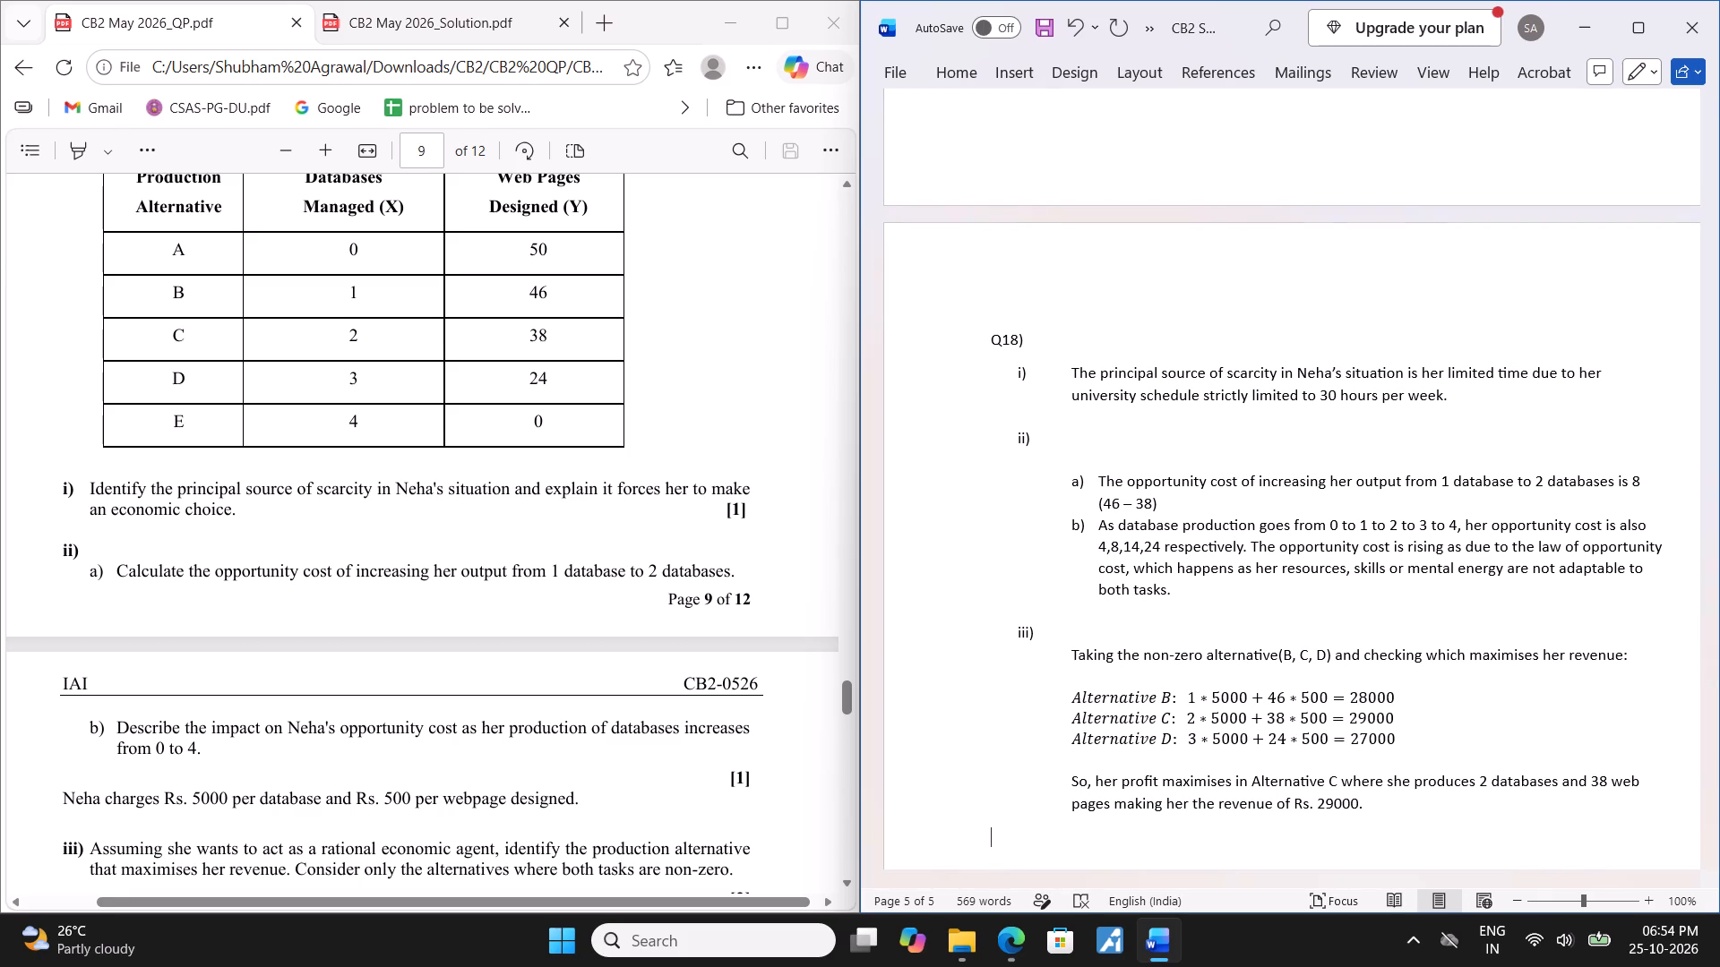
key("Return")
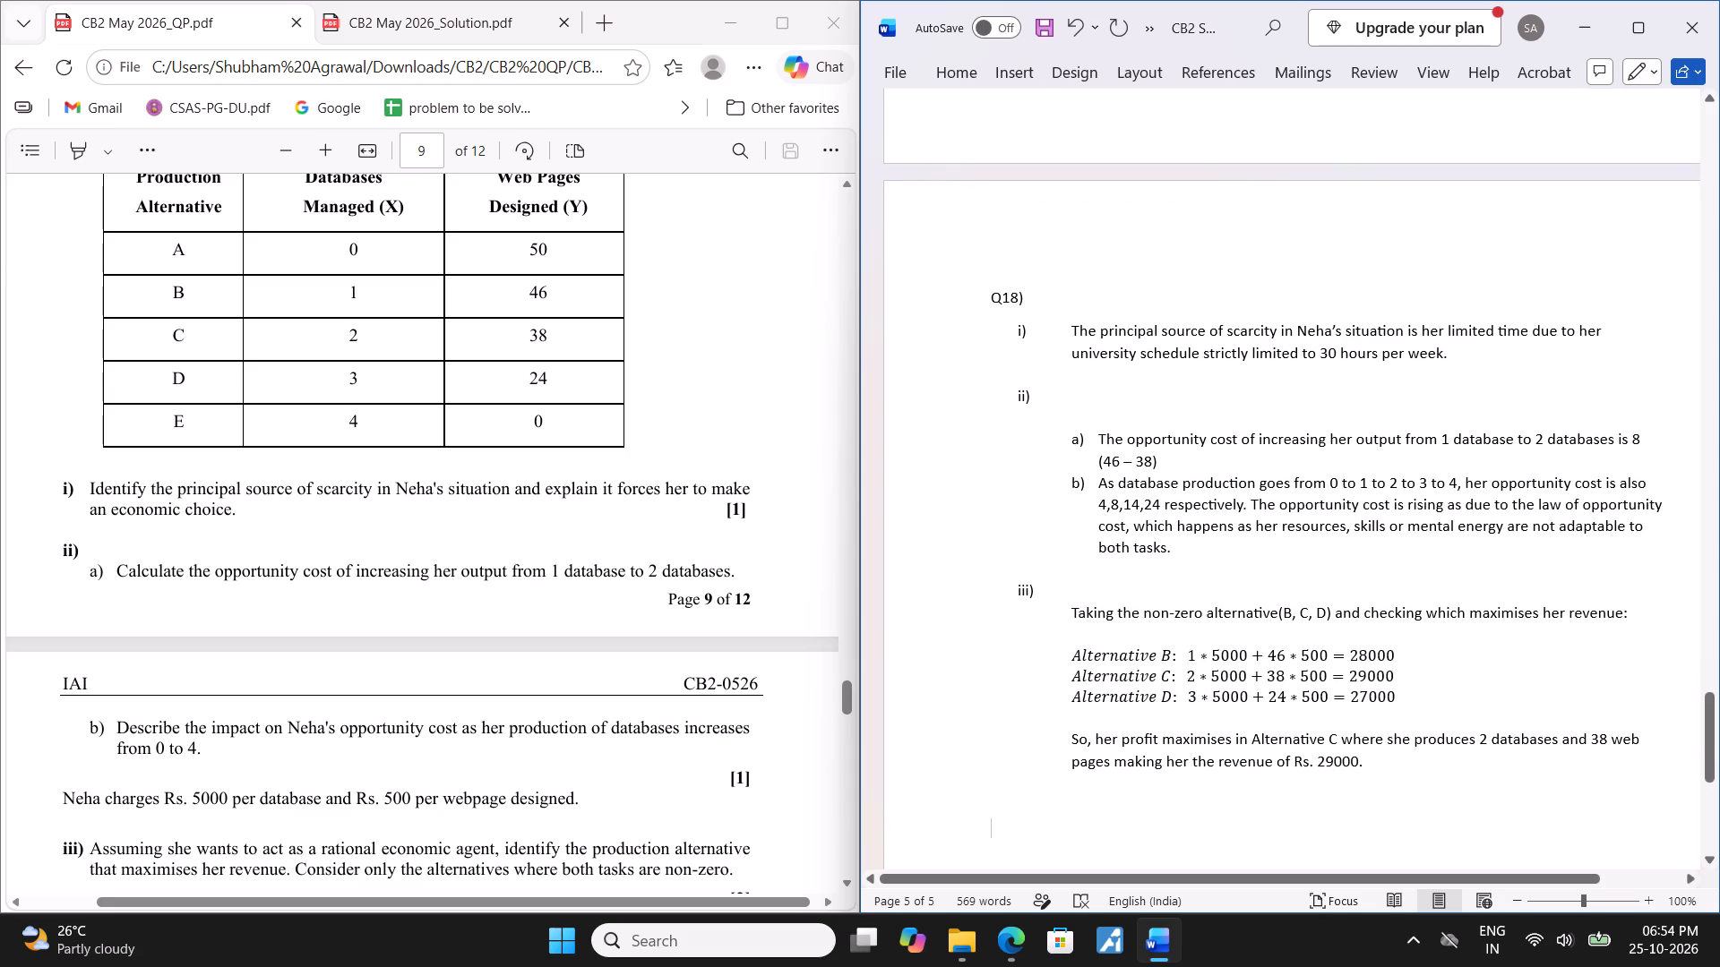
key("BackSpace")
key("Return")
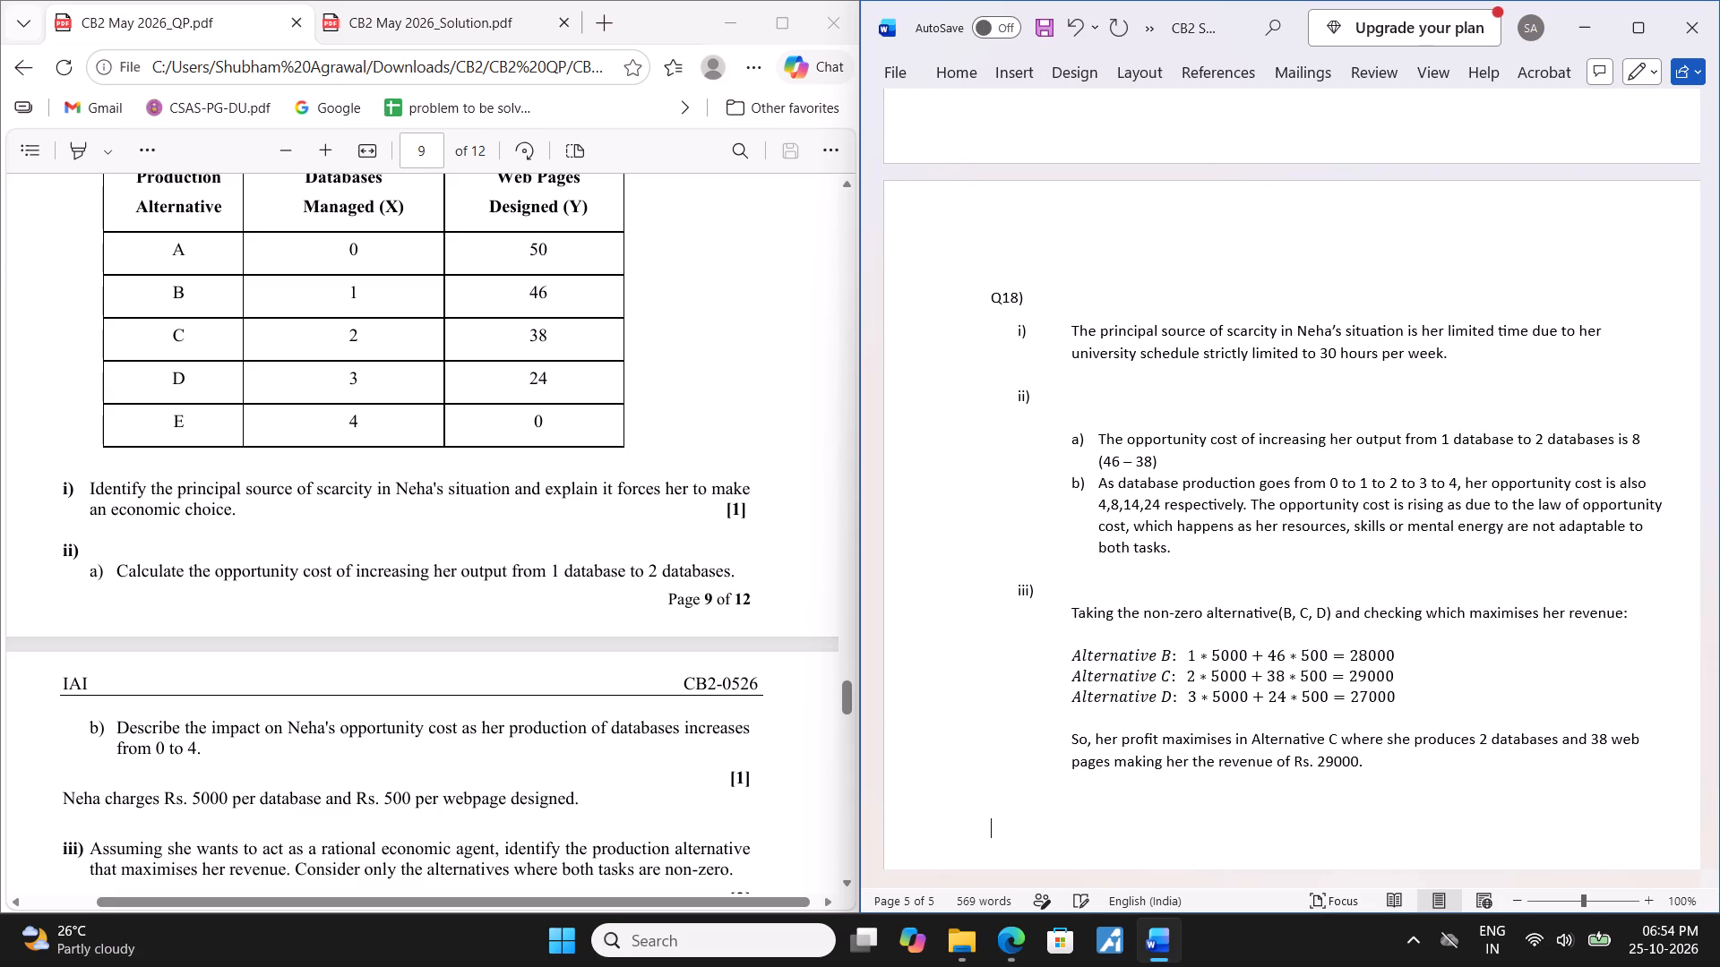
key("ctrl+Return")
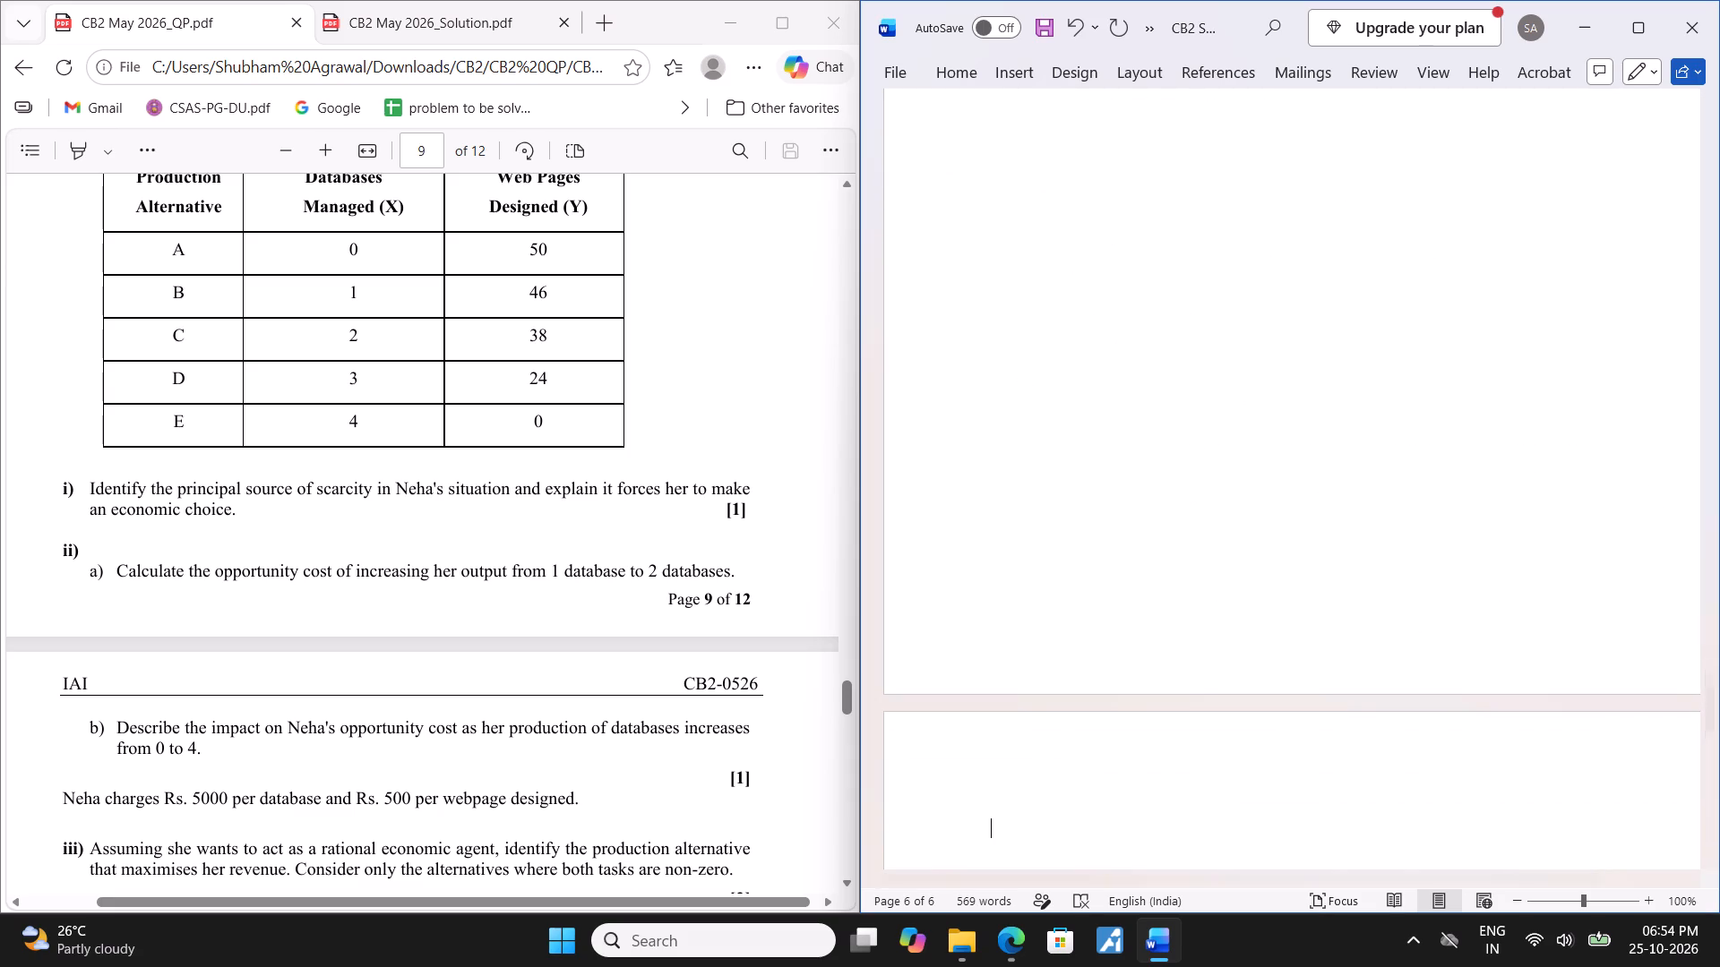
Bring Q.19 of the question paper into view, enter the heading "Q19)" on the new page, and add a line below.
scroll(222, 731, "down", 6)
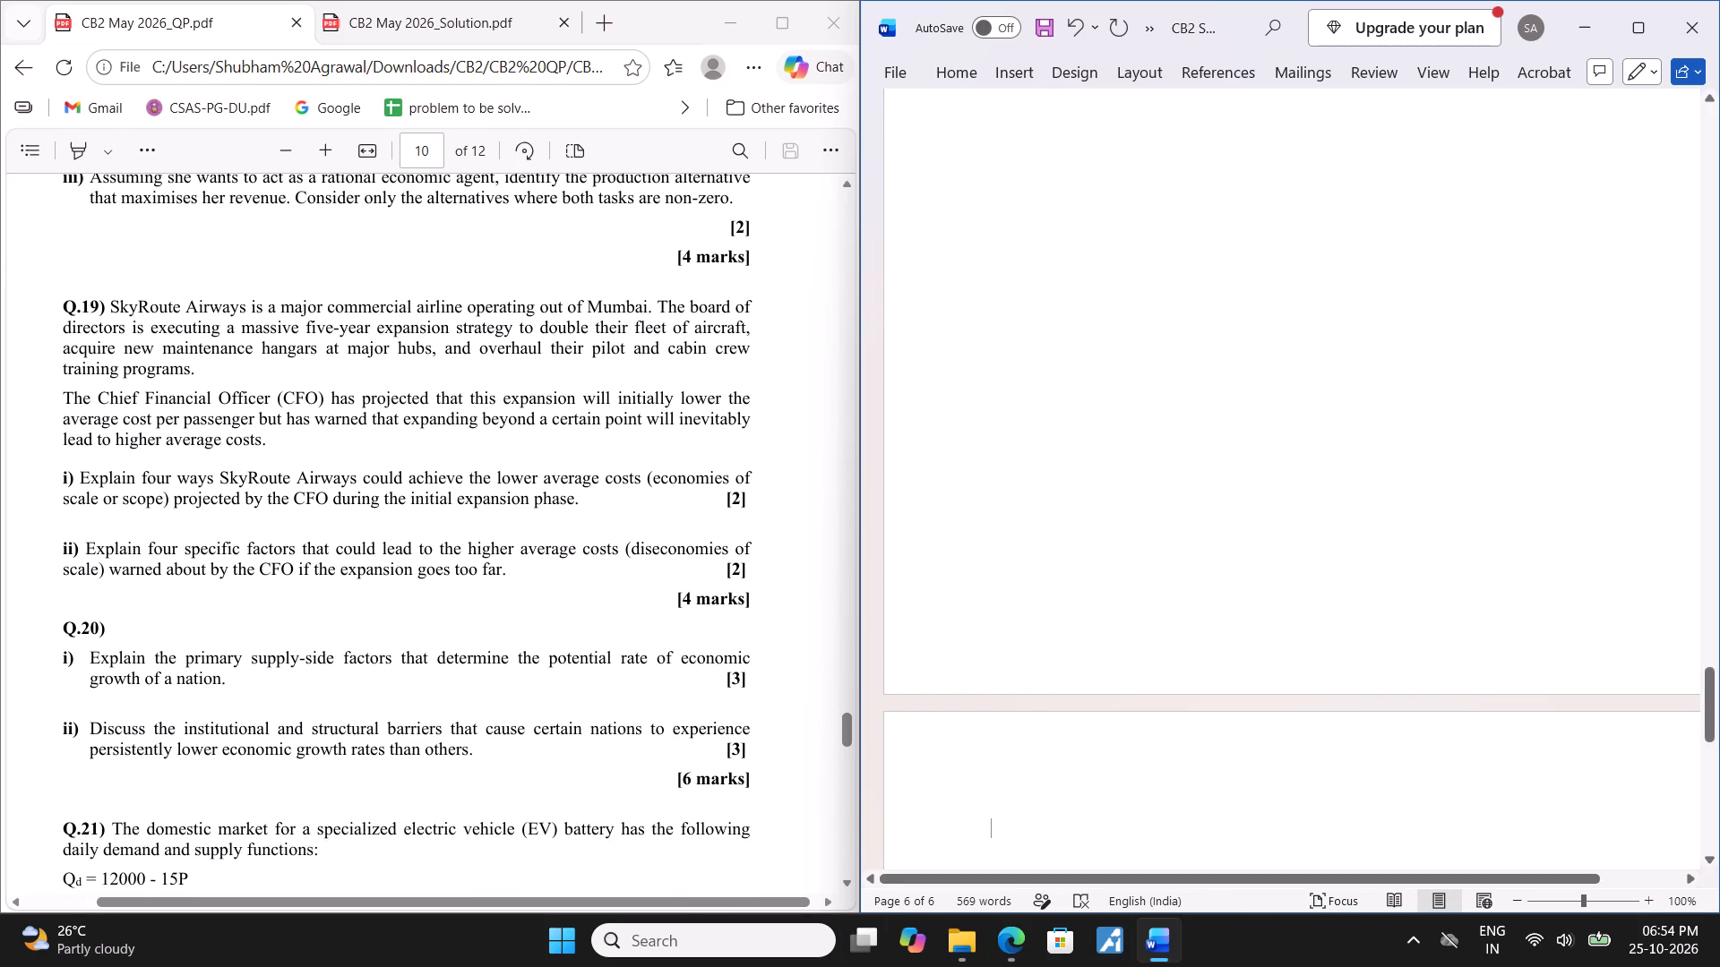
type("Q190")
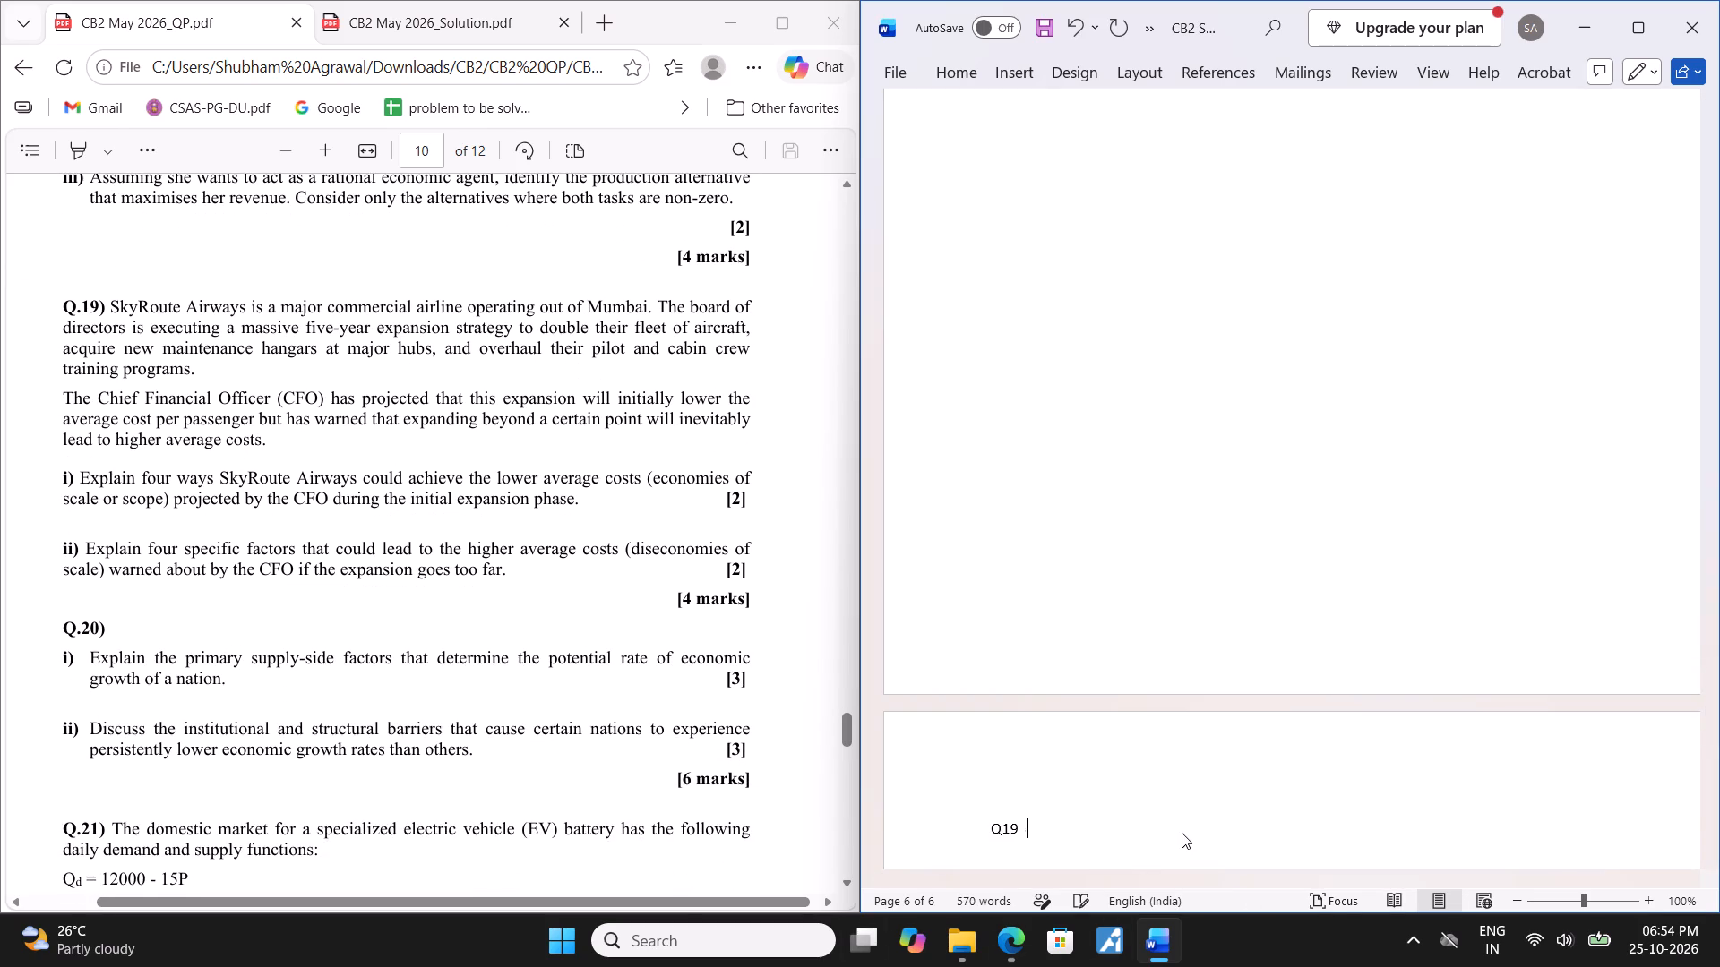
key("BackSpace")
type(")")
key("space")
key("BackSpace")
key("Return")
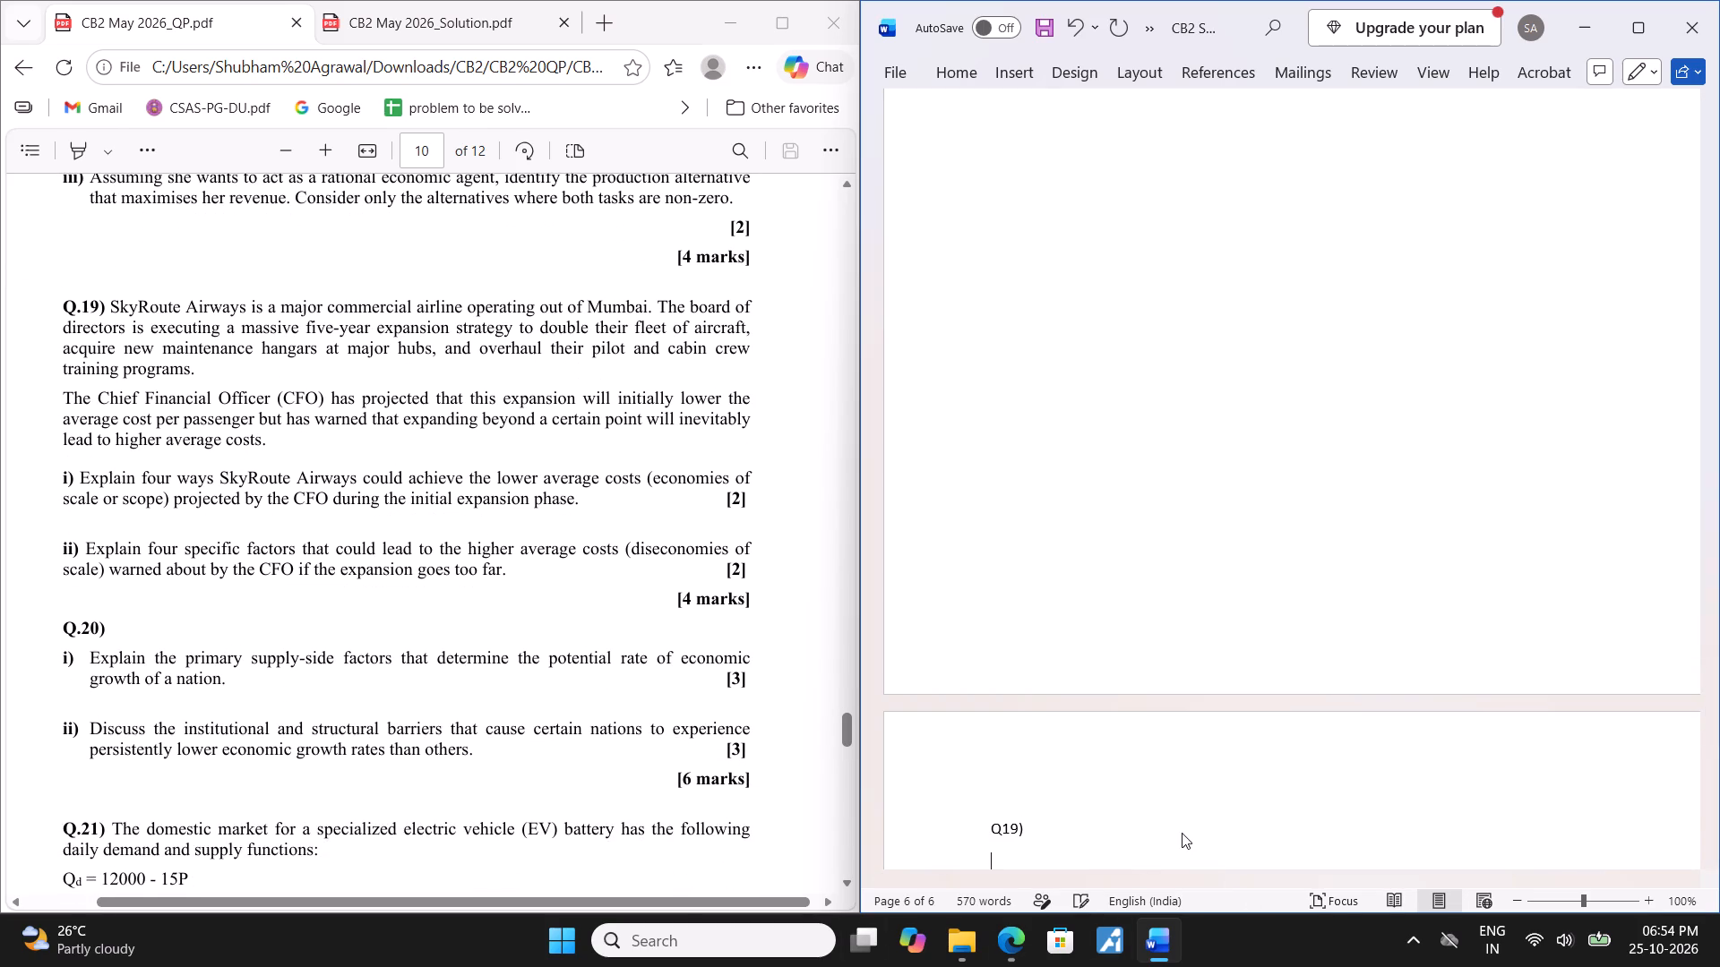